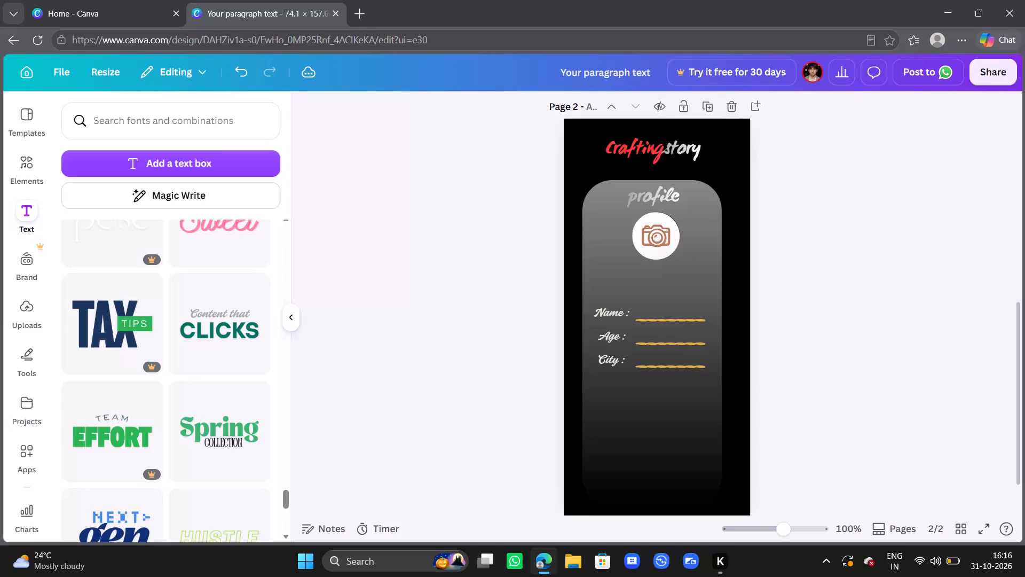
# Delete the three golden dashed lines beside the Name, Age and City labels on page 2.
pyautogui.click(666, 320)
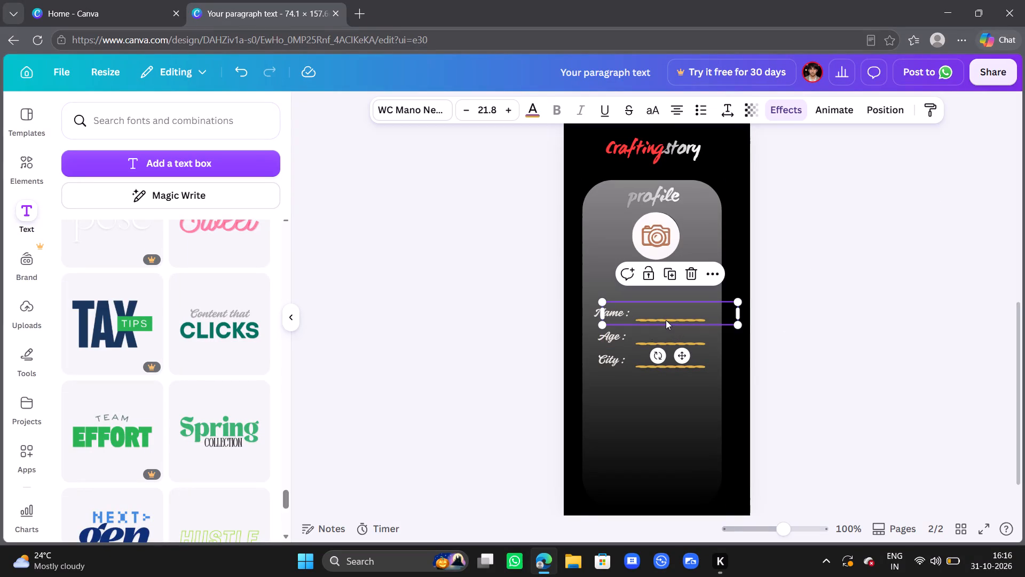
pyautogui.press('BackSpace')
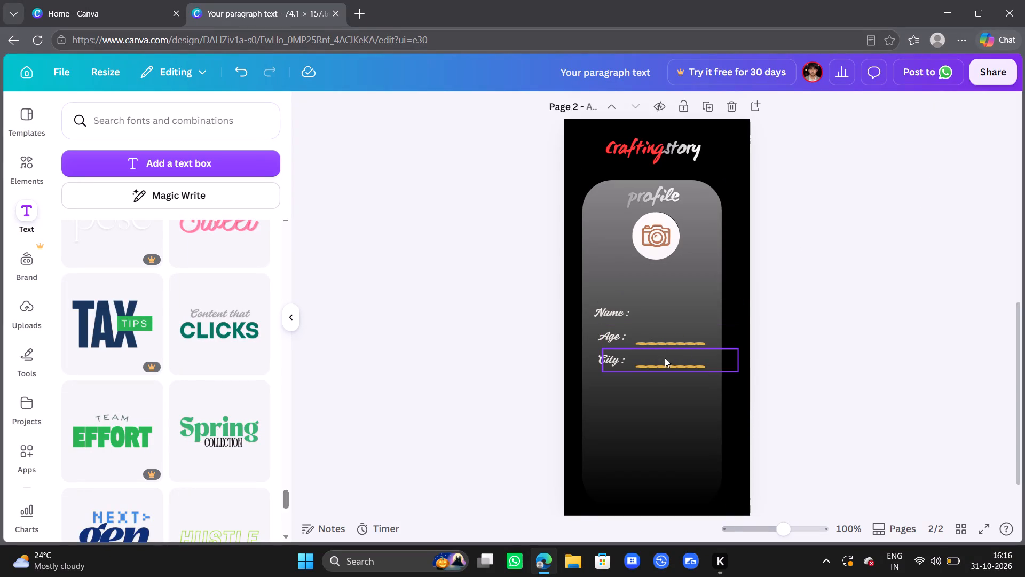
pyautogui.click(663, 344)
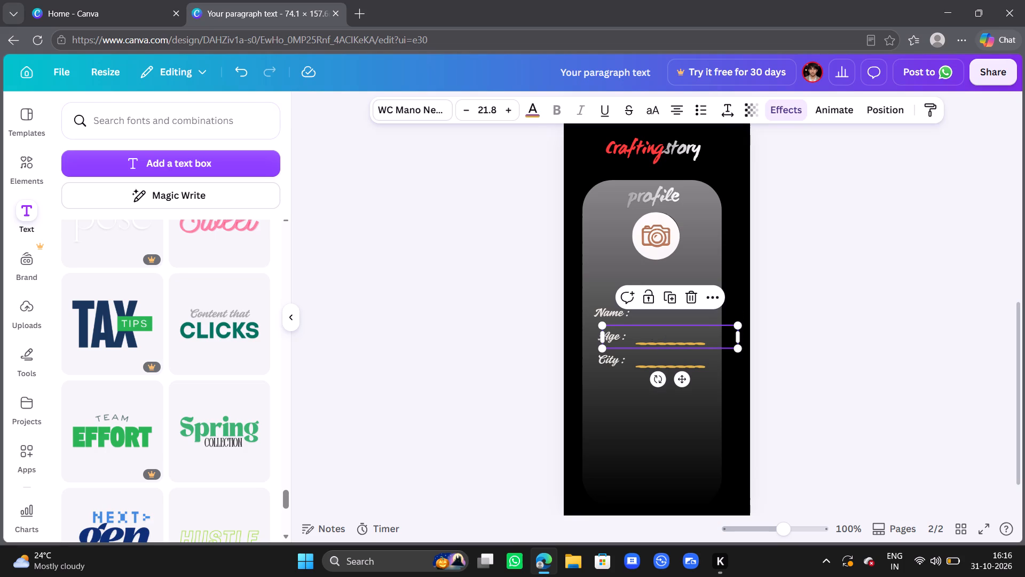
pyautogui.press('BackSpace')
pyautogui.click(663, 364)
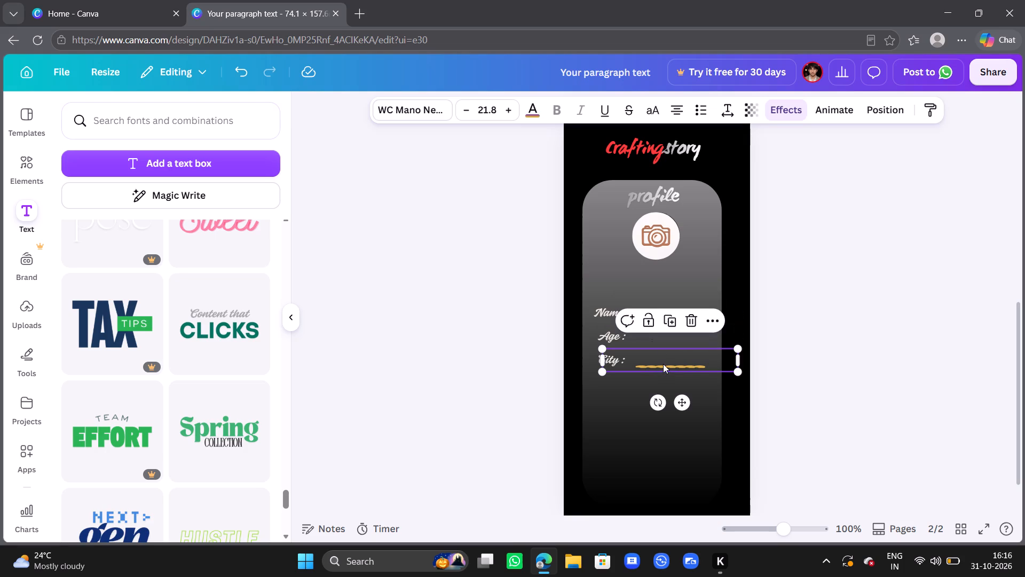
pyautogui.press('BackSpace')
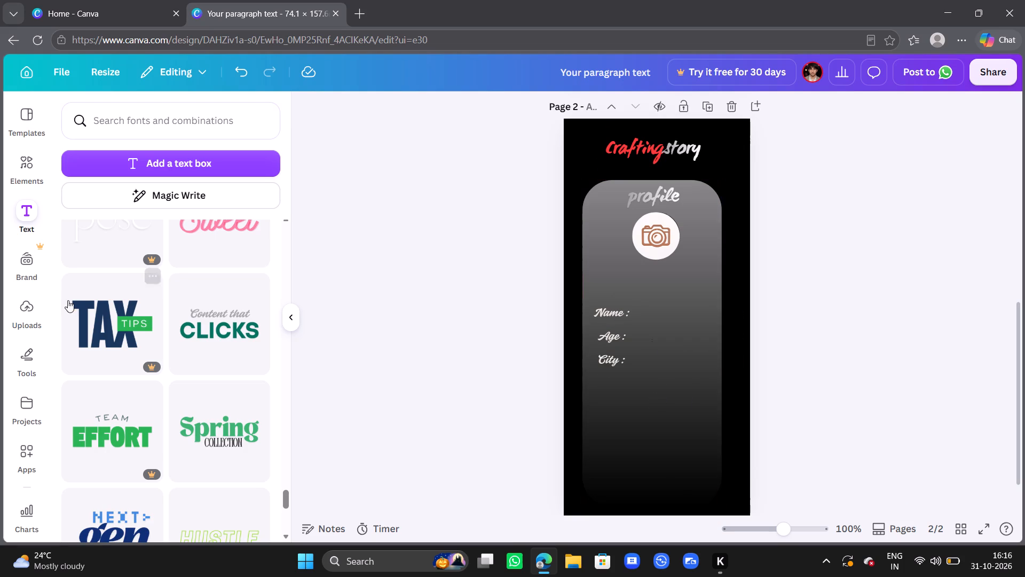
# Clear the camera element search, add the recently used straight line, and place it beside the Name label.
pyautogui.scroll(7, 118, 271)
pyautogui.click(32, 167)
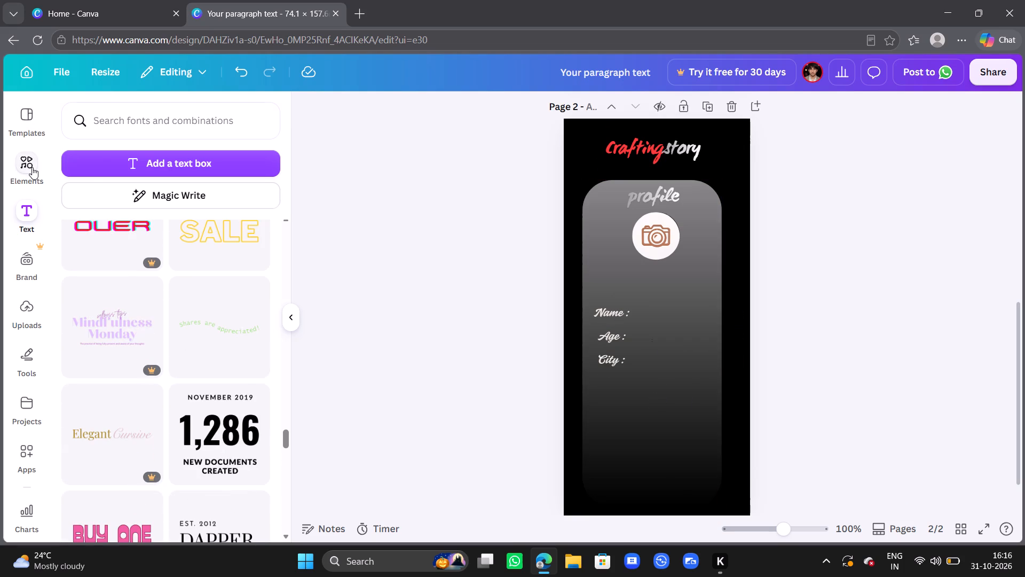
pyautogui.scroll(6, 141, 296)
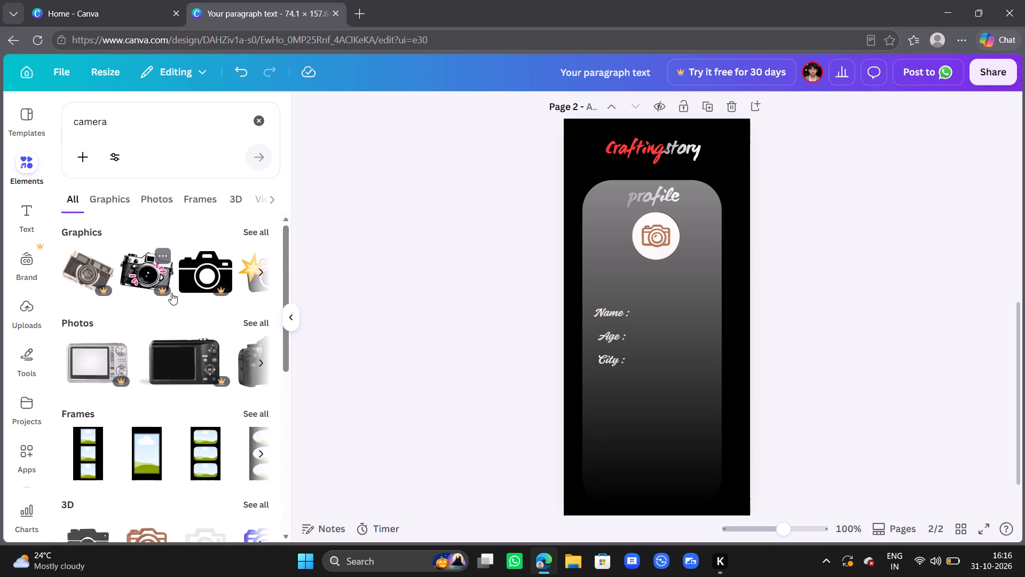
pyautogui.hscroll(1, 144, 337)
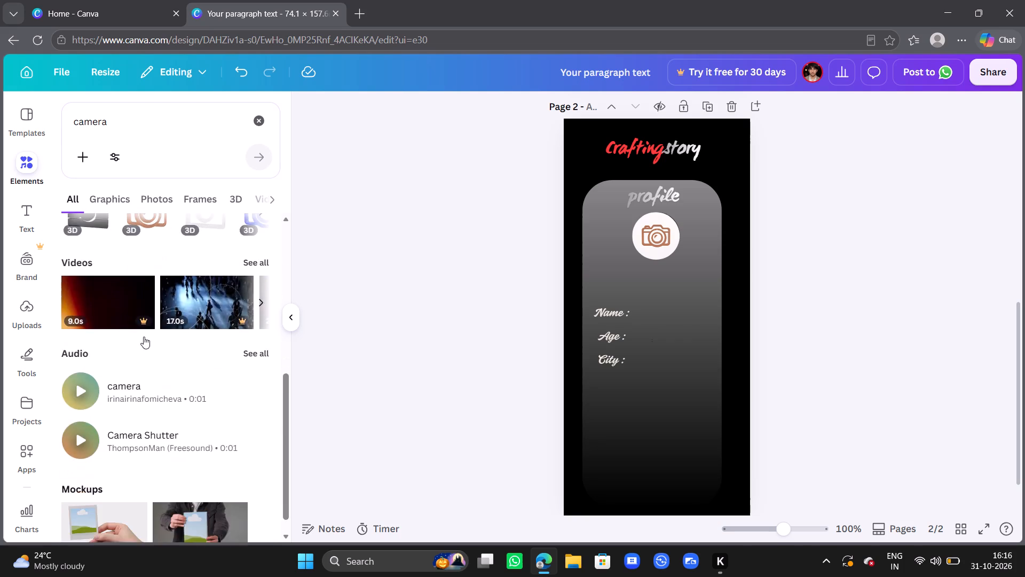
pyautogui.hscroll(1, 144, 337)
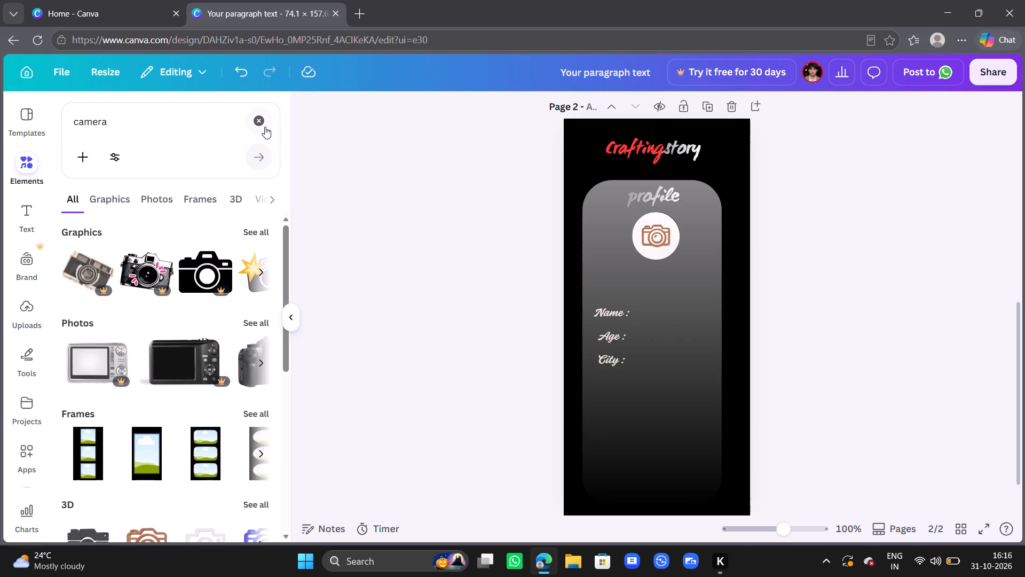
pyautogui.click(260, 122)
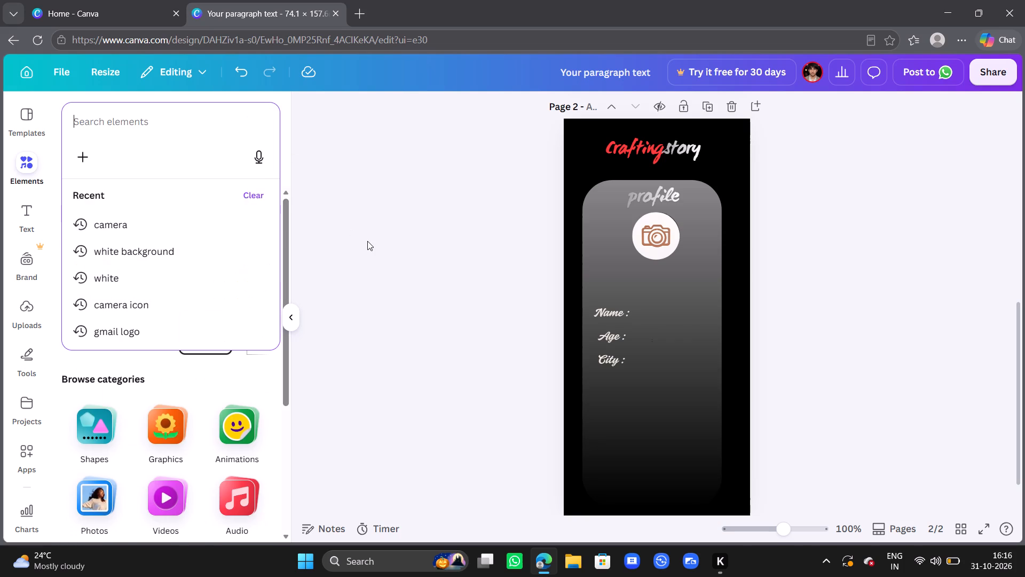
pyautogui.click(365, 240)
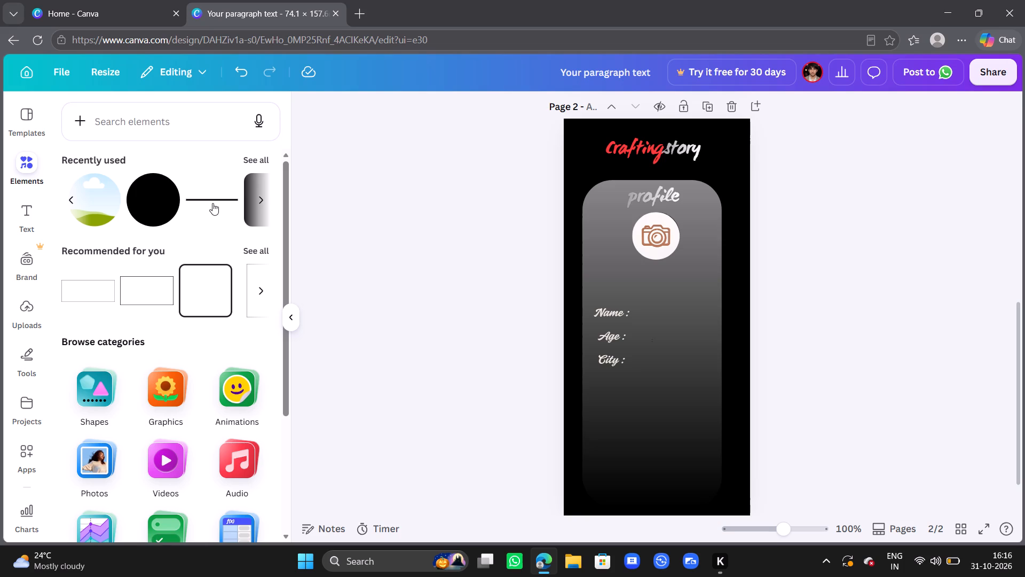
pyautogui.click(213, 198)
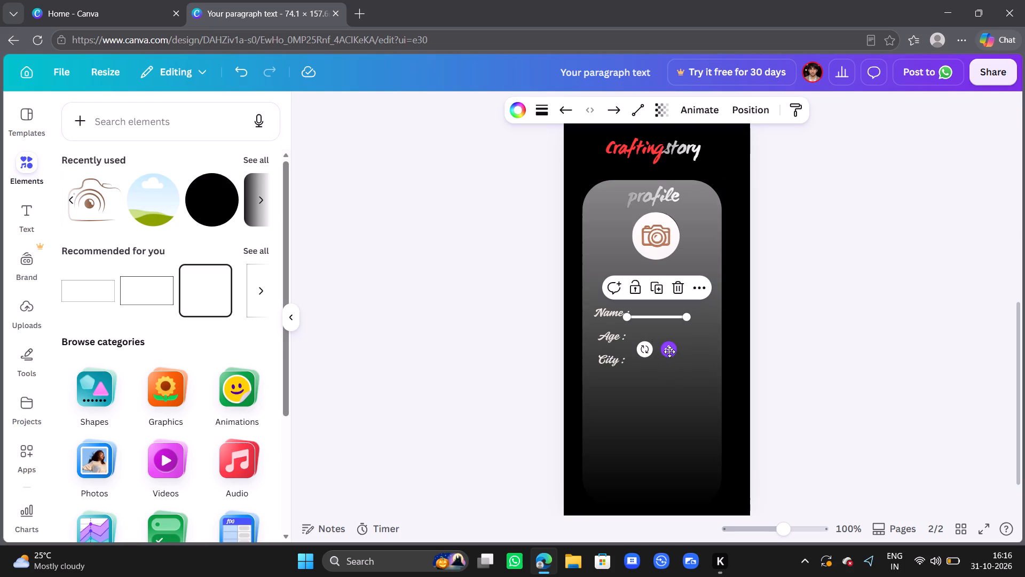
pyautogui.moveTo(669, 349); pyautogui.dragTo(676, 349)
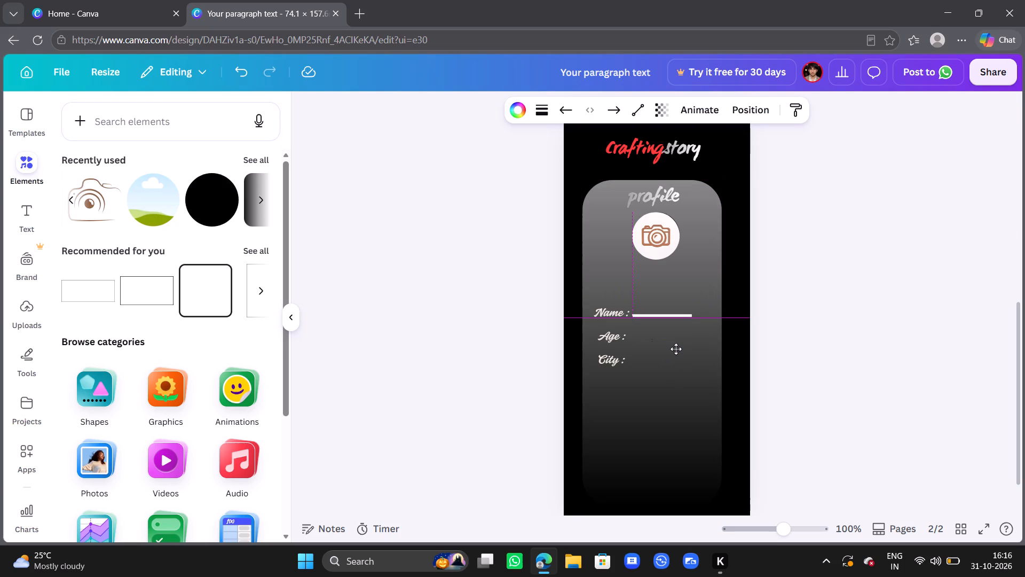
pyautogui.moveTo(676, 349); pyautogui.dragTo(676, 350)
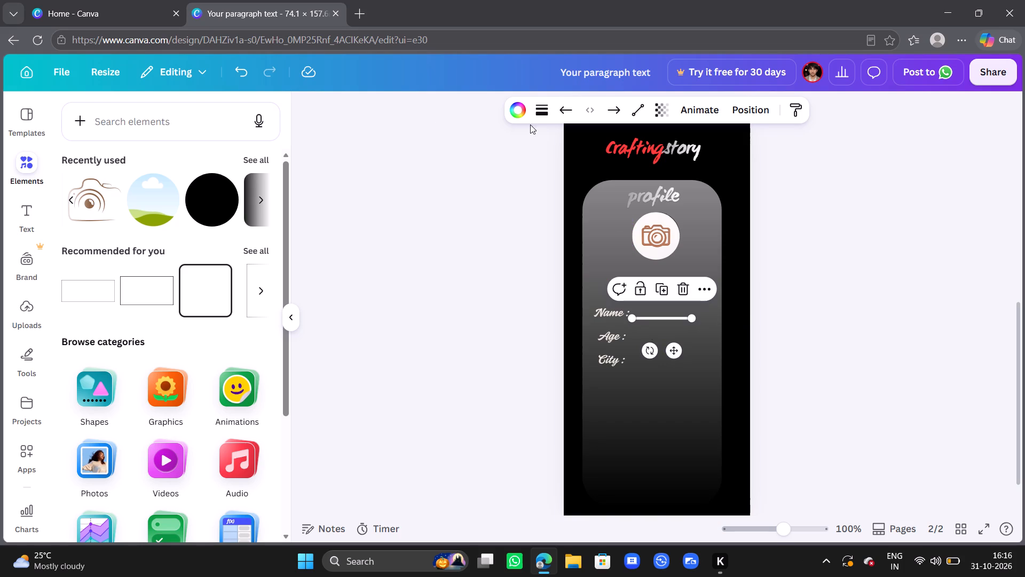
# Reduce the stroke weight of the line beside the Name label to make it thin.
pyautogui.click(542, 108)
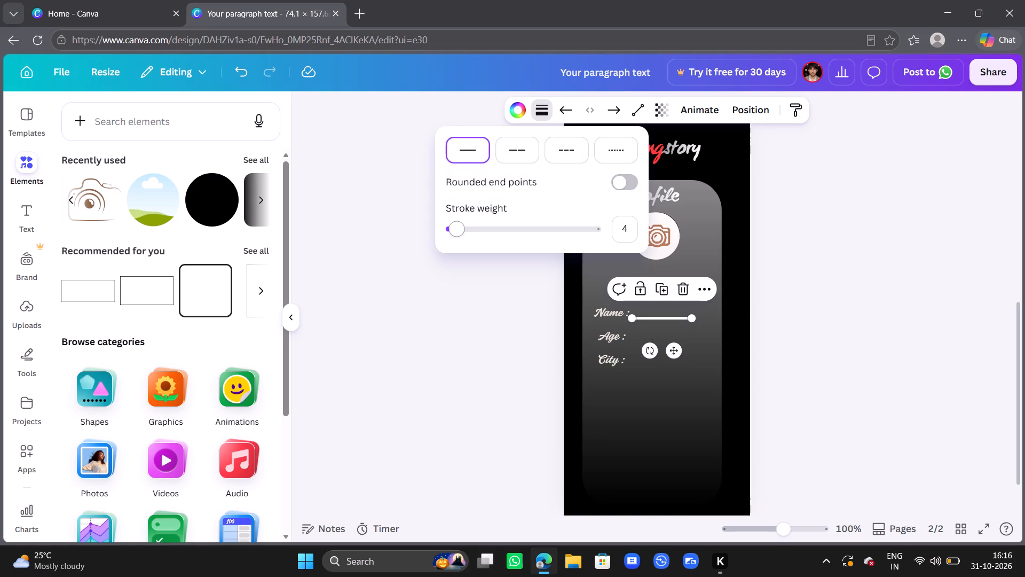
pyautogui.moveTo(460, 231); pyautogui.dragTo(432, 235)
pyautogui.click(486, 324)
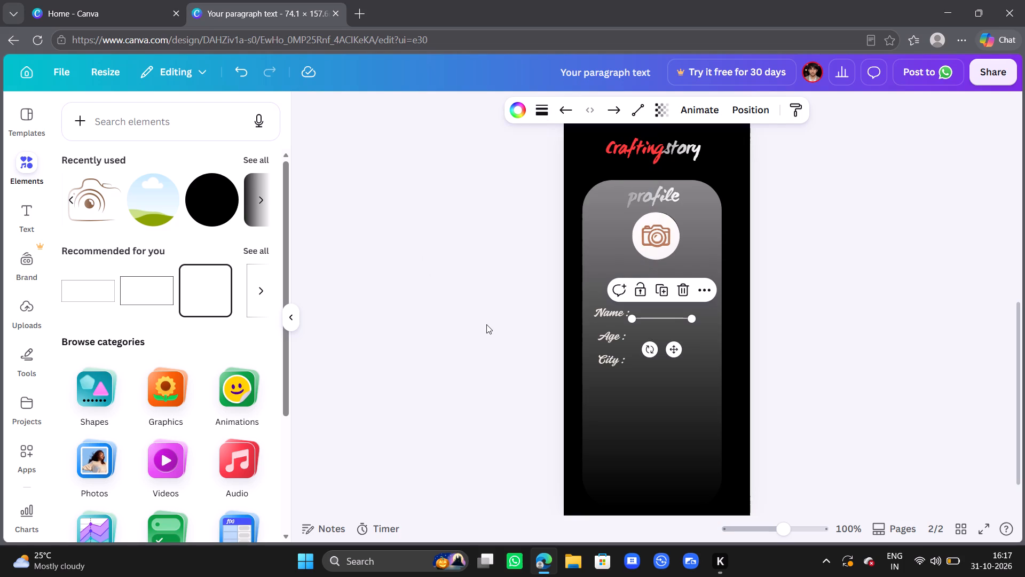
pyautogui.click(486, 324)
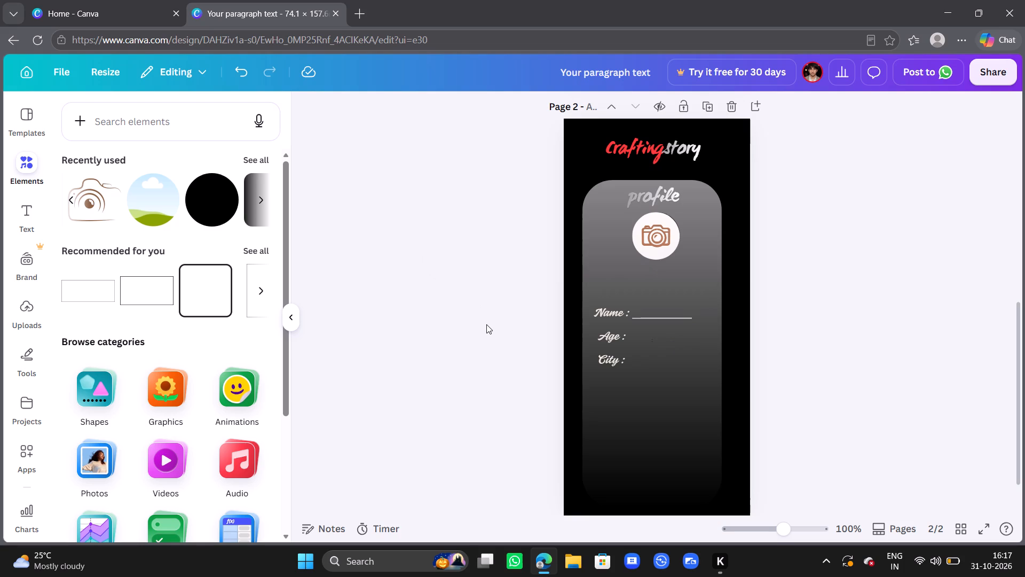
# Delete the Age and City labels below the Name label.
pyautogui.click(618, 338)
pyautogui.press('BackSpace')
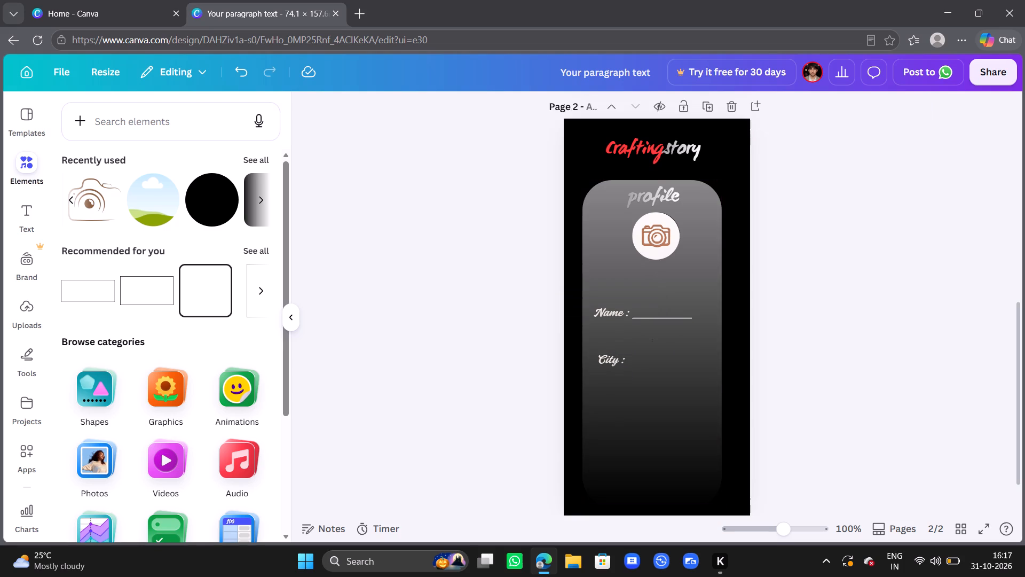
pyautogui.click(614, 359)
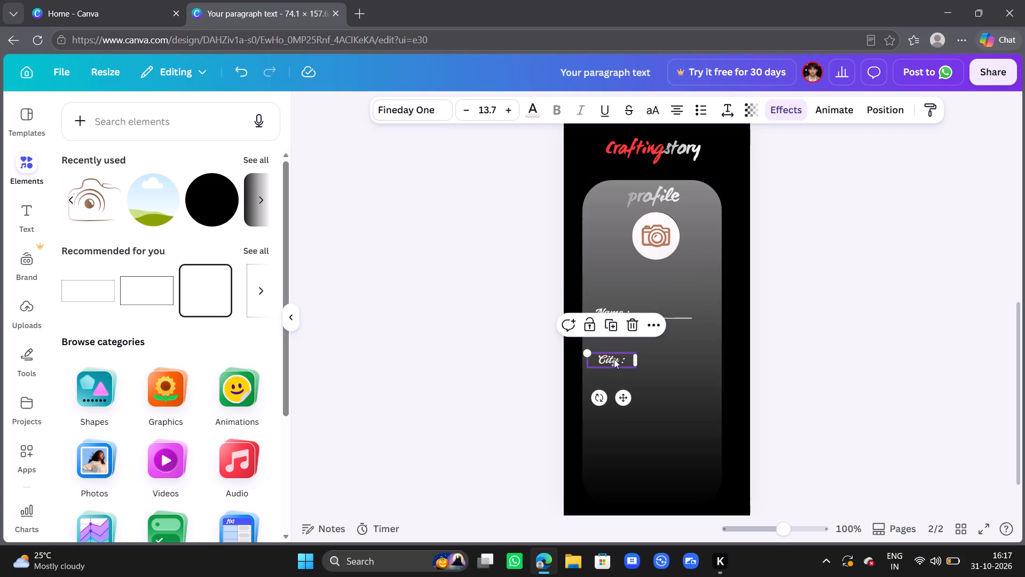
pyautogui.press('BackSpace')
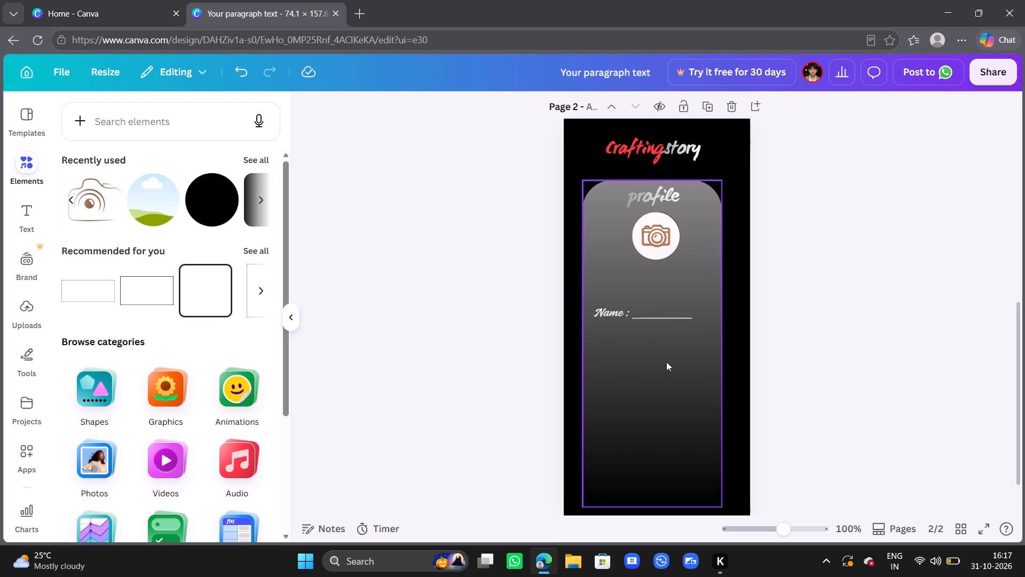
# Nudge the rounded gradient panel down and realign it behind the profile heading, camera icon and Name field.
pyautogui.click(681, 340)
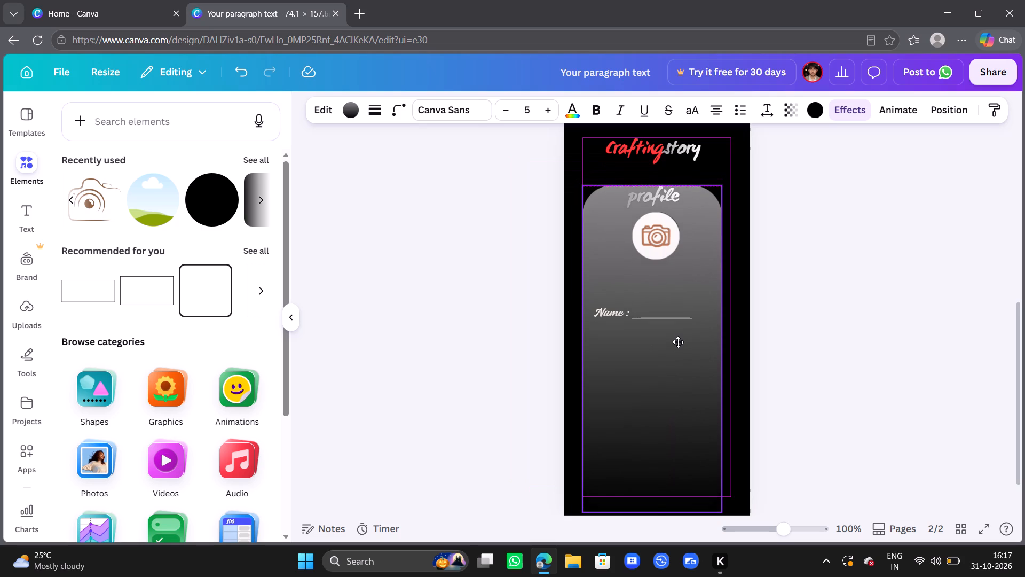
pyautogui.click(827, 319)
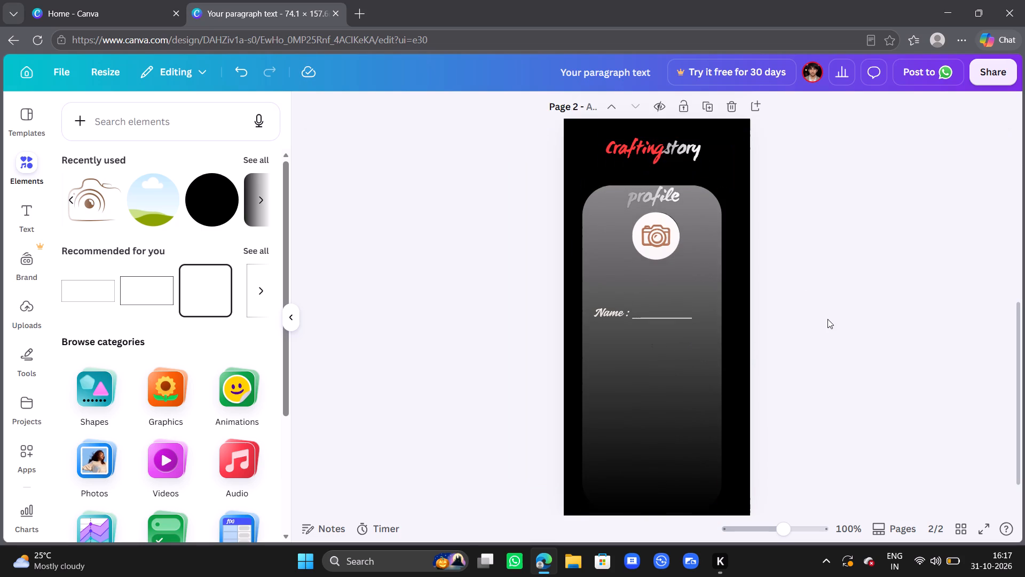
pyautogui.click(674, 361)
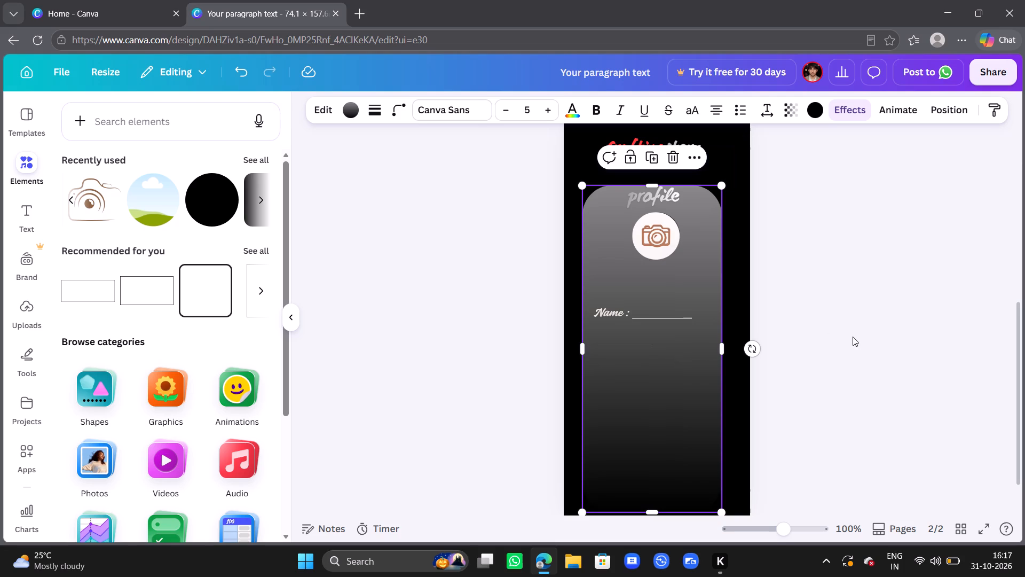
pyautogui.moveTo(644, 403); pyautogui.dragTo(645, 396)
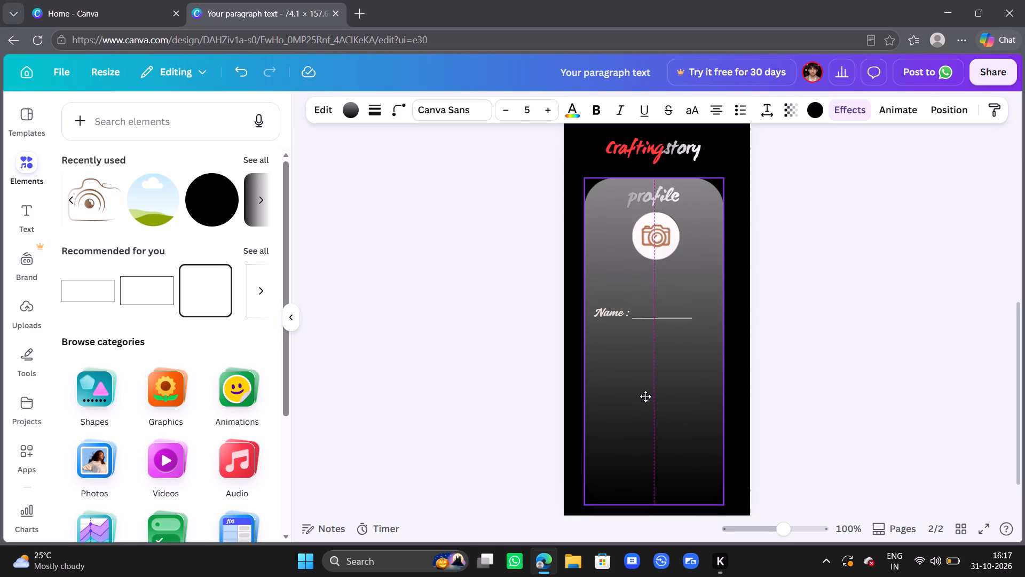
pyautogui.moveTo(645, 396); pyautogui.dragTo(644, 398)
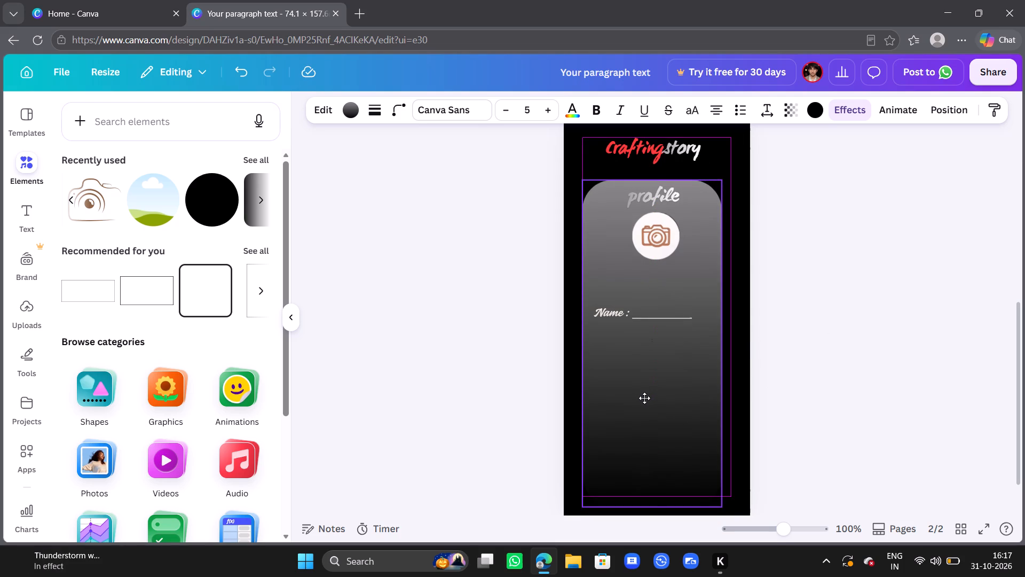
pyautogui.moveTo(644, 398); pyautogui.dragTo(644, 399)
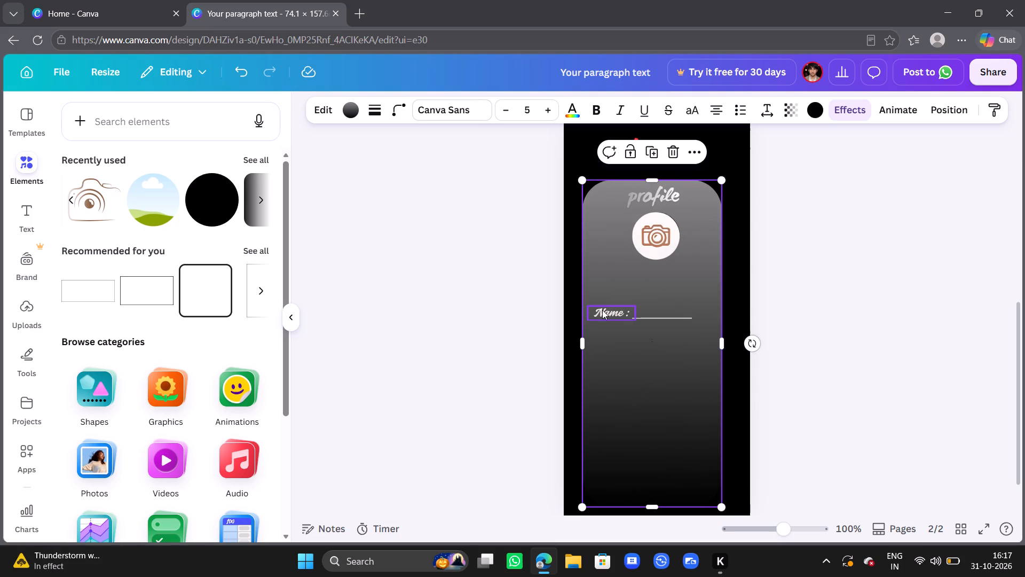
# Move the rounded gradient panel sideways toward the page's right edge, uncovering the Name label.
pyautogui.moveTo(601, 300); pyautogui.dragTo(610, 307)
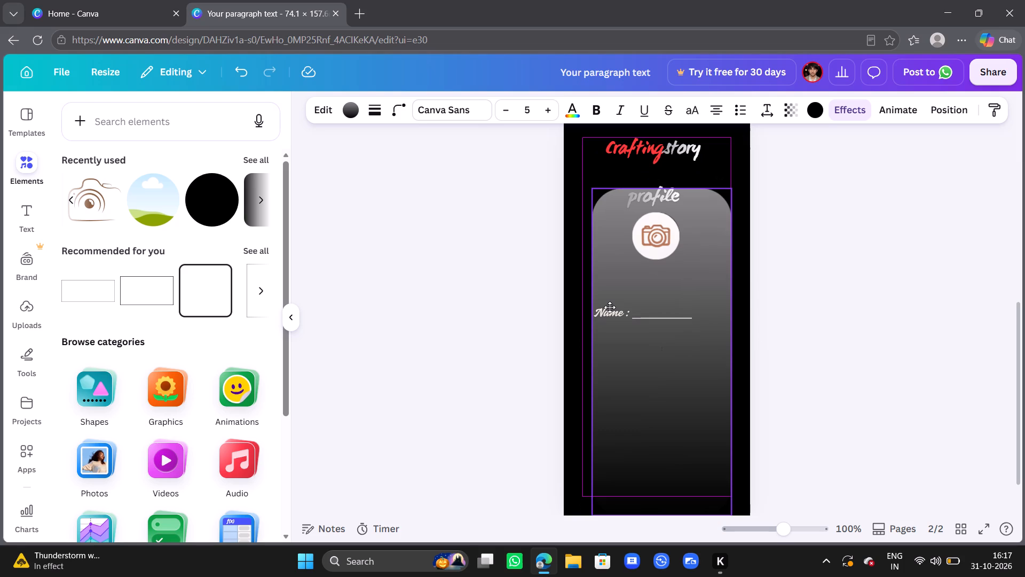
pyautogui.moveTo(610, 307); pyautogui.dragTo(693, 309)
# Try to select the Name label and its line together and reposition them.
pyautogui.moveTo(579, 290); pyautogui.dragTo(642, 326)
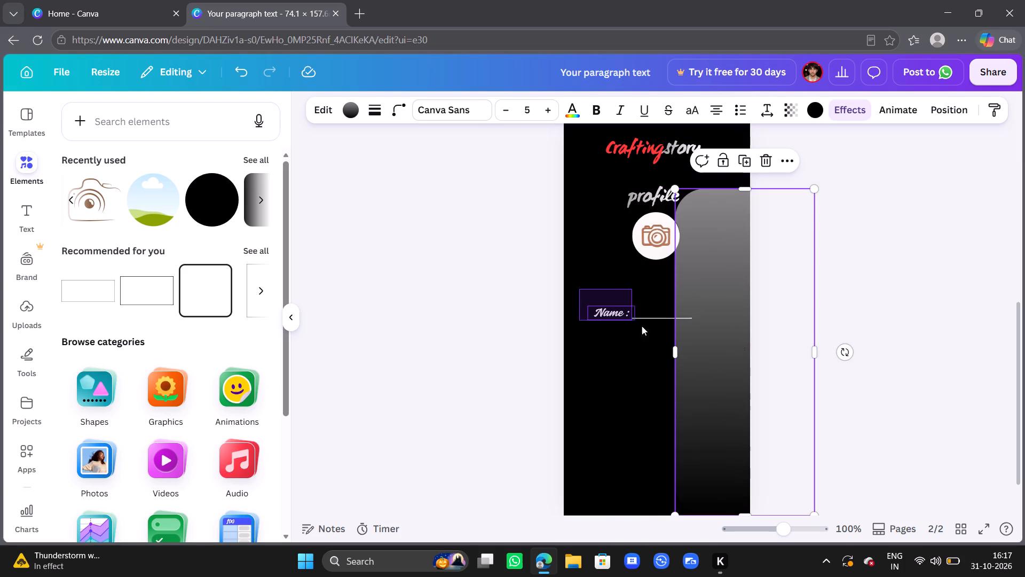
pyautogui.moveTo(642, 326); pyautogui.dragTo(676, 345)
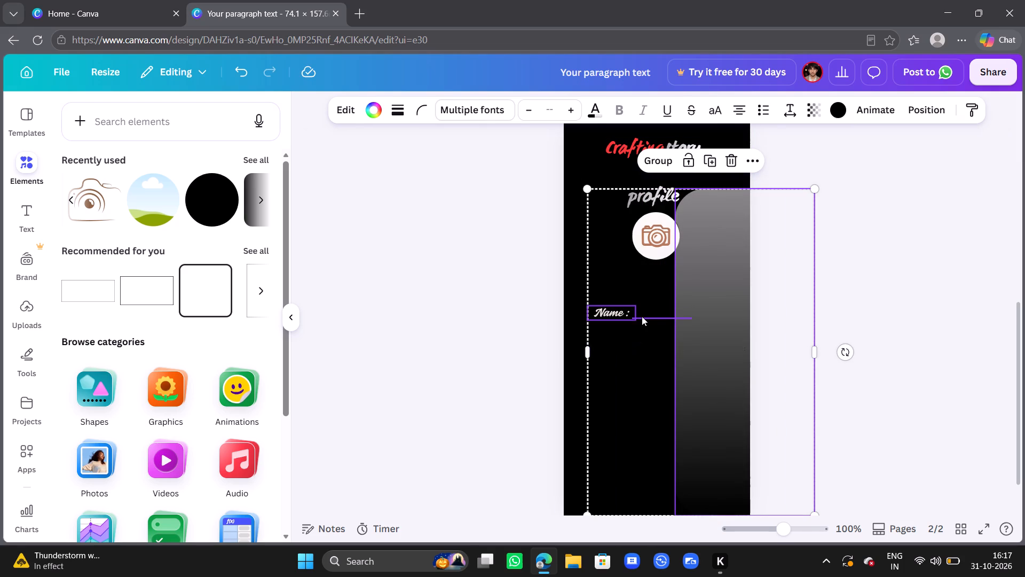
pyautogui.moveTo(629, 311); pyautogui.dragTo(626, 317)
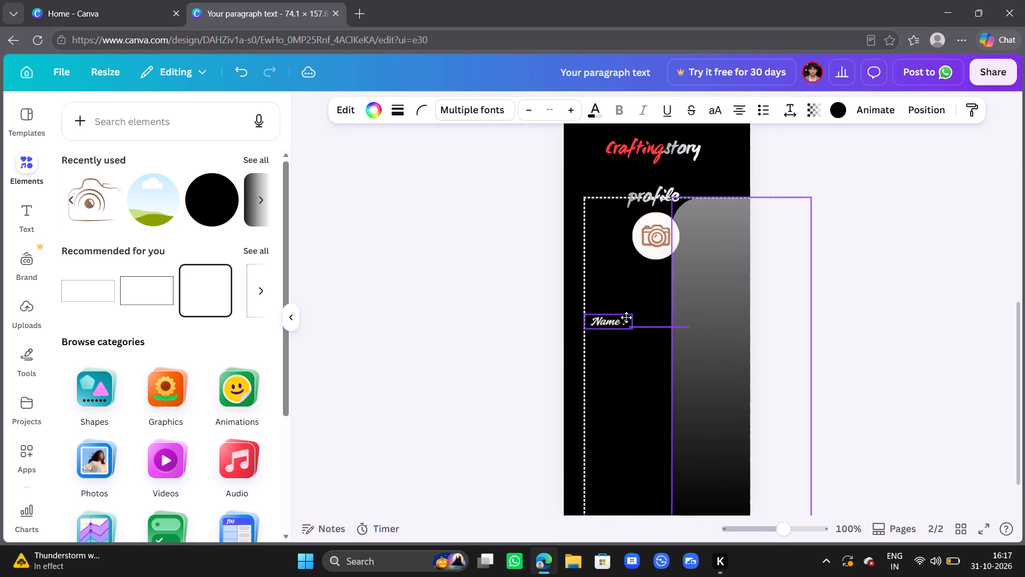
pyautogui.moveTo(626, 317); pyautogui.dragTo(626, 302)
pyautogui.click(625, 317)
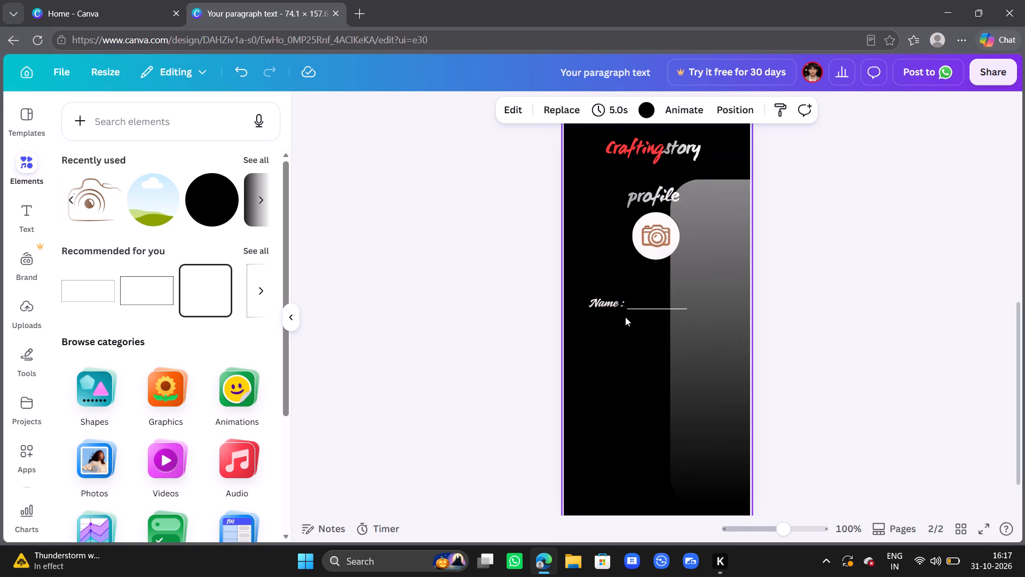
# Move the gradient panel farther past the page's right edge, clear of the Name label's line.
pyautogui.moveTo(713, 349); pyautogui.dragTo(761, 356)
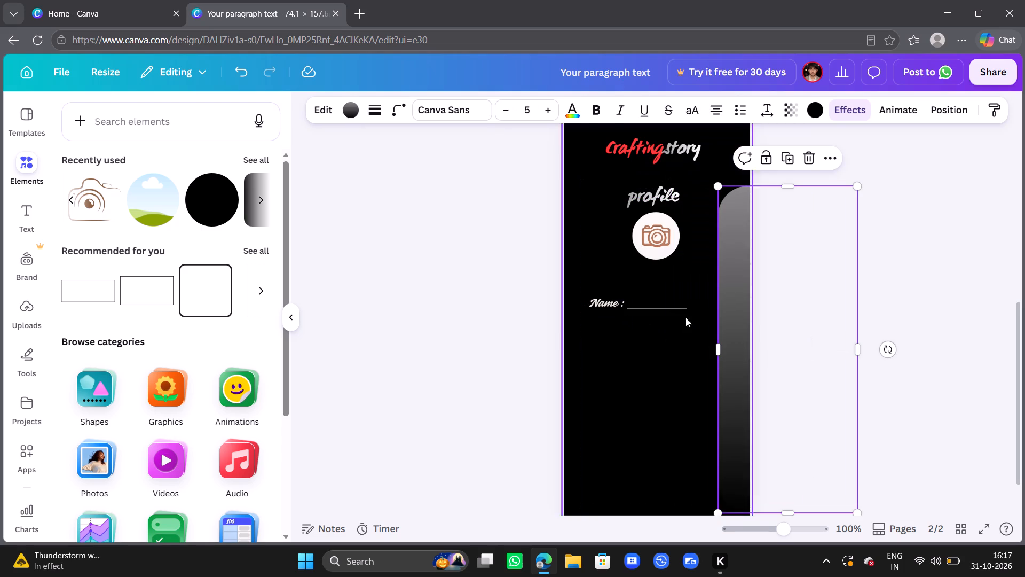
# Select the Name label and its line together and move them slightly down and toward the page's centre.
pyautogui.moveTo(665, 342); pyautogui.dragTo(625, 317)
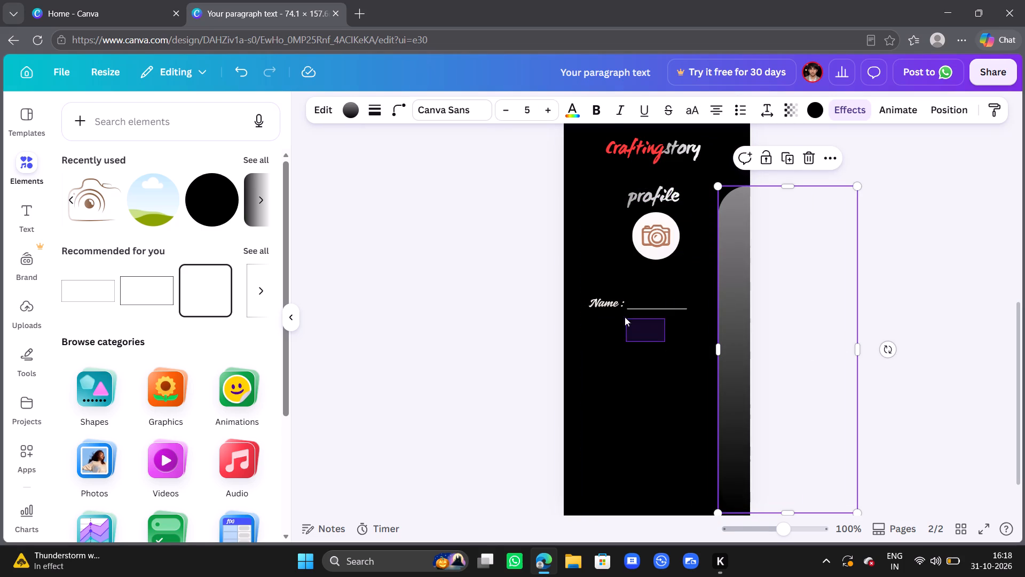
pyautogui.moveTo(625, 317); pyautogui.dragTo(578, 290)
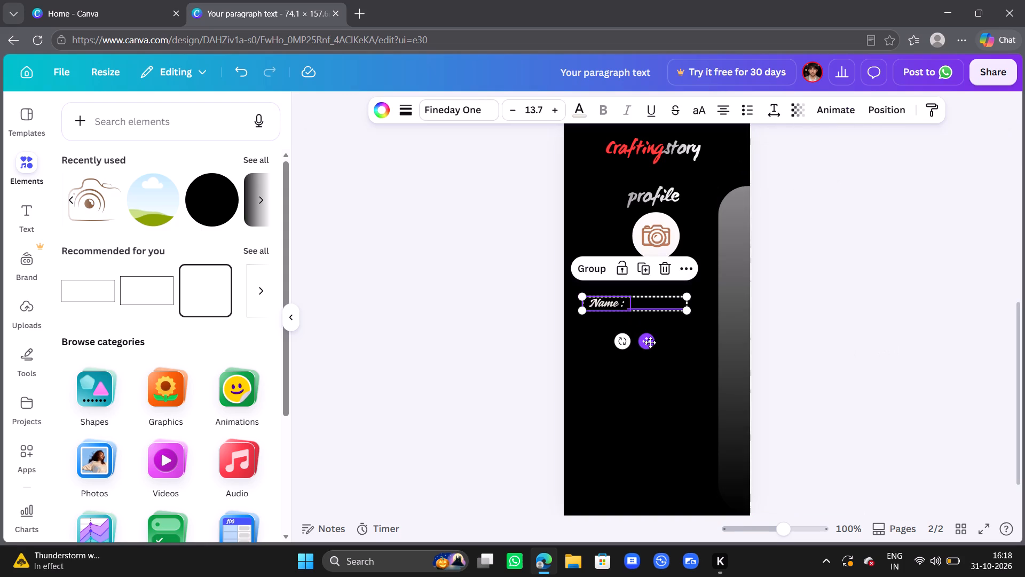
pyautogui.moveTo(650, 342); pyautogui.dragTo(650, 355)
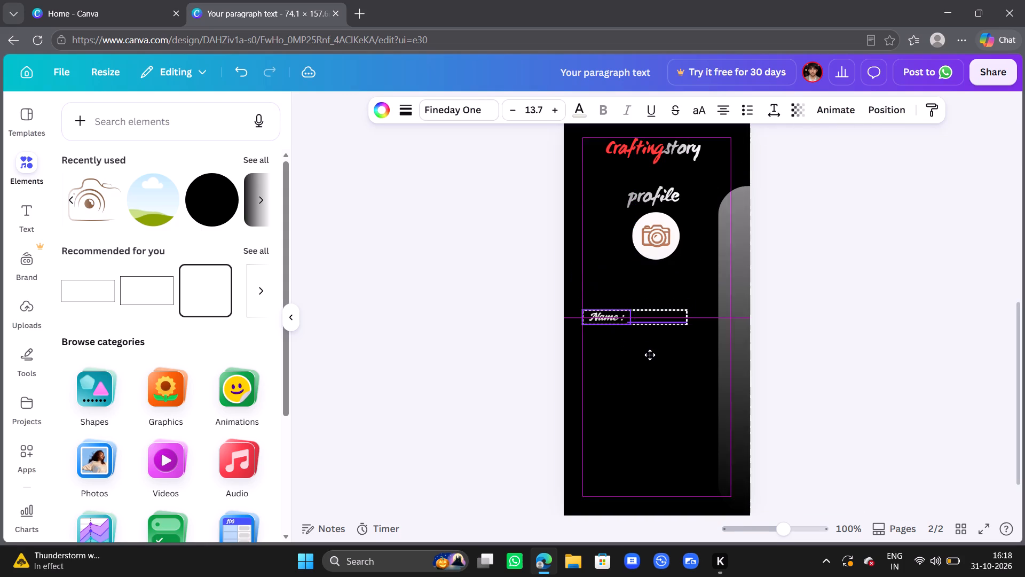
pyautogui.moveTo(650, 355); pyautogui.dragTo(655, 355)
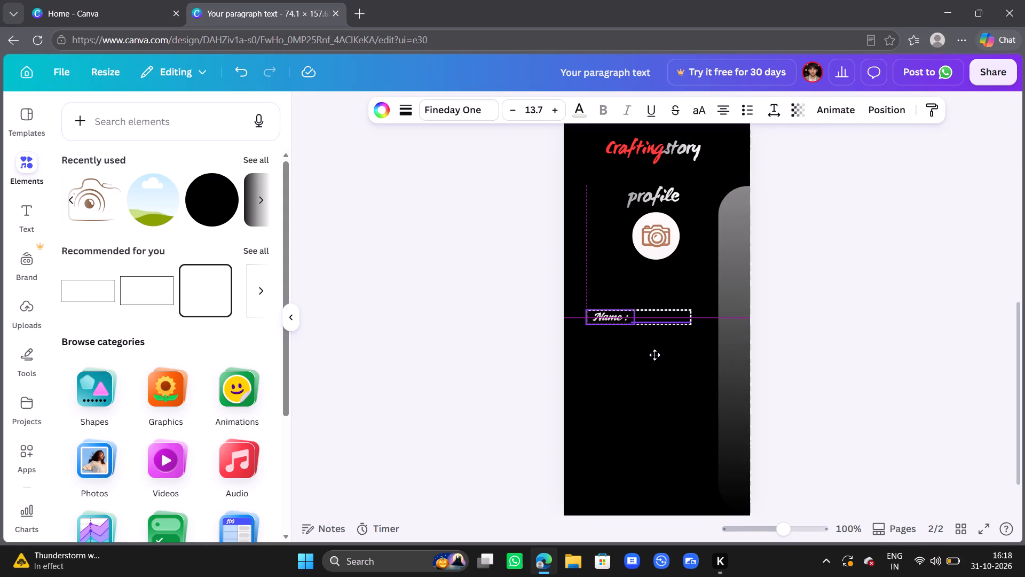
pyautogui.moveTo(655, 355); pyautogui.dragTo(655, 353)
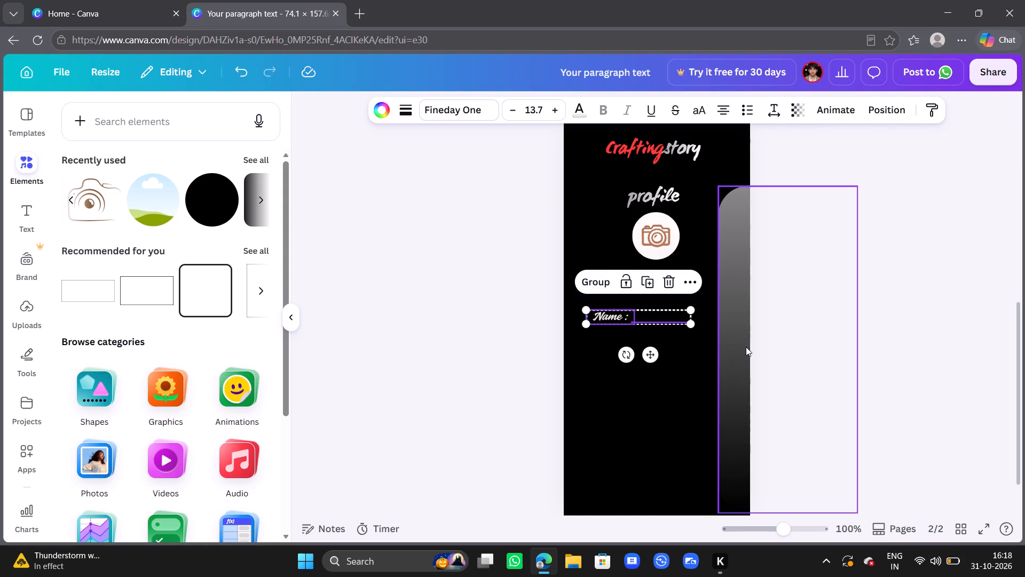
# Move the rounded gradient panel back to the page's centre, behind the profile heading and camera icon, and raise it slightly.
pyautogui.moveTo(746, 347); pyautogui.dragTo(613, 344)
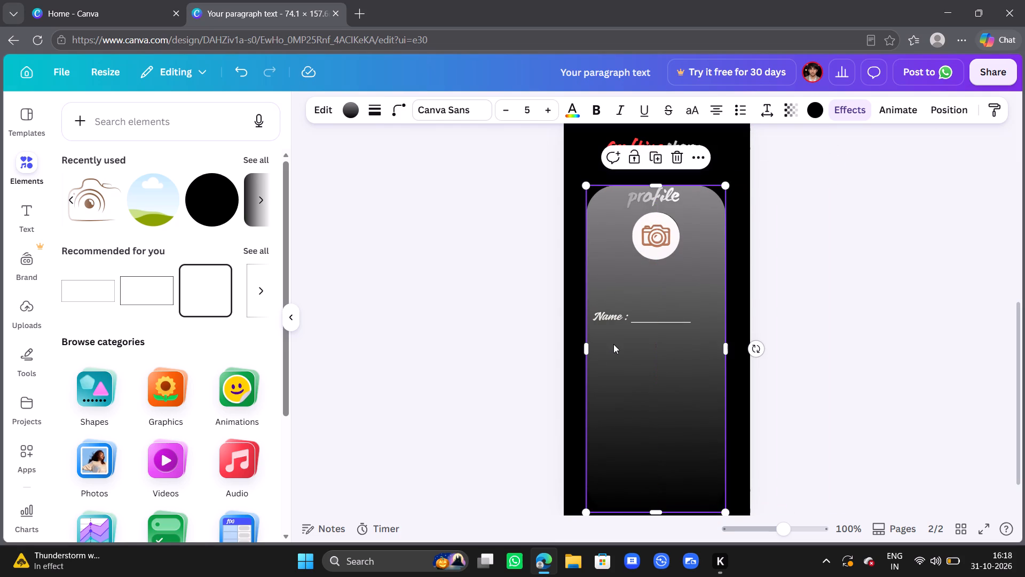
pyautogui.click(848, 384)
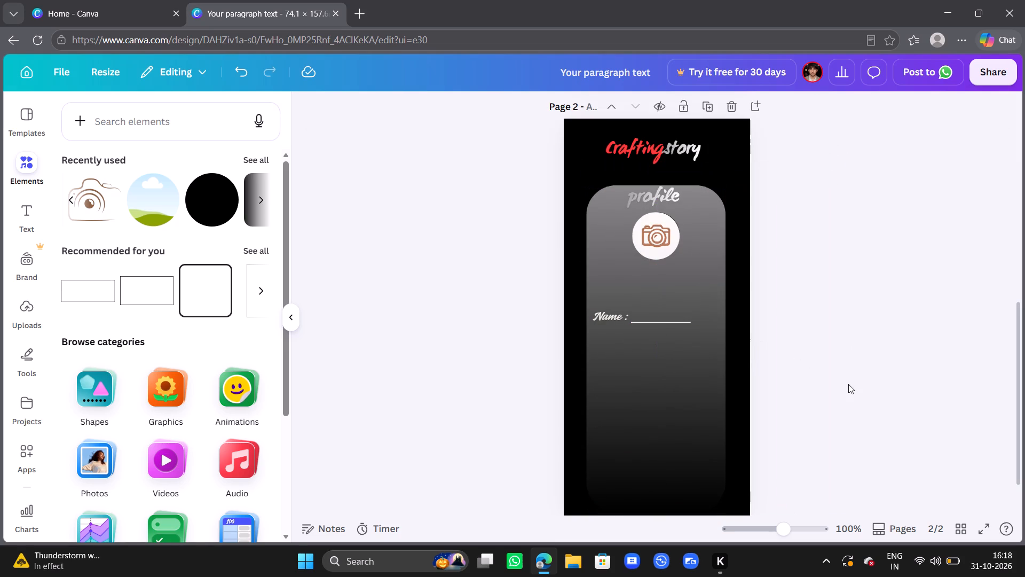
pyautogui.moveTo(628, 436); pyautogui.dragTo(629, 430)
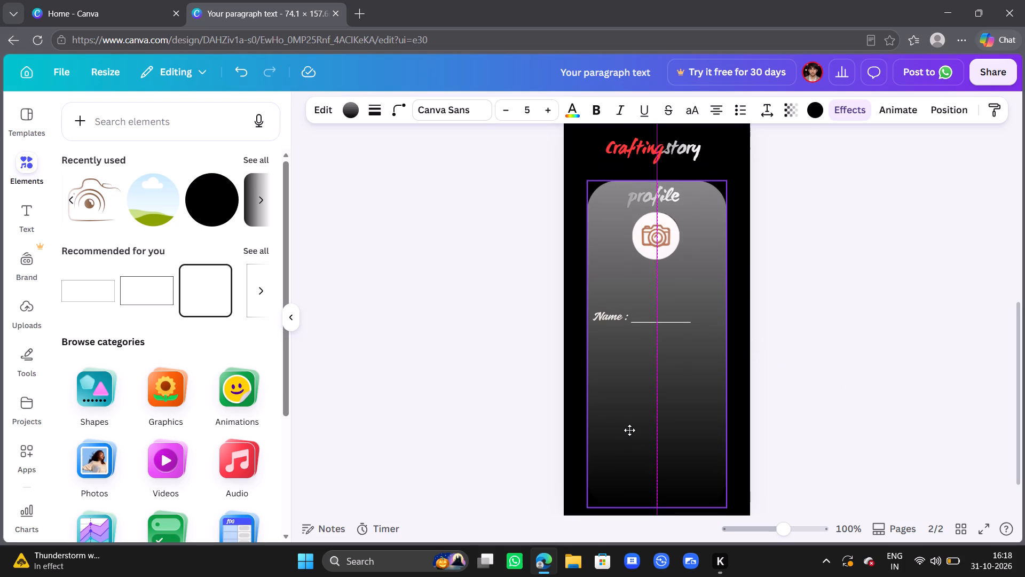
pyautogui.moveTo(629, 430); pyautogui.dragTo(629, 430)
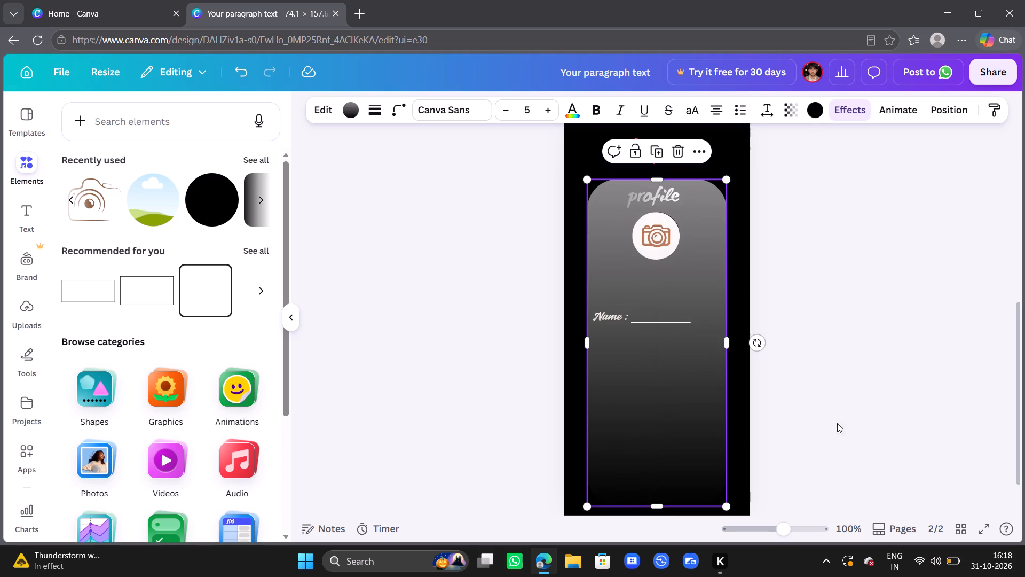
pyautogui.click(852, 424)
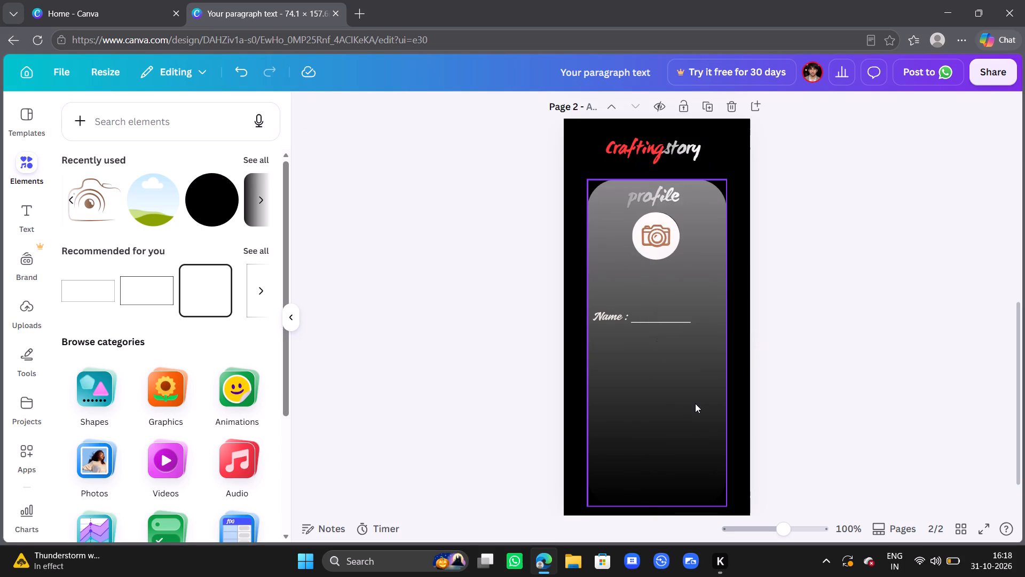
pyautogui.click(696, 404)
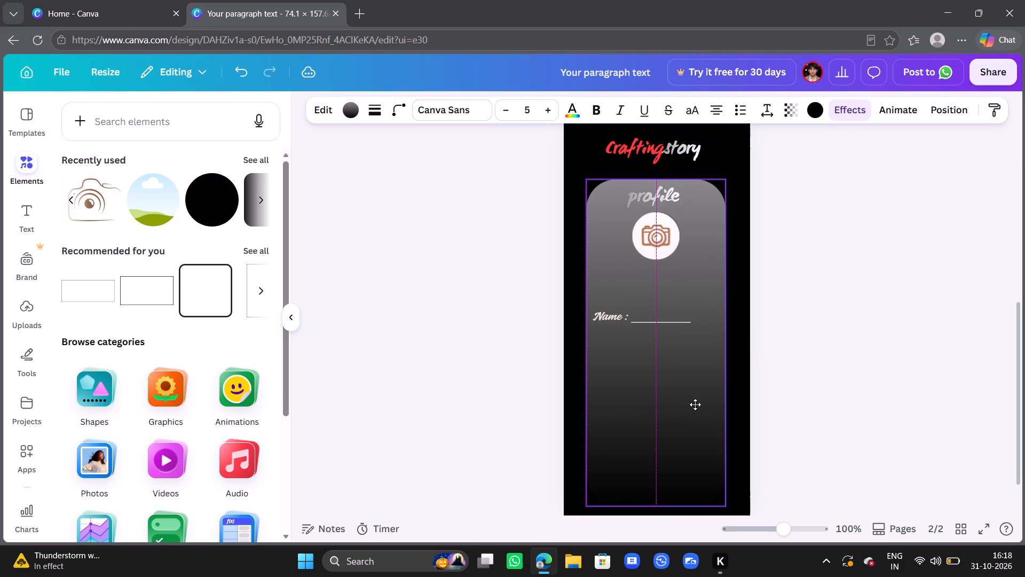
pyautogui.click(859, 415)
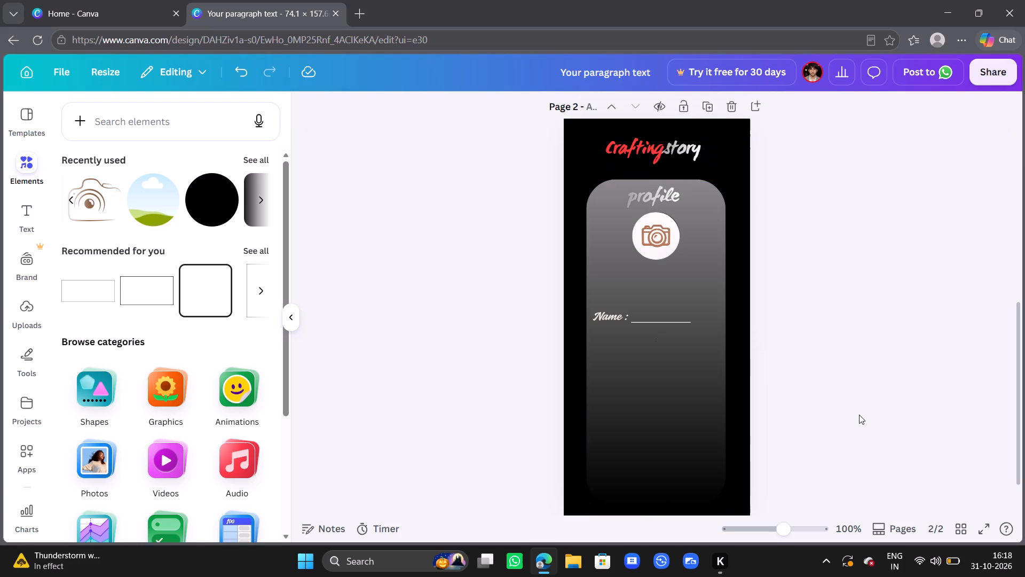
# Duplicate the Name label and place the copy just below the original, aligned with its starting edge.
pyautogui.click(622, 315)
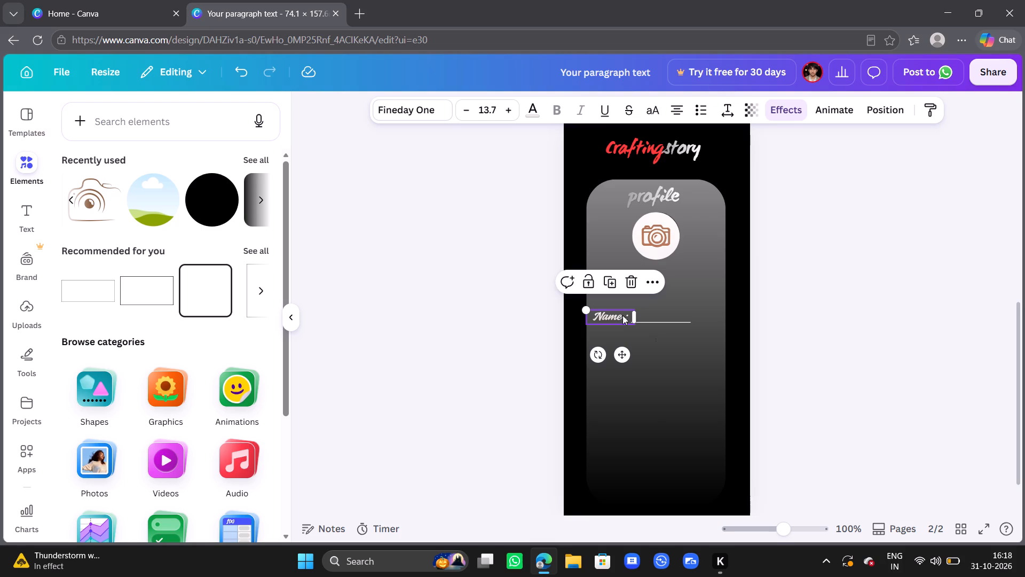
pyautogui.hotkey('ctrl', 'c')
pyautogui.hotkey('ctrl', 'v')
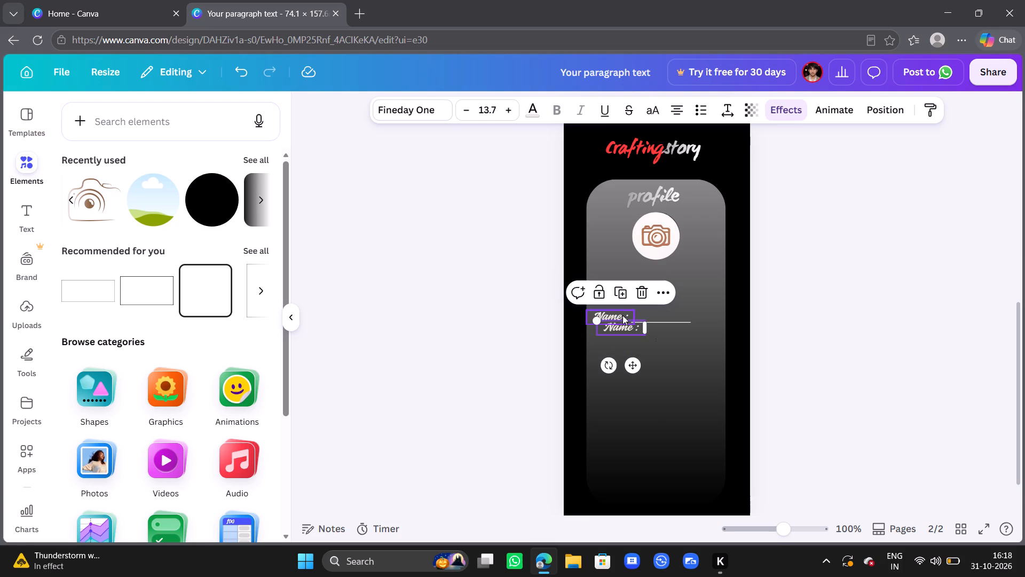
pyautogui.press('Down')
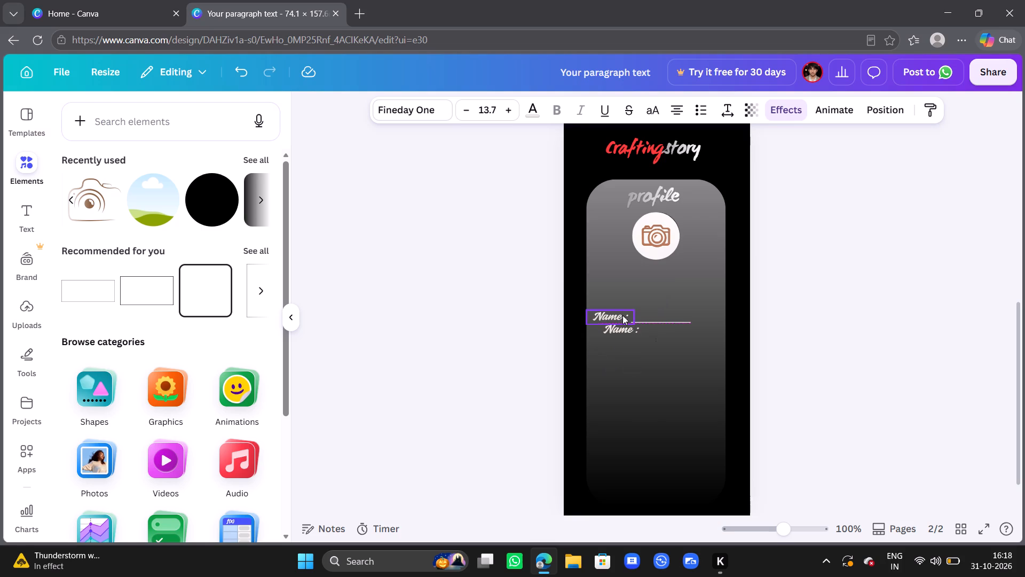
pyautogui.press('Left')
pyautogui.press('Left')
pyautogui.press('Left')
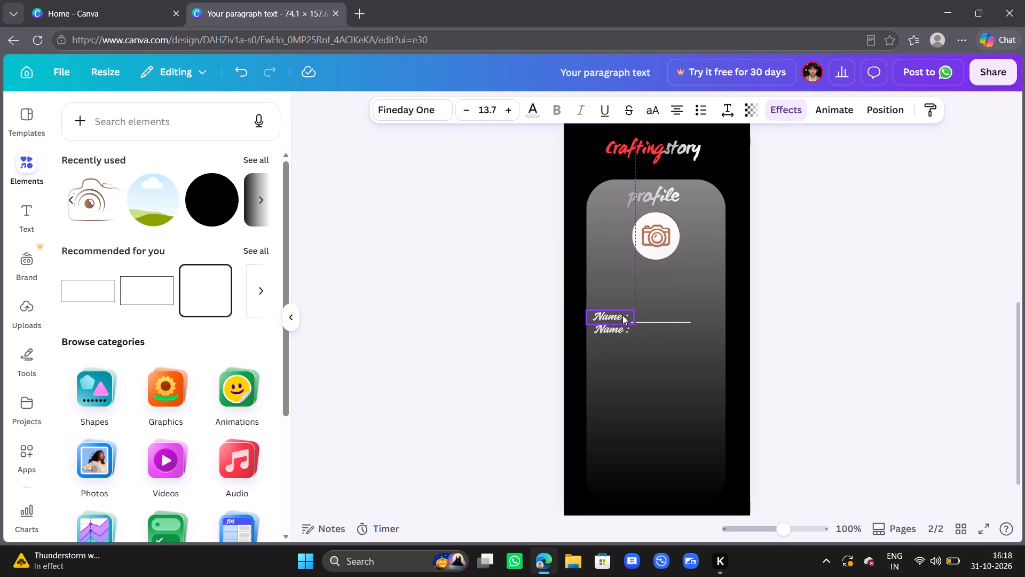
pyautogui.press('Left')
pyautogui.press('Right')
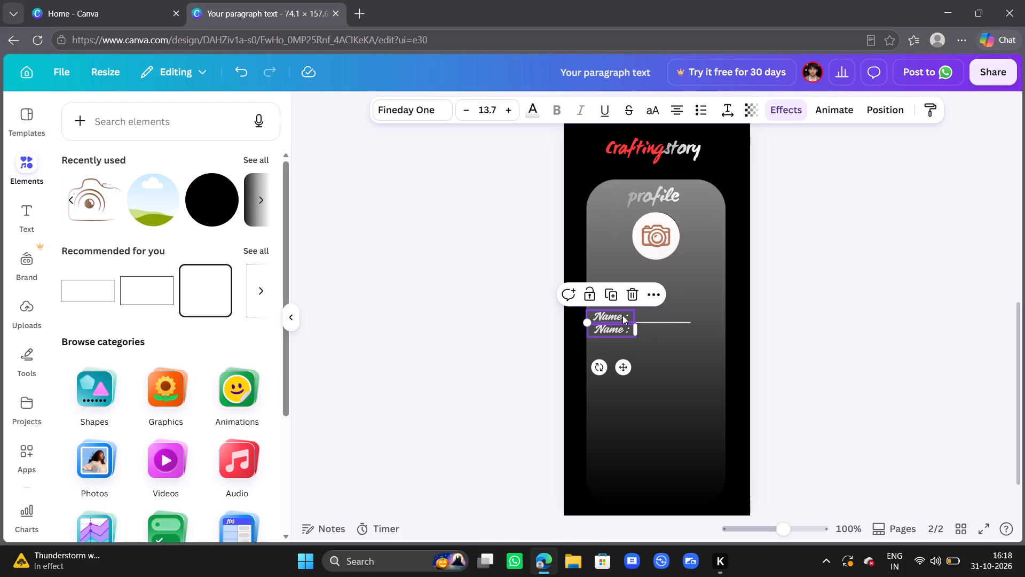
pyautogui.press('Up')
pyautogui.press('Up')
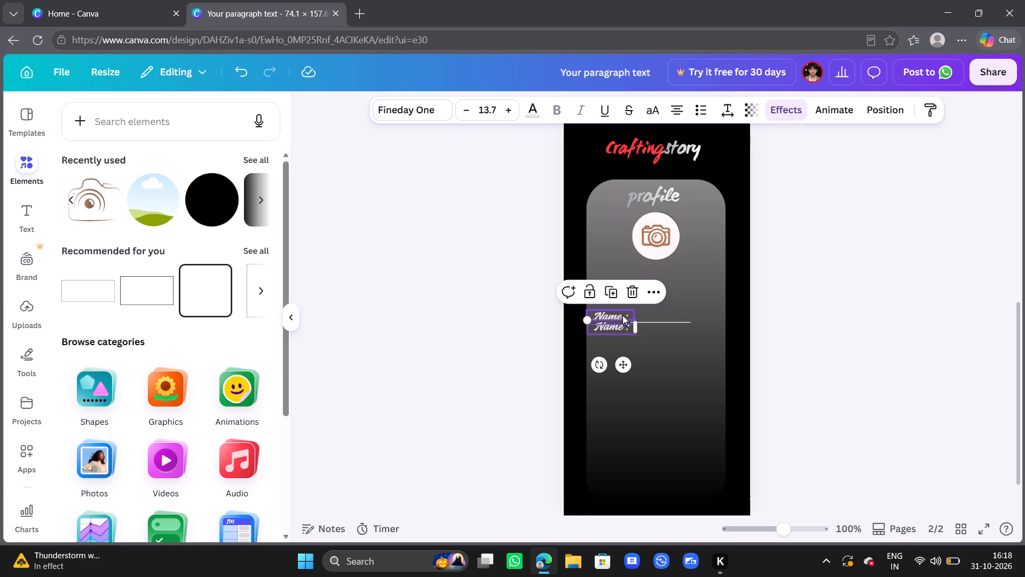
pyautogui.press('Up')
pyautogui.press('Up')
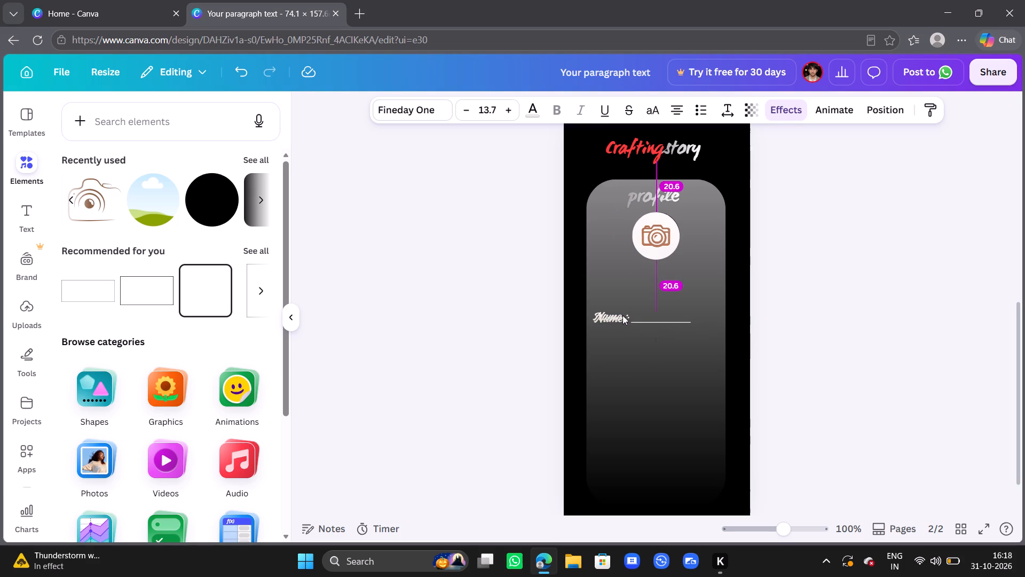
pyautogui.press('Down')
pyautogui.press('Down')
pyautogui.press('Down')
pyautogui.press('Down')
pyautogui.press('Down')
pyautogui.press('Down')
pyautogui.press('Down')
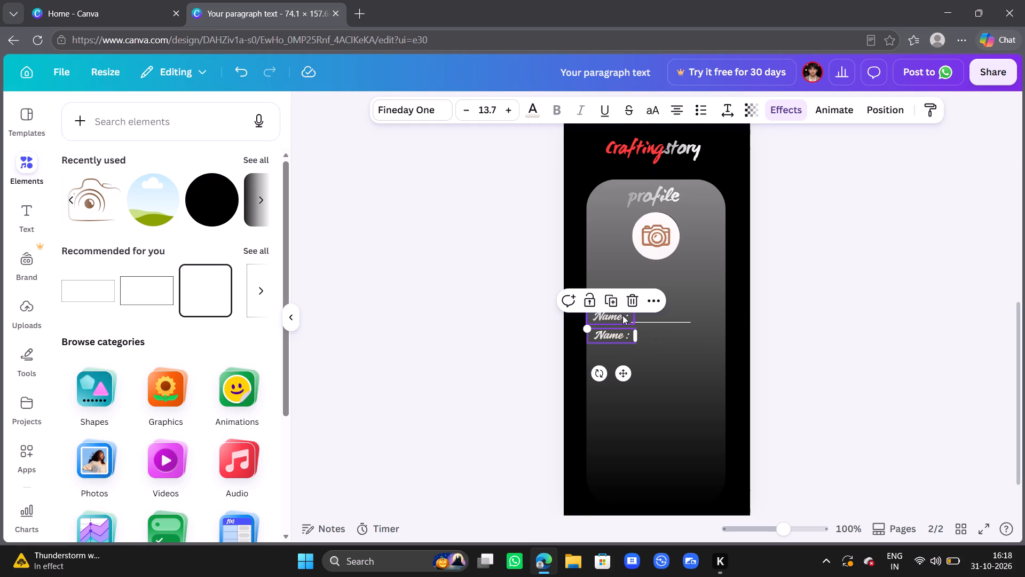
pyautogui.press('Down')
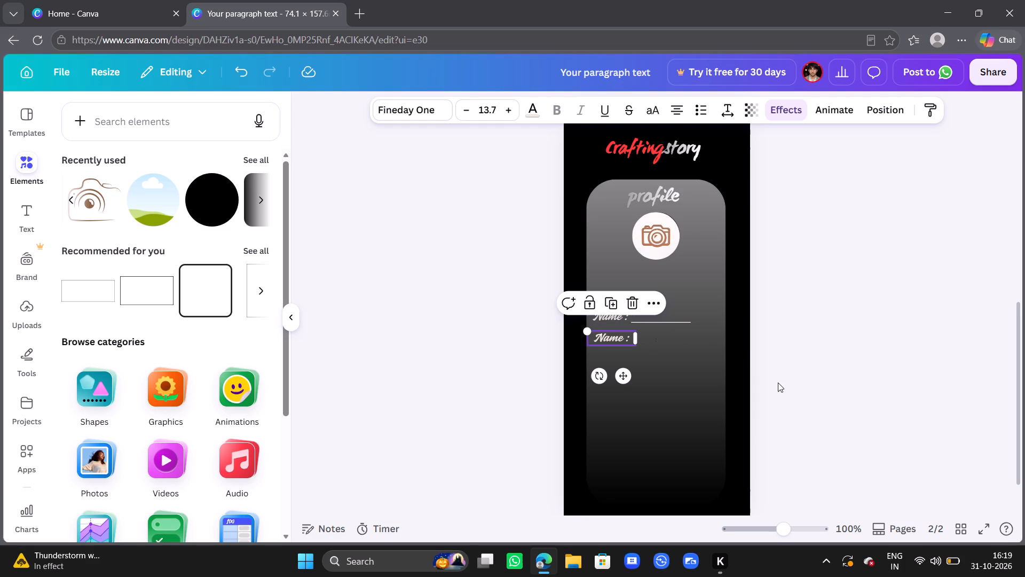
# Delete the copied Name label, the thin line and the original Name label from the gradient panel.
pyautogui.press('BackSpace')
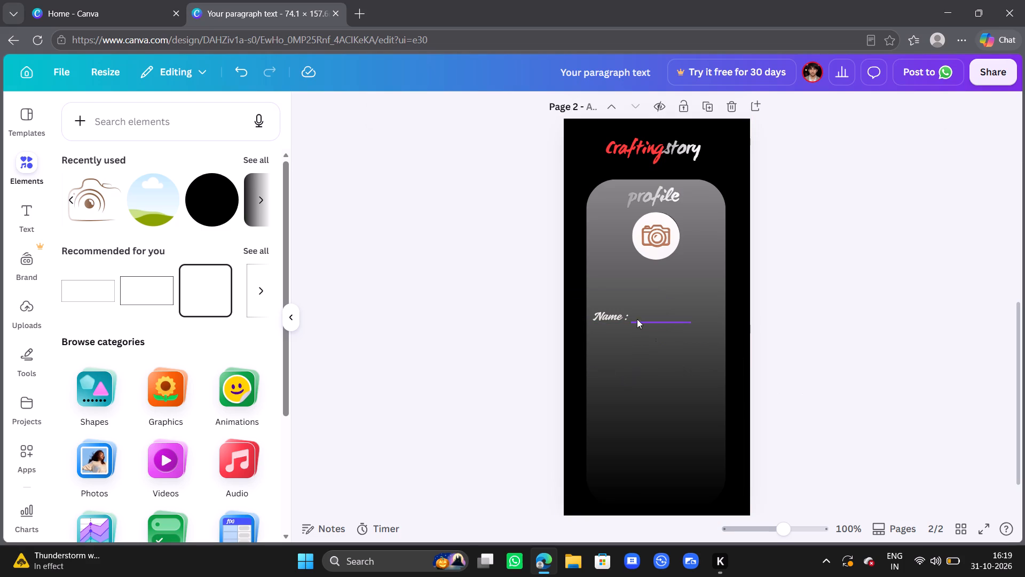
pyautogui.click(647, 322)
pyautogui.press('BackSpace')
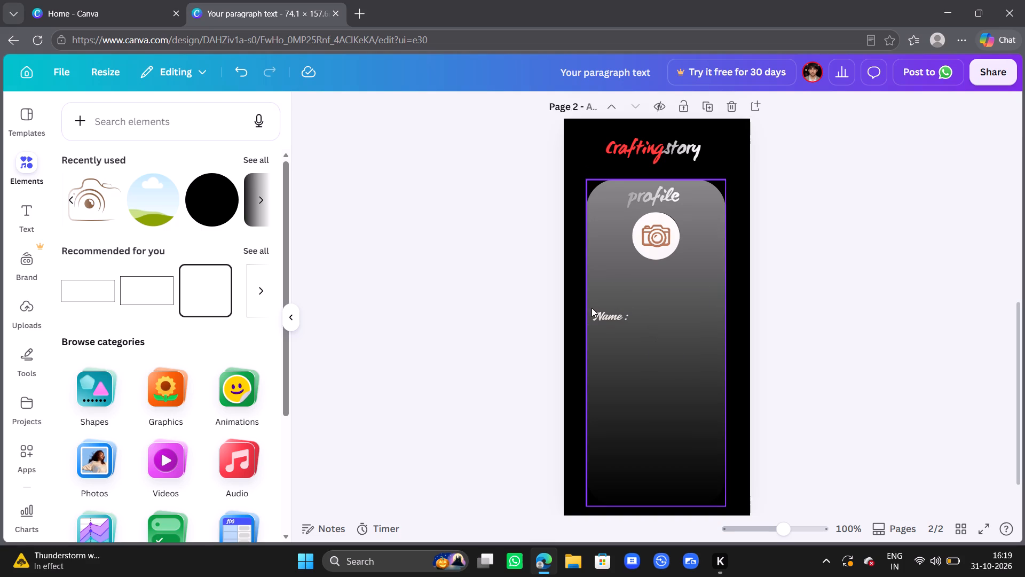
pyautogui.click(603, 315)
pyautogui.press('BackSpace')
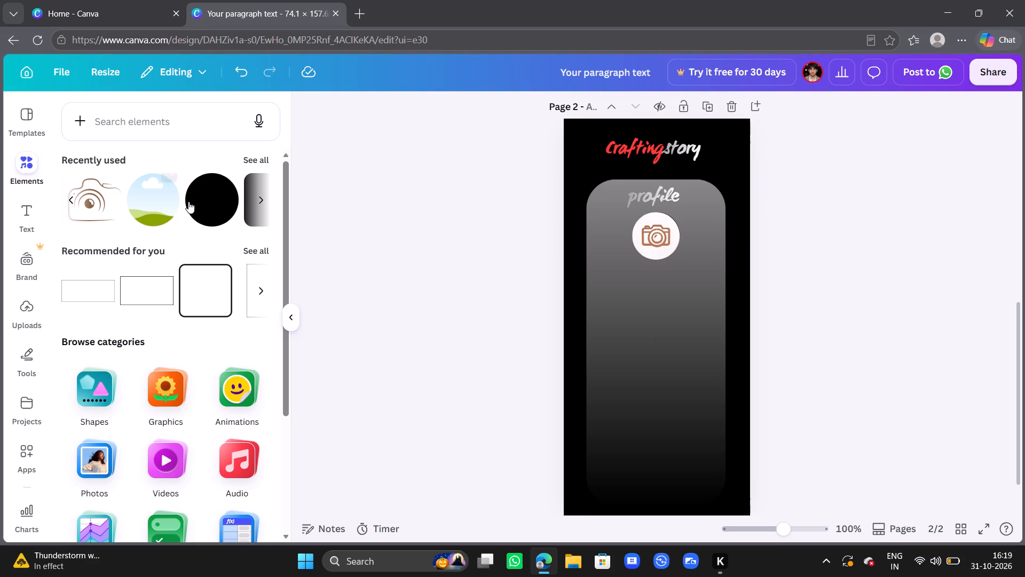
# Look through the recently used elements for something suitable to place on the gradient panel.
pyautogui.hscroll(2, 187, 205)
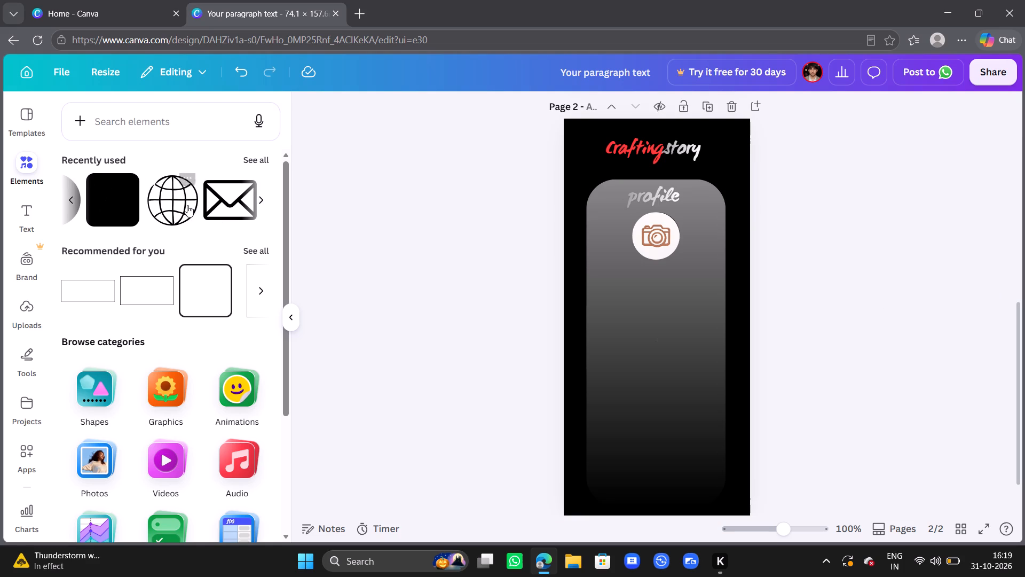
pyautogui.hscroll(1, 187, 205)
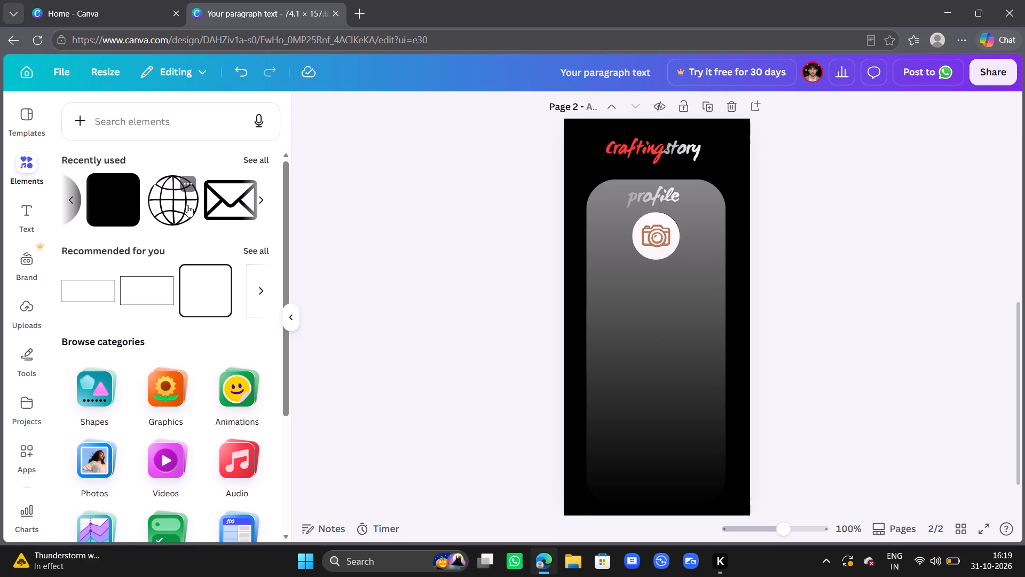
pyautogui.hscroll(2, 187, 205)
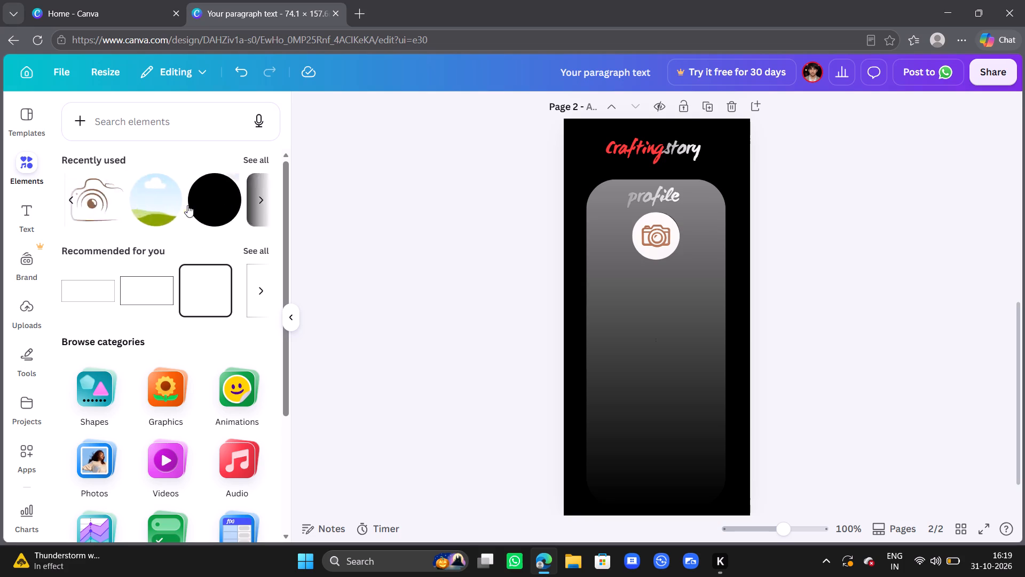
pyautogui.hscroll(1, 187, 205)
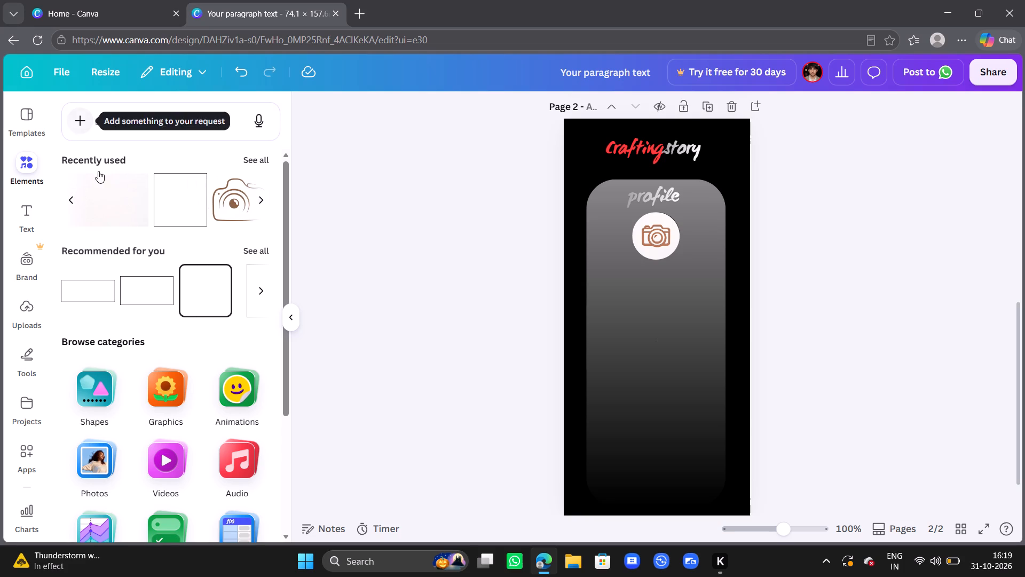
pyautogui.click(35, 172)
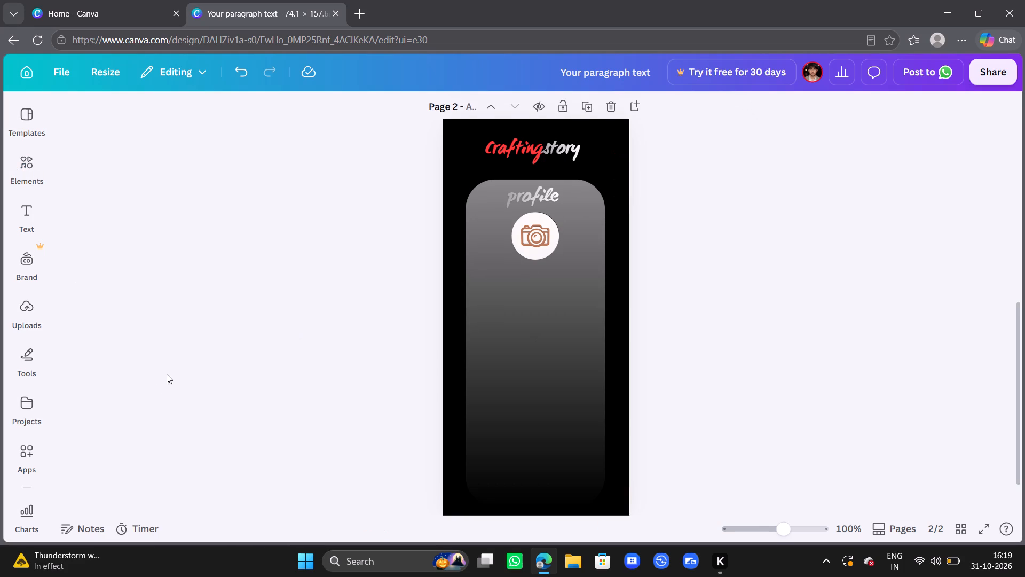
pyautogui.click(33, 169)
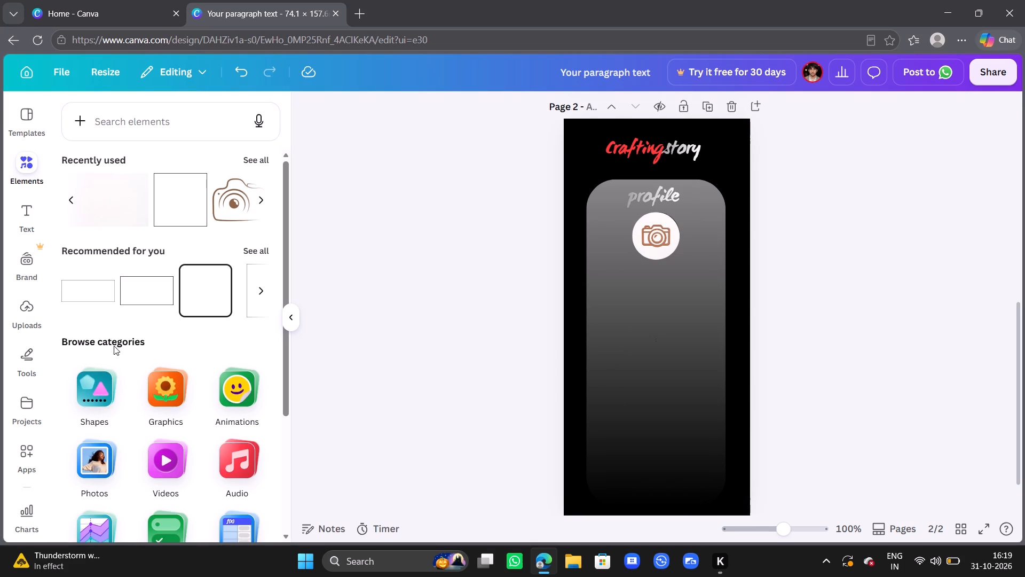
# Insert the pill-shaped flowchart shape from the Shapes category onto the profile page.
pyautogui.scroll(-1, 115, 346)
pyautogui.click(107, 361)
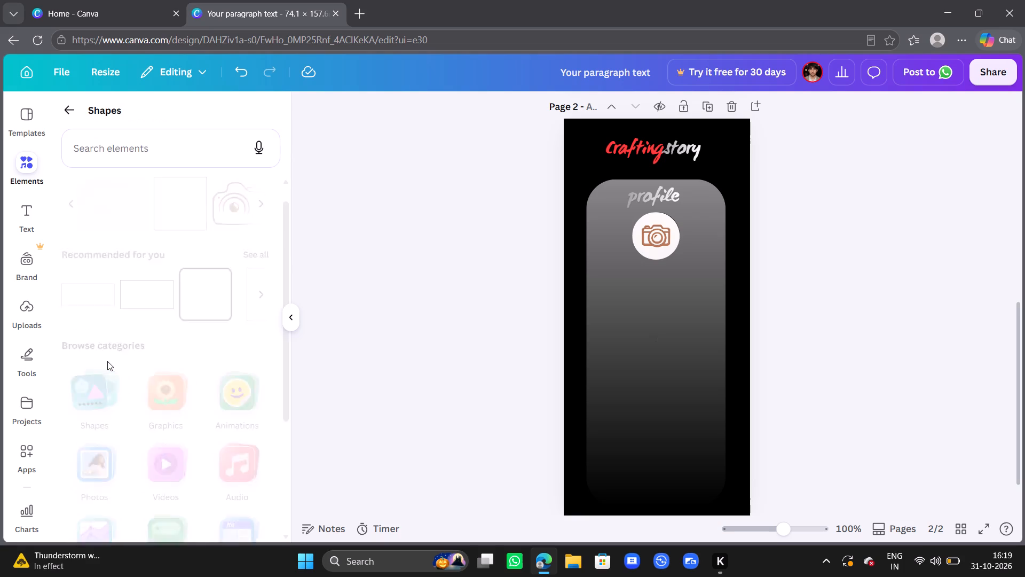
pyautogui.scroll(-1, 153, 410)
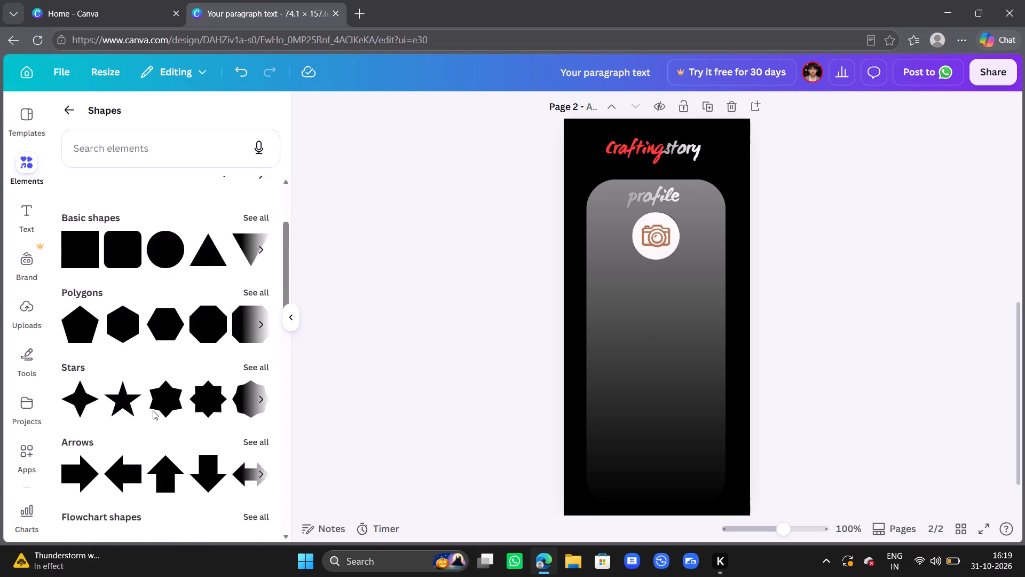
pyautogui.scroll(-1, 153, 410)
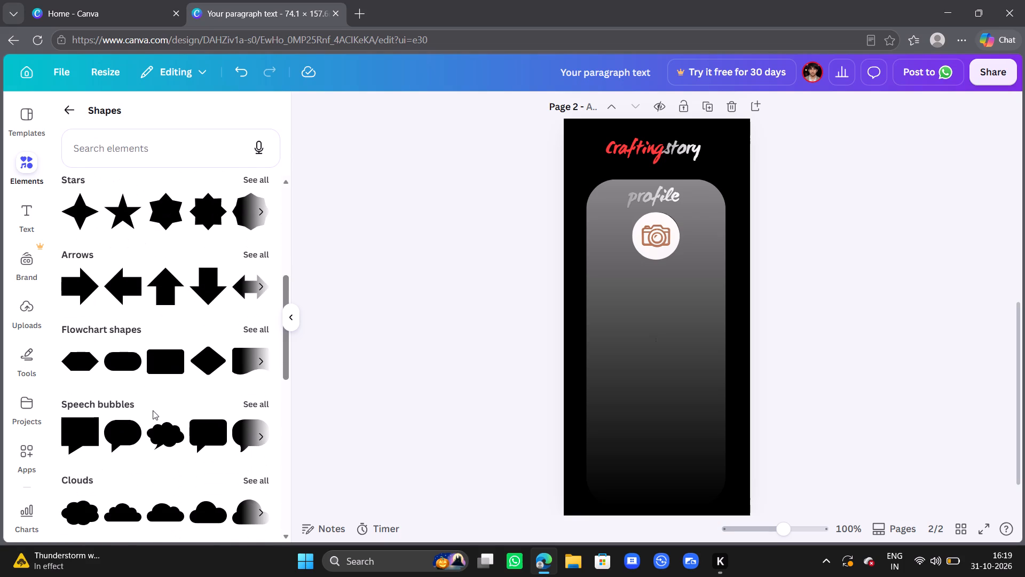
pyautogui.scroll(-2, 153, 410)
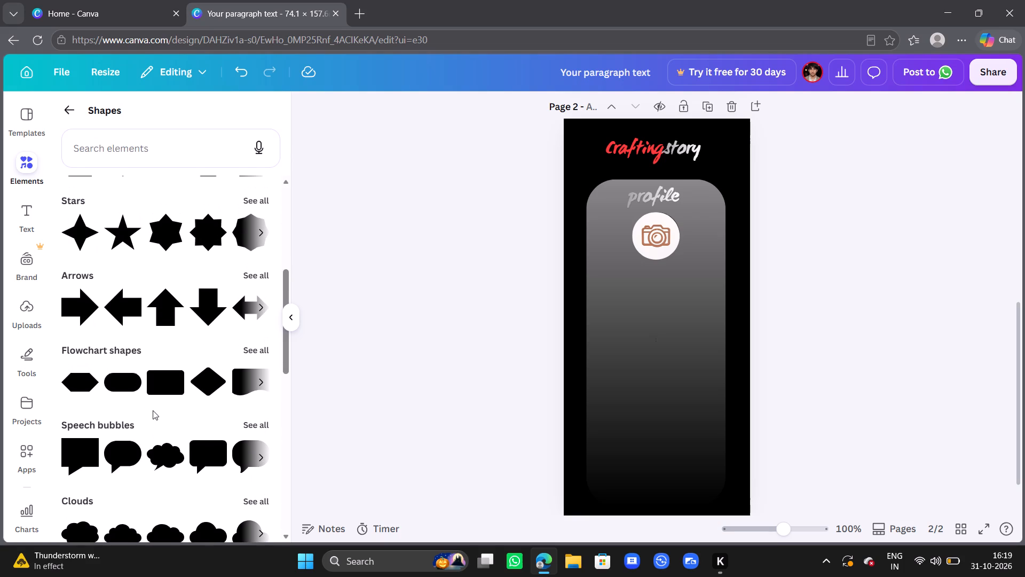
pyautogui.scroll(-1, 153, 410)
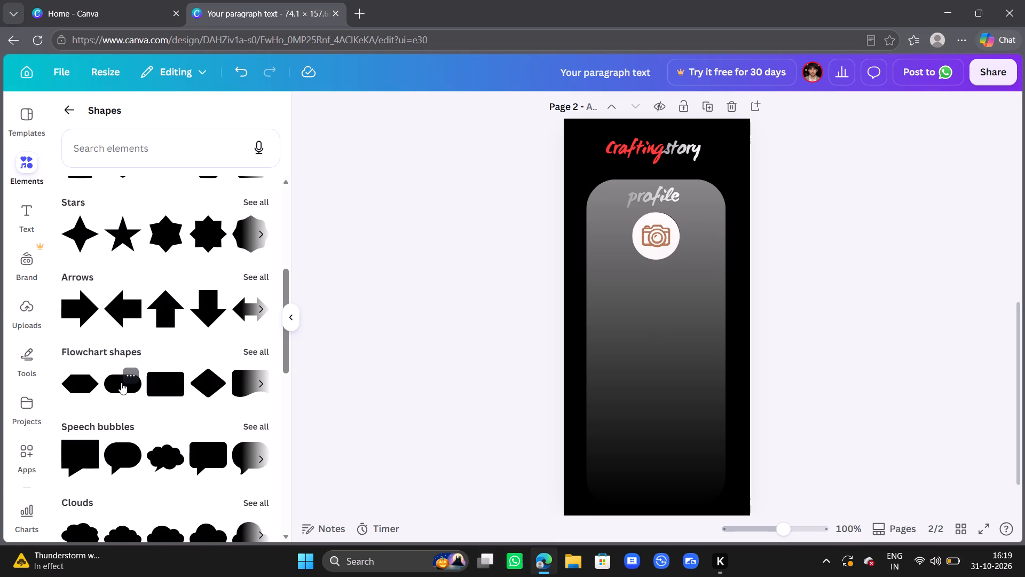
pyautogui.click(121, 383)
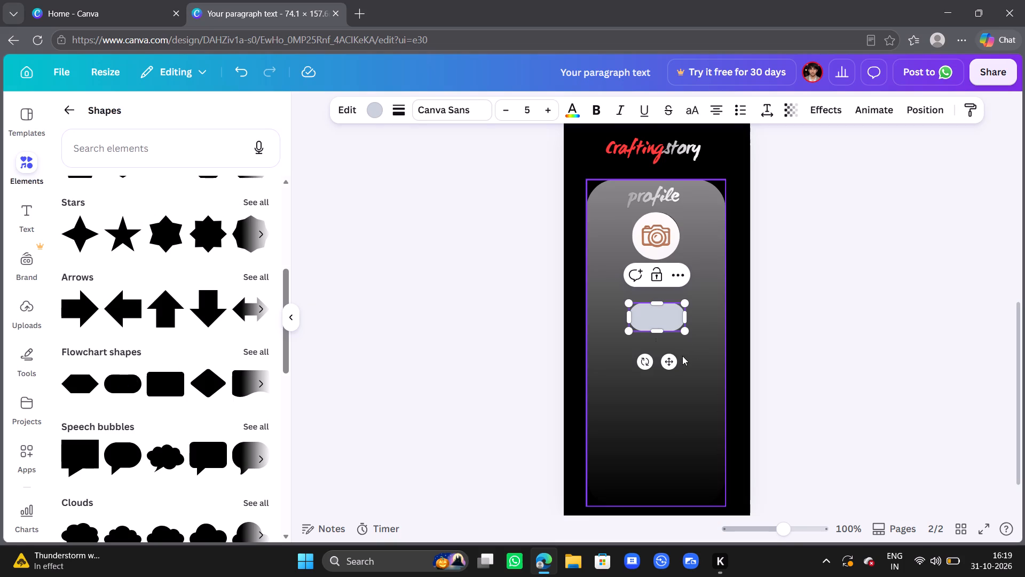
# Set the pill shape's font size to 11 and enter the text "Name :" inside it.
pyautogui.tripleClick(549, 114)
pyautogui.click(549, 114)
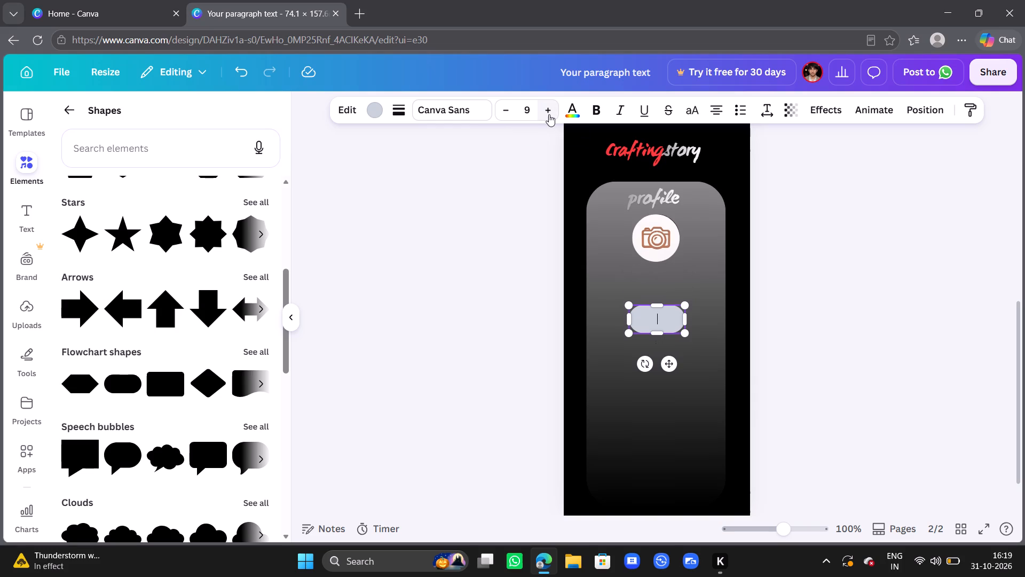
pyautogui.doubleClick(549, 114)
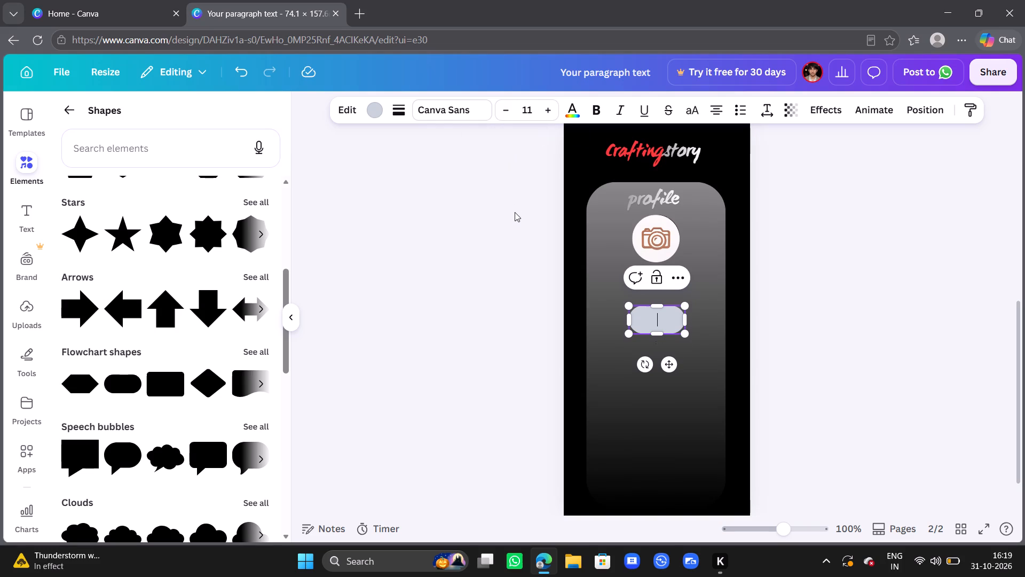
pyautogui.press('n')
pyautogui.write('ame')
pyautogui.press('space')
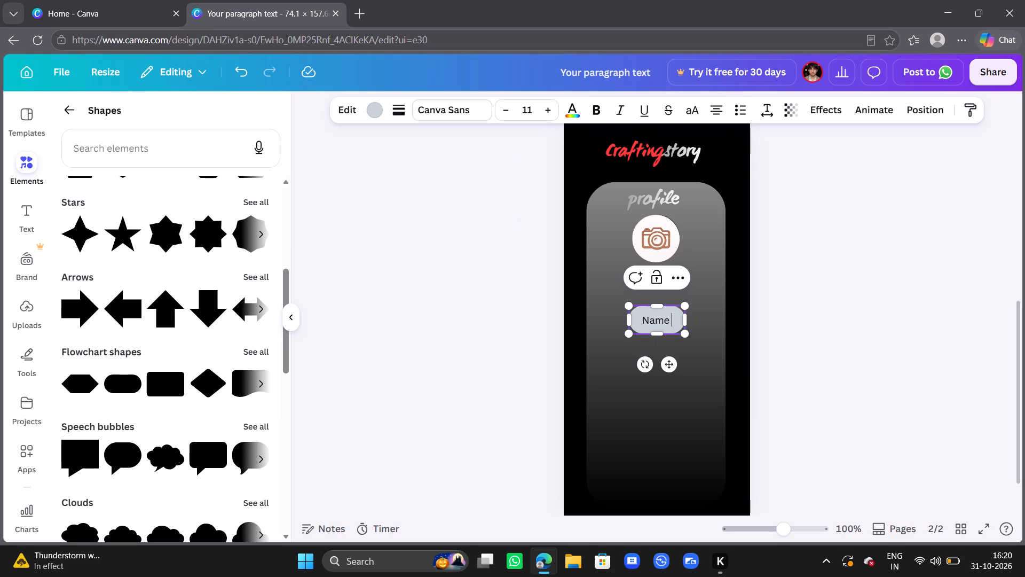
pyautogui.hotkey('shift', ':')
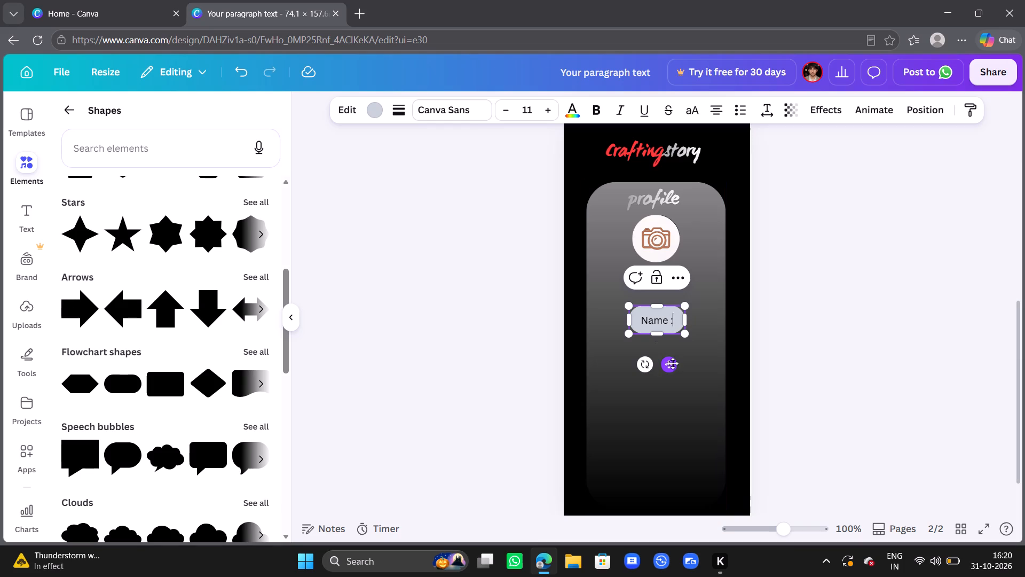
# Move the Name pill sideways to just inside the gradient panel's left edge, keeping it at the same height below the camera icon.
pyautogui.moveTo(669, 364); pyautogui.dragTo(639, 361)
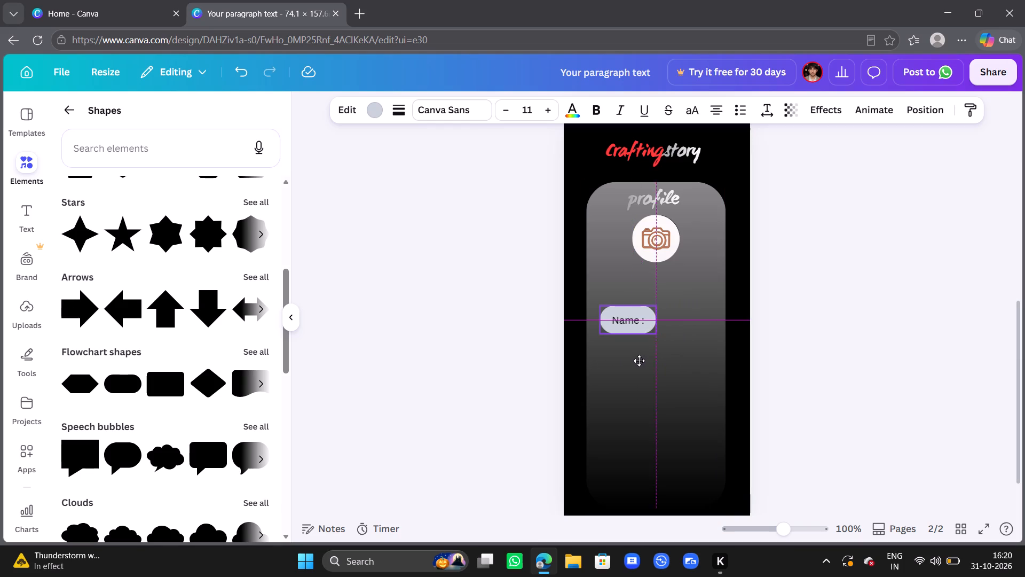
pyautogui.moveTo(639, 361); pyautogui.dragTo(638, 361)
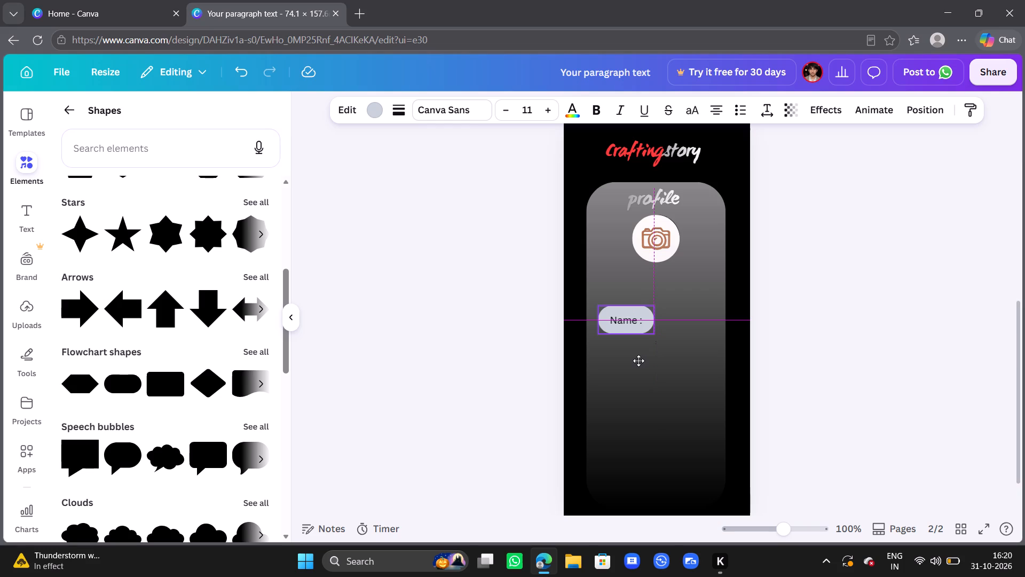
pyautogui.moveTo(638, 361); pyautogui.dragTo(640, 361)
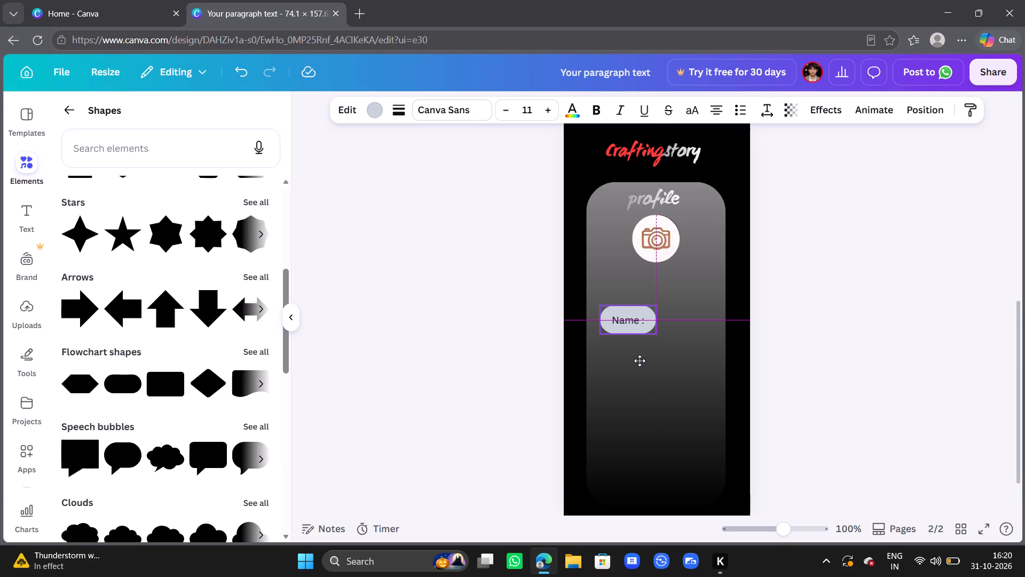
pyautogui.moveTo(640, 361); pyautogui.dragTo(633, 363)
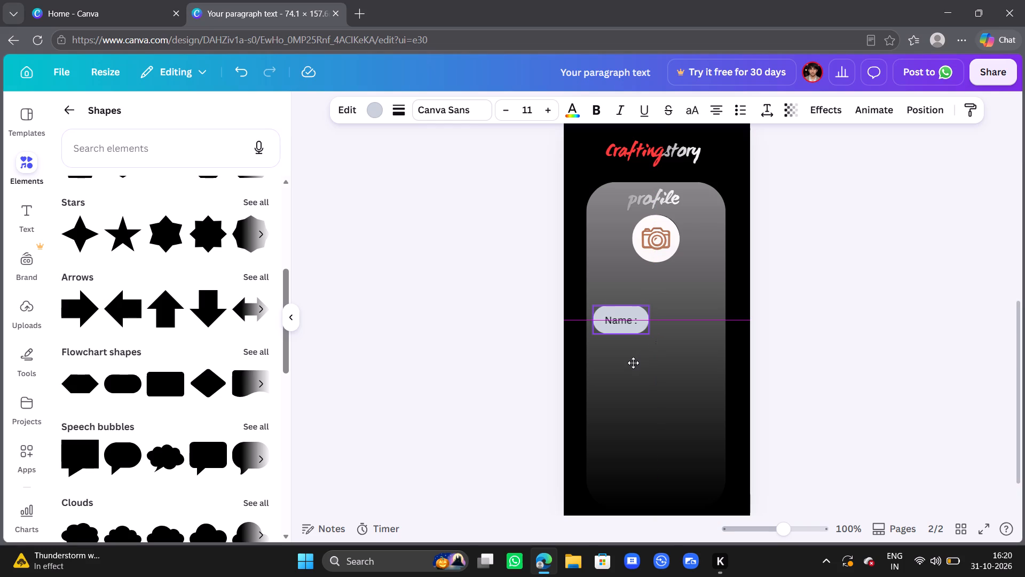
pyautogui.moveTo(633, 363); pyautogui.dragTo(628, 366)
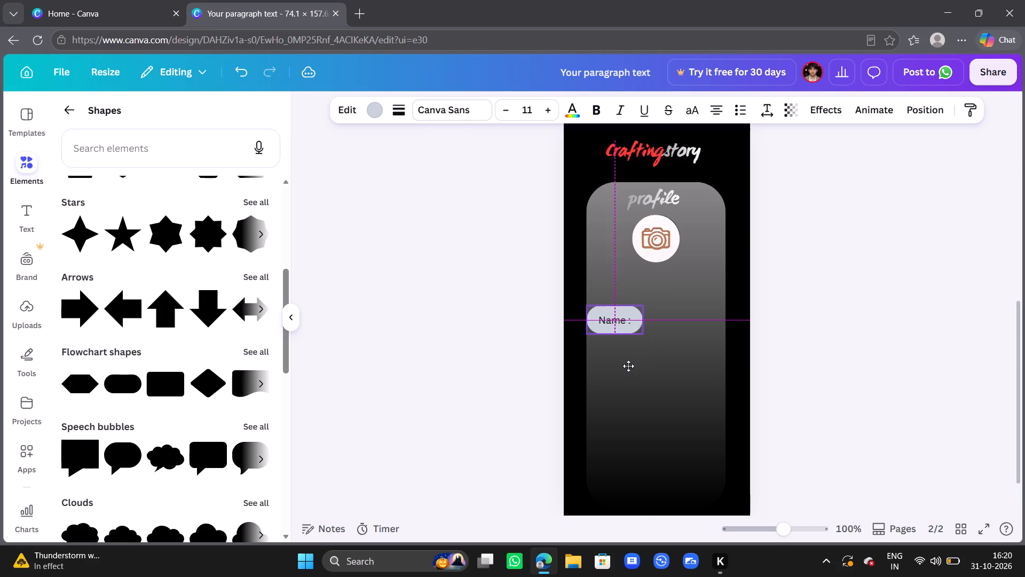
pyautogui.moveTo(628, 366); pyautogui.dragTo(631, 364)
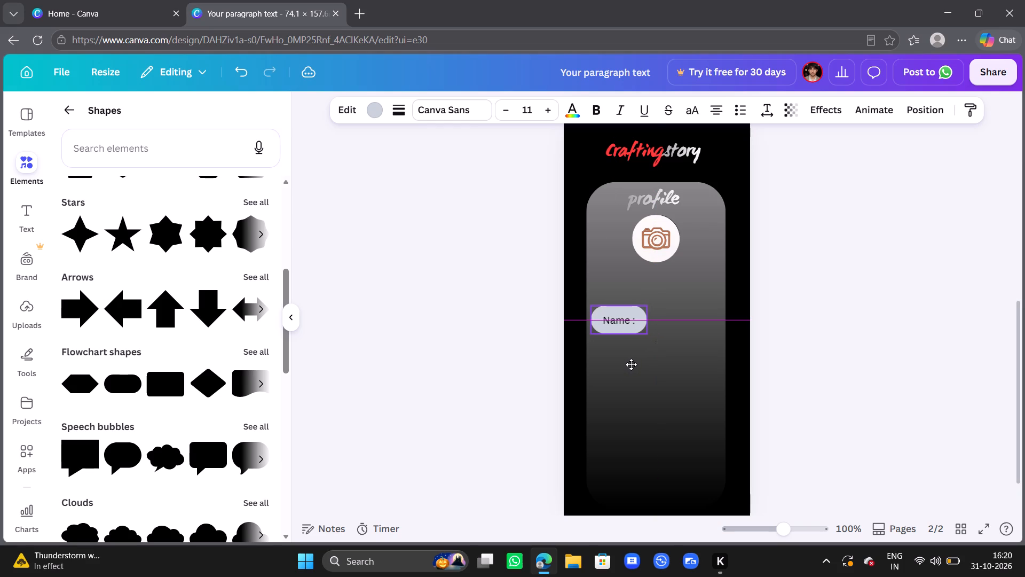
pyautogui.moveTo(631, 364); pyautogui.dragTo(637, 364)
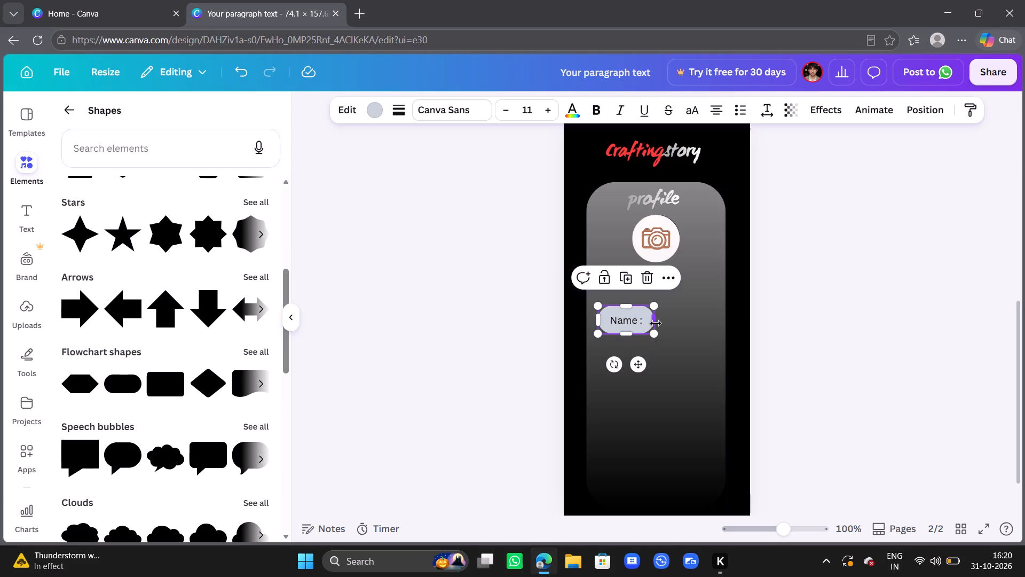
# Widen the Name pill to about 46 so it spans most of the gradient panel with even side margins.
pyautogui.moveTo(656, 323); pyautogui.dragTo(698, 323)
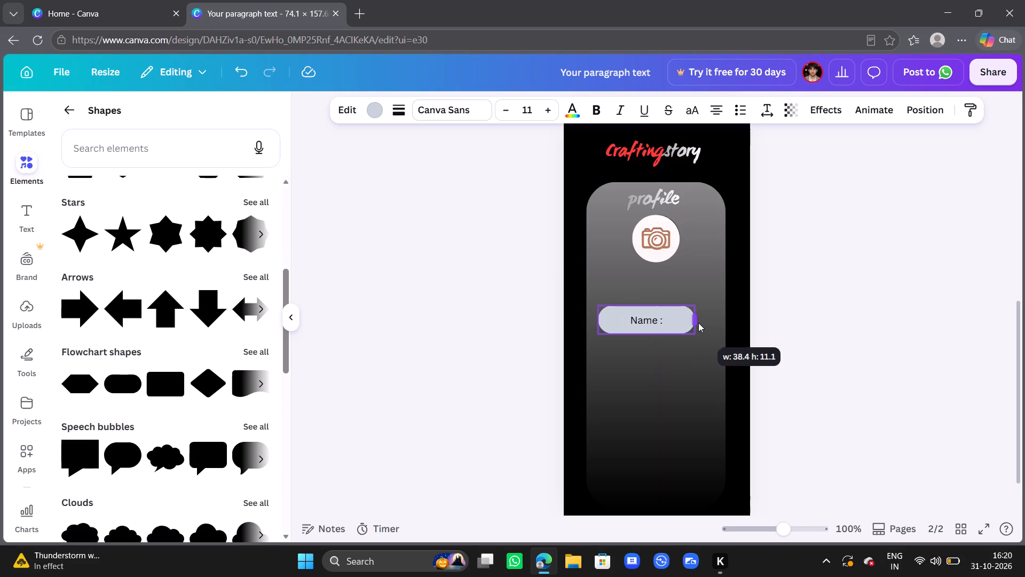
pyautogui.moveTo(698, 323); pyautogui.dragTo(708, 321)
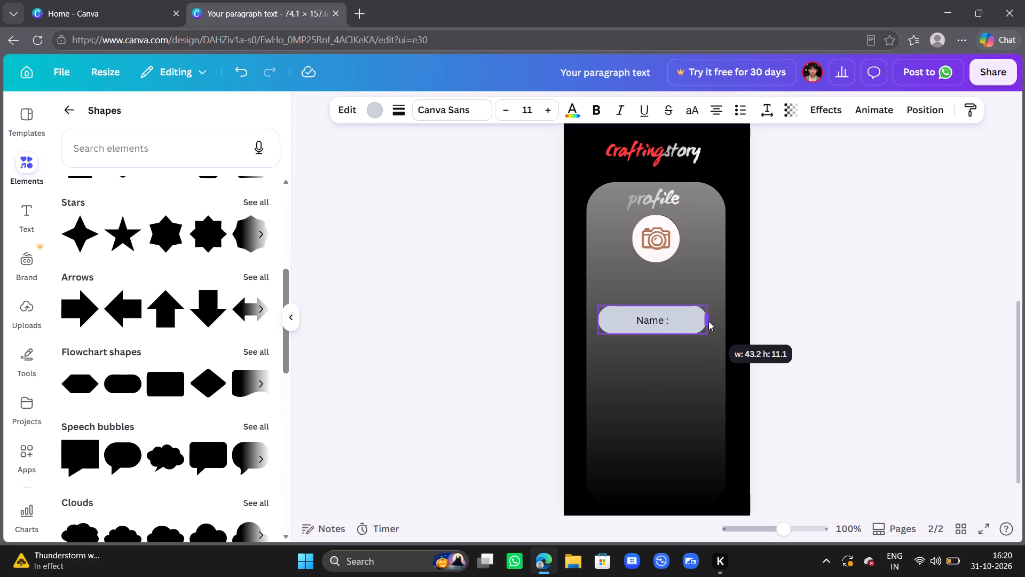
pyautogui.moveTo(708, 321); pyautogui.dragTo(714, 320)
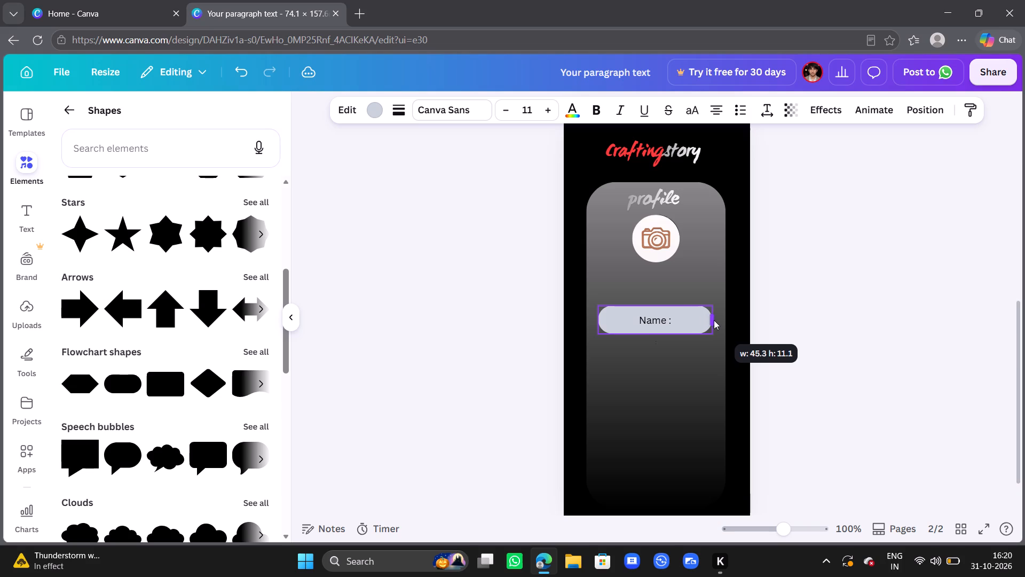
pyautogui.moveTo(714, 320); pyautogui.dragTo(716, 319)
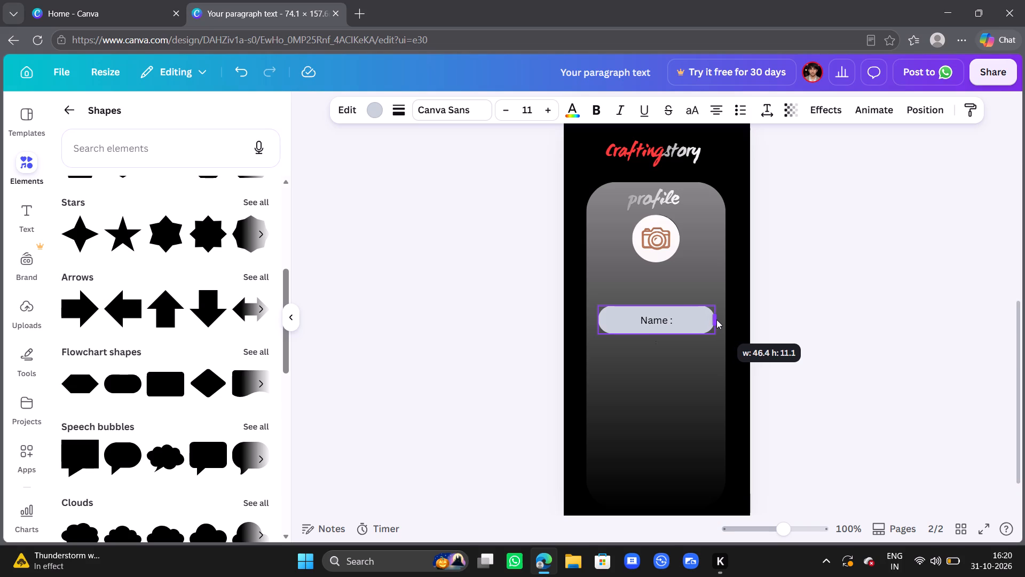
pyautogui.moveTo(716, 319); pyautogui.dragTo(716, 319)
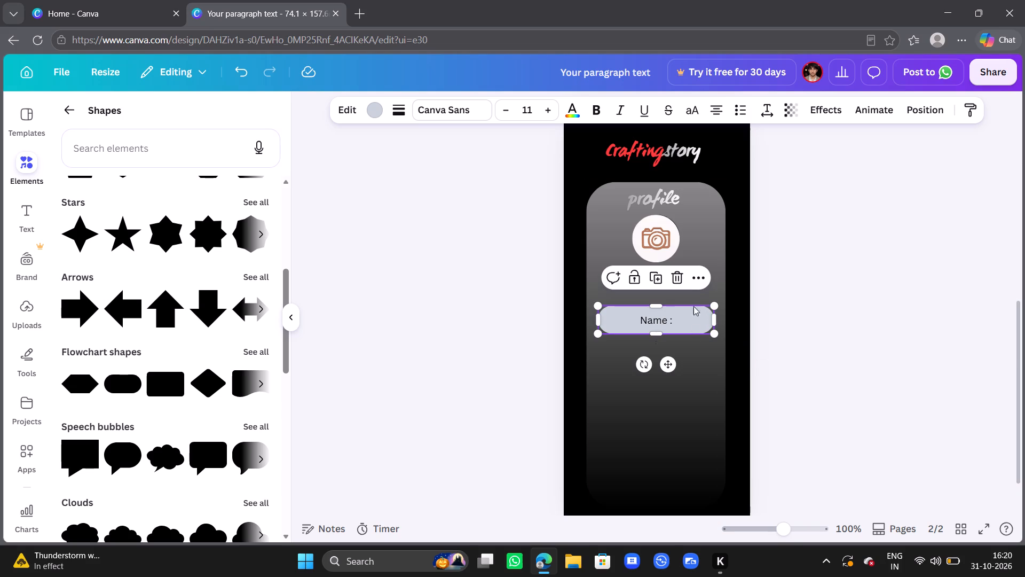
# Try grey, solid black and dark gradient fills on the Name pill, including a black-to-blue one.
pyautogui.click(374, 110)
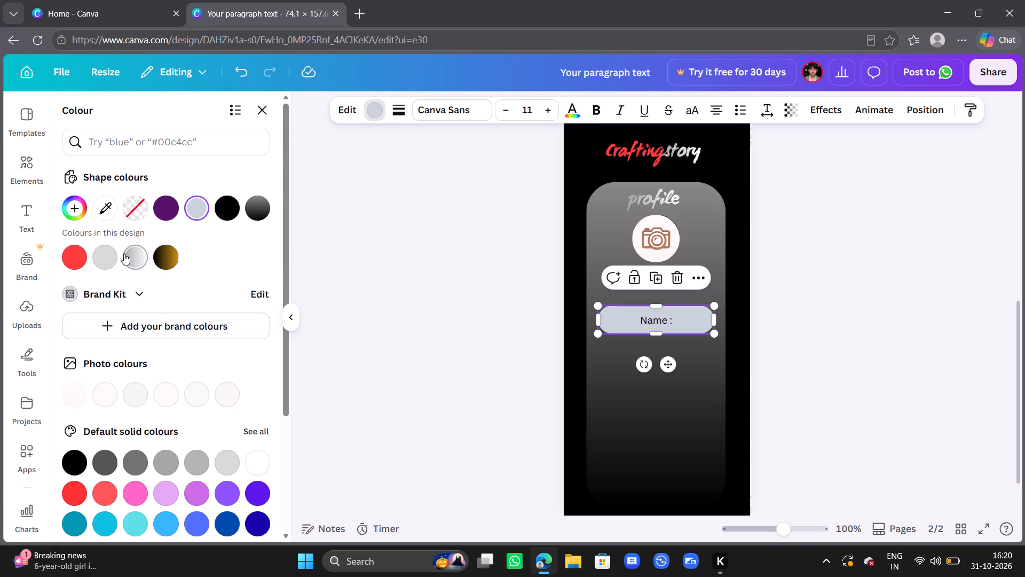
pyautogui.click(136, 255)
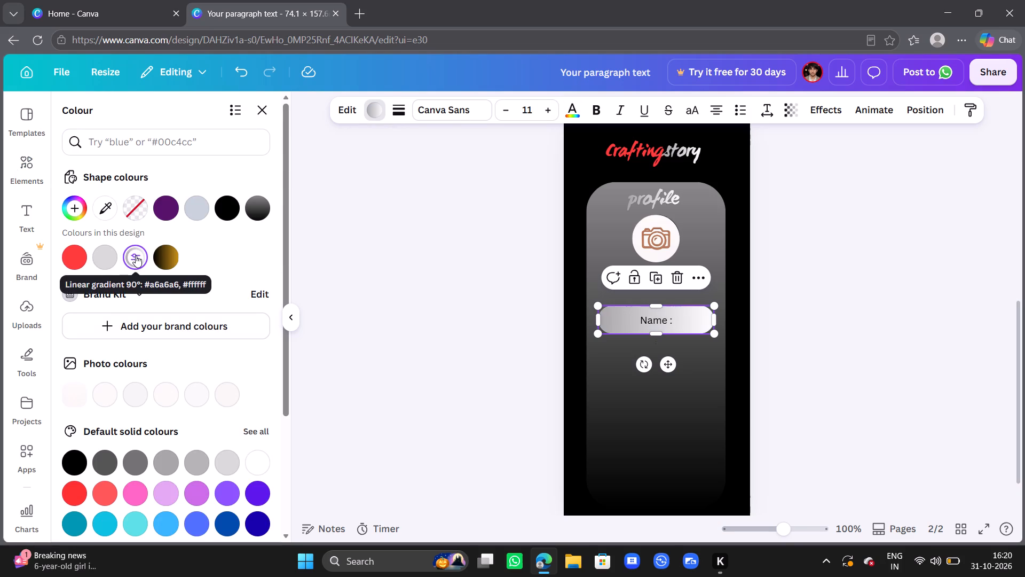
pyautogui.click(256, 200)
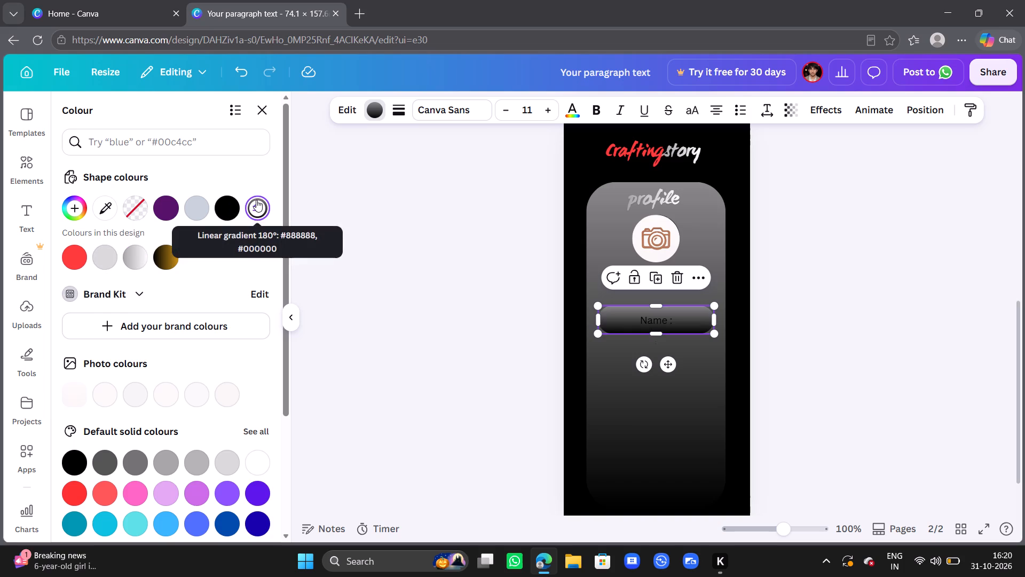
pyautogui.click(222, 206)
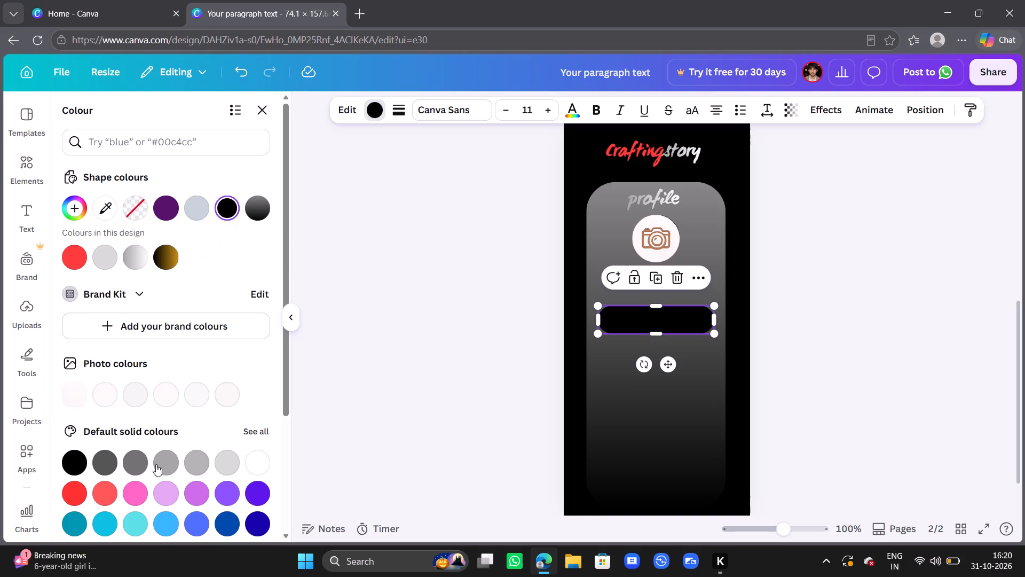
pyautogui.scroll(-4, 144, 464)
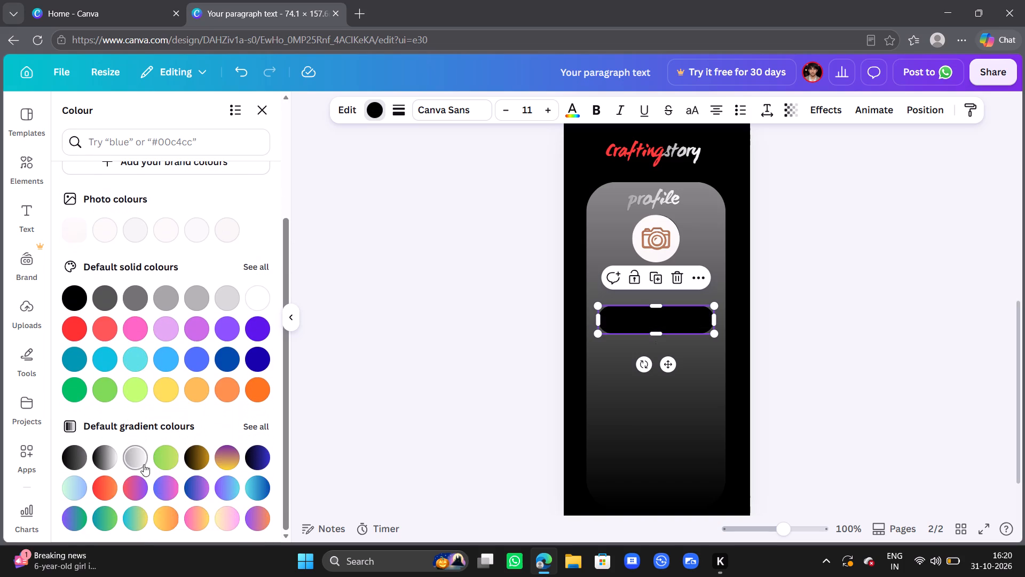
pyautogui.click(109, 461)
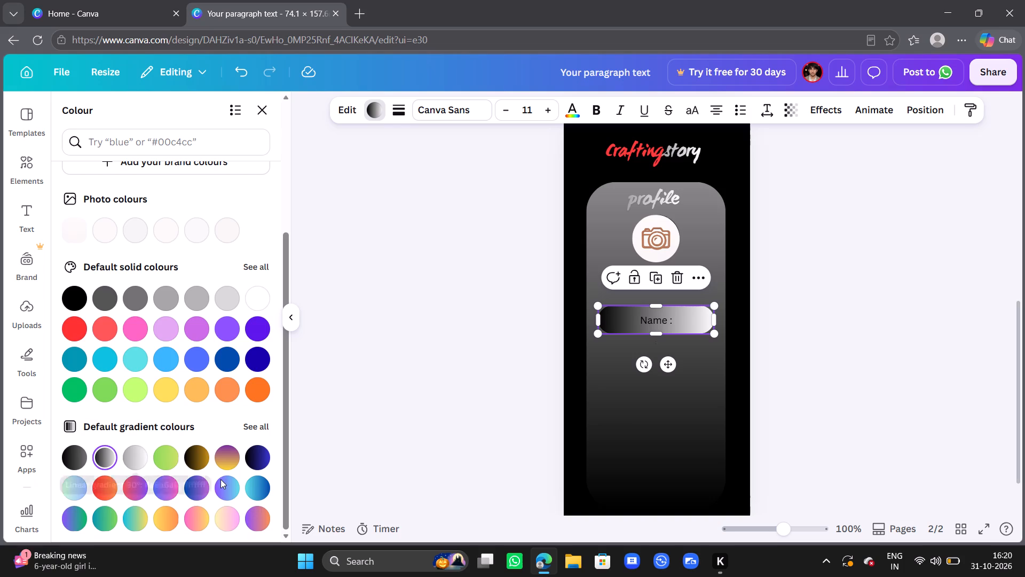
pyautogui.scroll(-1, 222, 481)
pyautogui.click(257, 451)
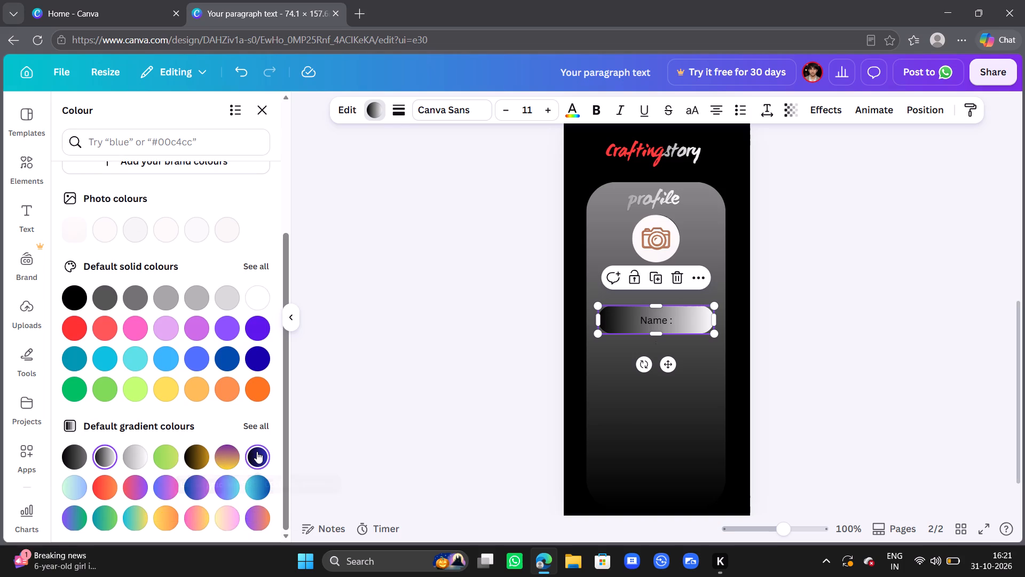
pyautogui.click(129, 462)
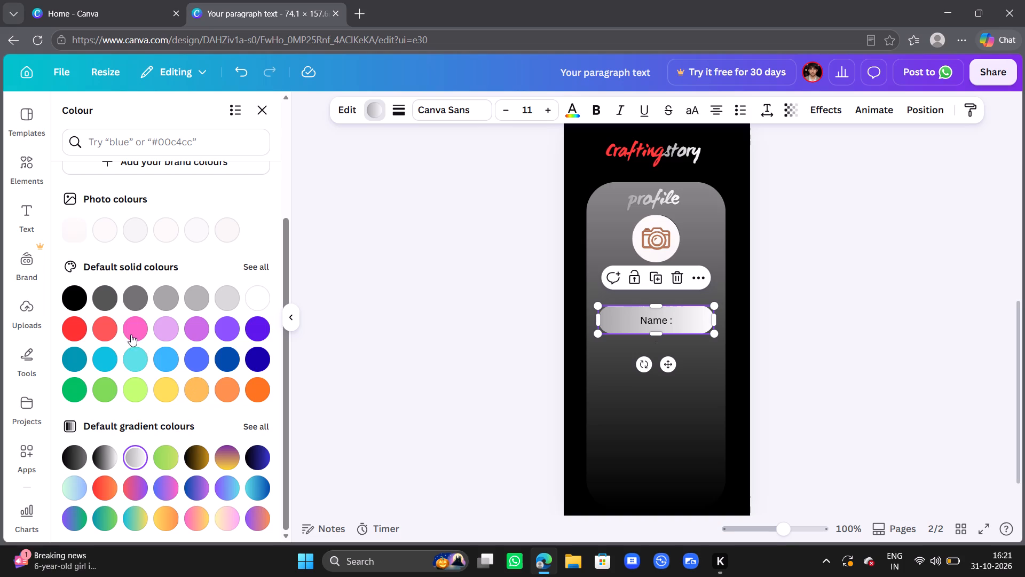
# Fill the Name pill with the pale grey-blue gradient from the Cool tones of the full default gradient set.
pyautogui.click(259, 424)
pyautogui.click(201, 168)
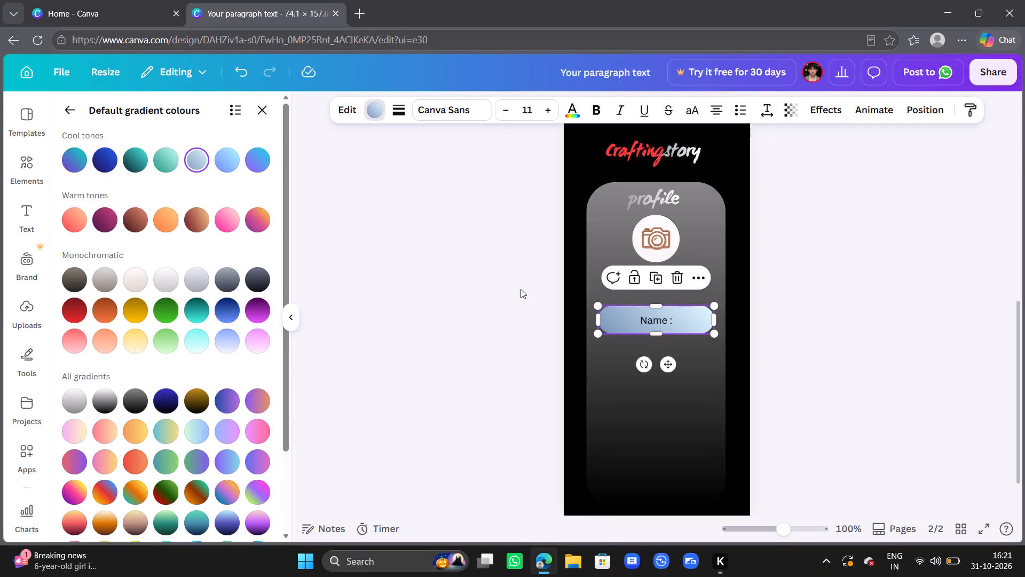
# Widen the Name pill on both sides to about 52, leaving narrow, even margins inside the gradient panel.
pyautogui.click(602, 318)
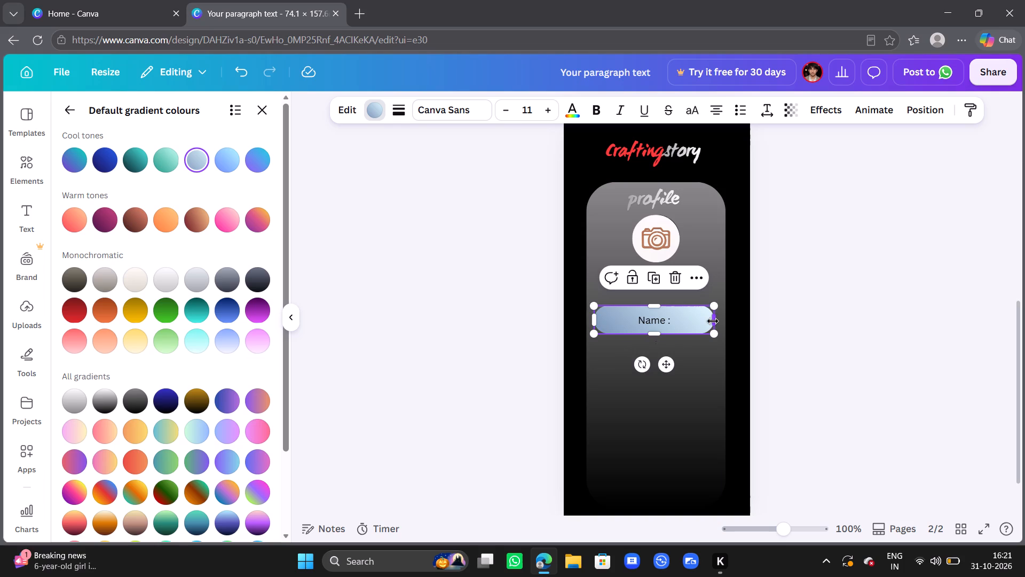
pyautogui.moveTo(713, 321); pyautogui.dragTo(717, 322)
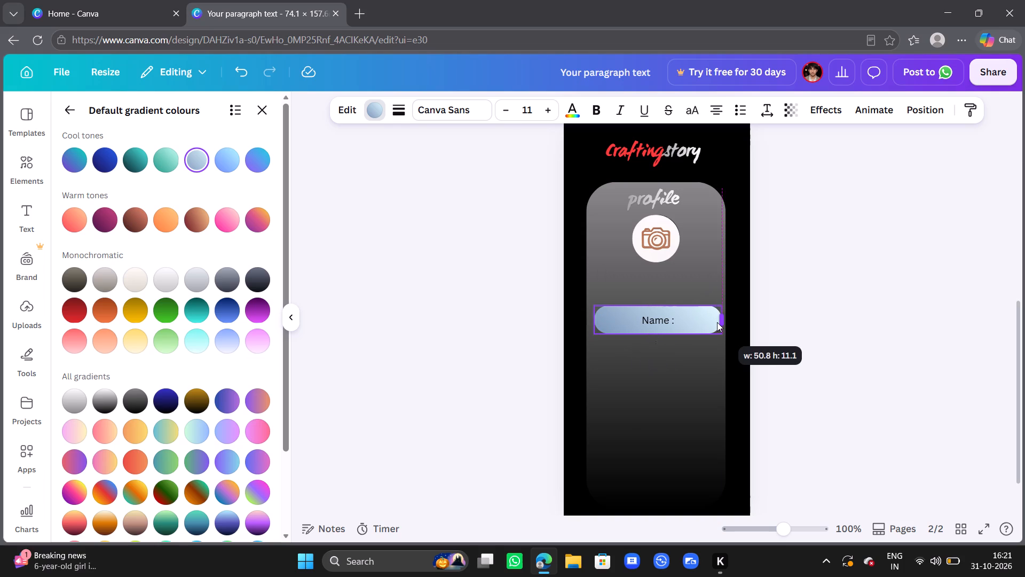
pyautogui.moveTo(717, 322); pyautogui.dragTo(716, 322)
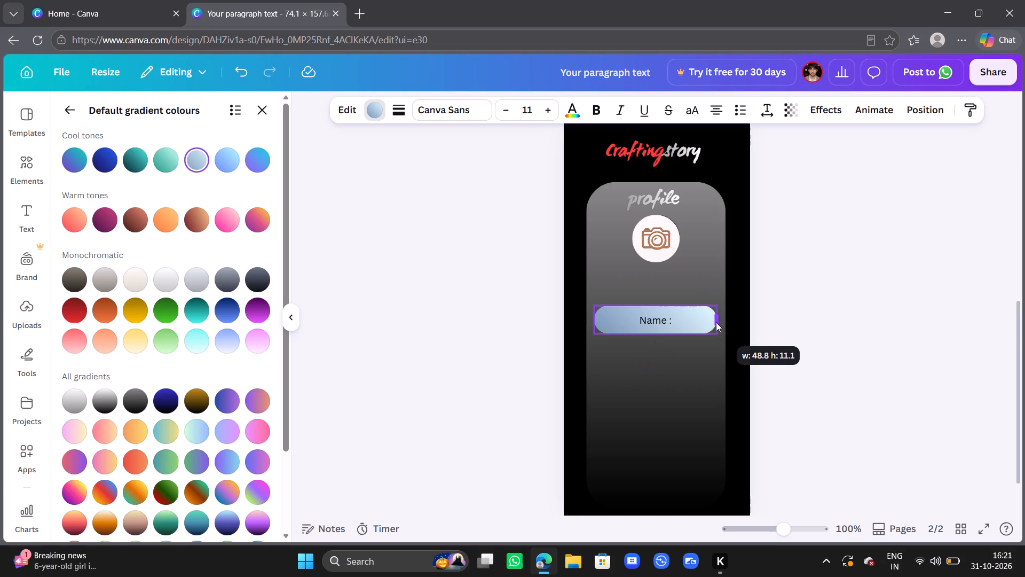
pyautogui.moveTo(716, 322); pyautogui.dragTo(719, 322)
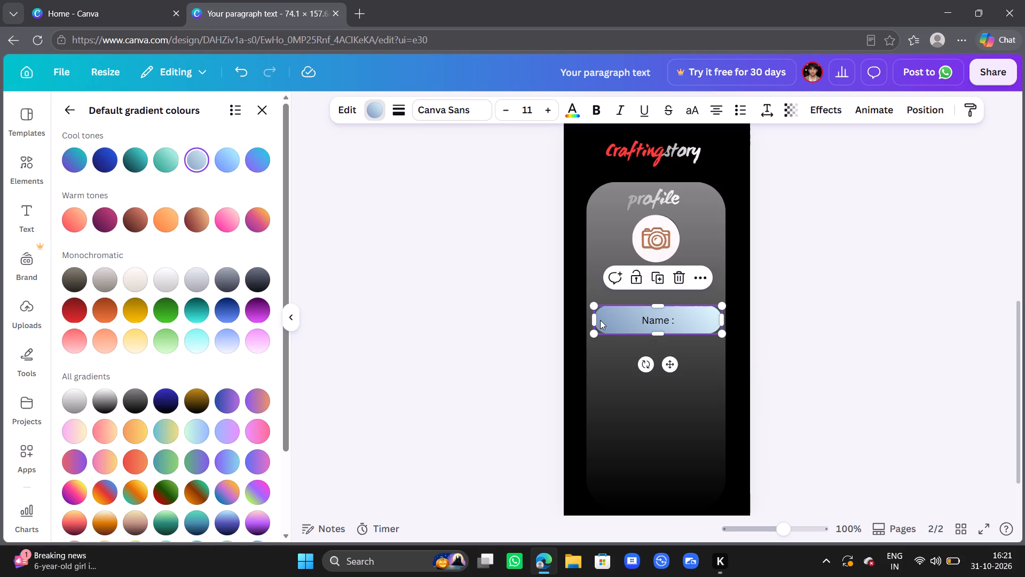
pyautogui.click(597, 321)
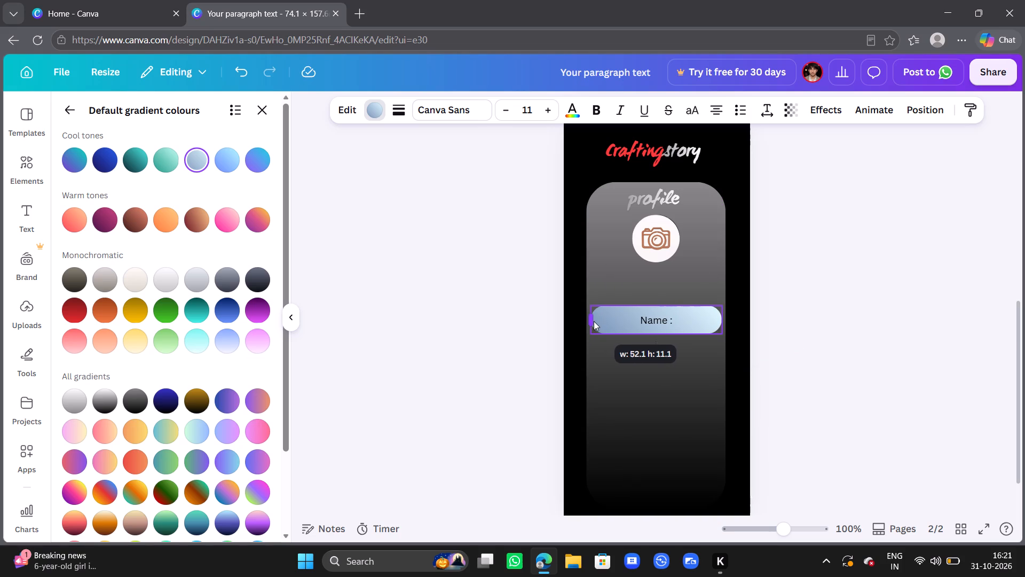
pyautogui.click(852, 353)
pyautogui.click(852, 353)
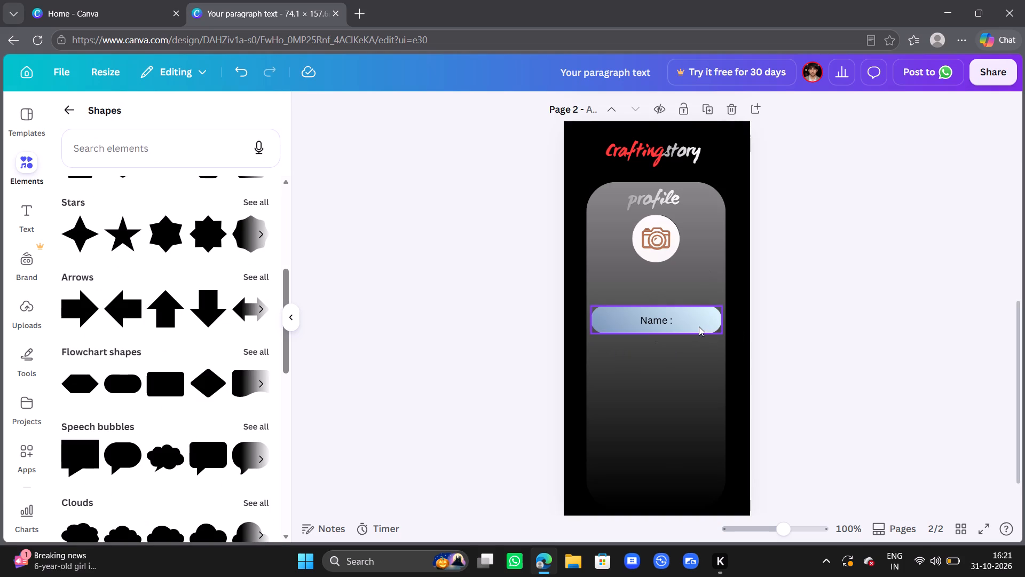
# Delete the text "Name :" from the pill, leaving the shape blank.
pyautogui.click(642, 323)
pyautogui.doubleClick(643, 318)
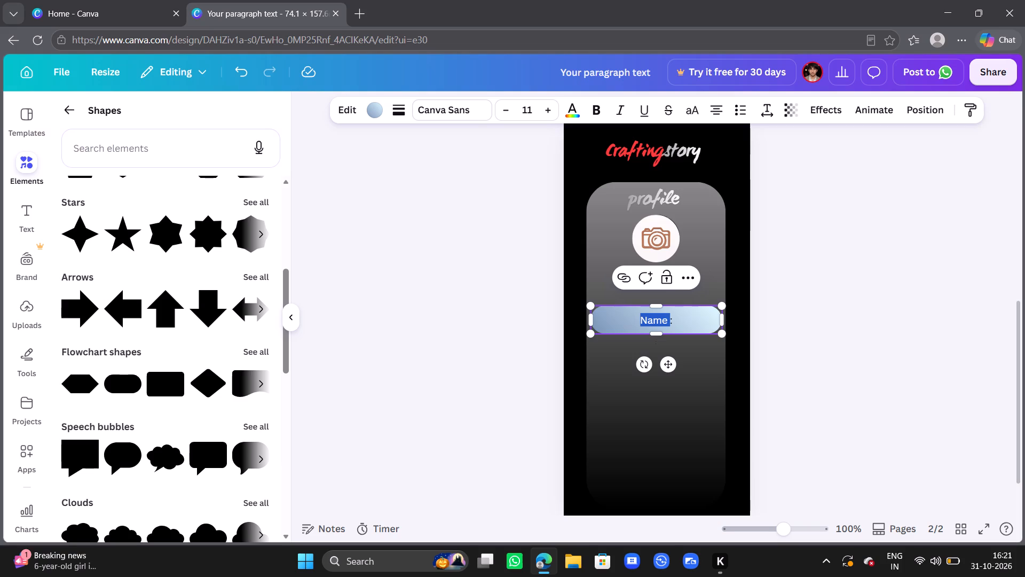
pyautogui.press('Right')
pyautogui.press('Right')
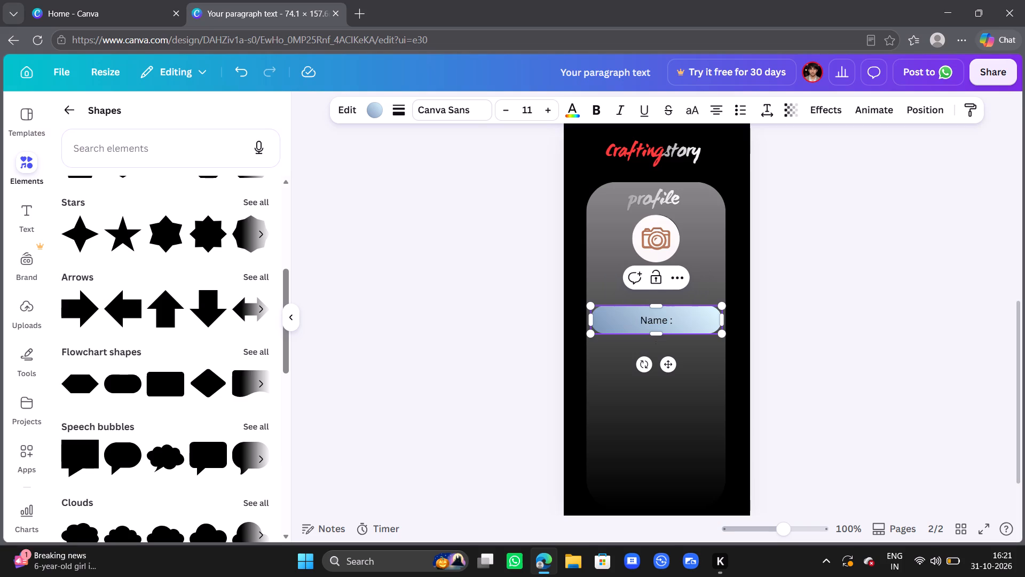
pyautogui.press('BackSpace')
pyautogui.press('BackSpace')
pyautogui.press('BackSpace')
pyautogui.press('BackSpace')
pyautogui.press('BackSpace')
pyautogui.press('BackSpace')
pyautogui.press('BackSpace')
pyautogui.press('BackSpace')
pyautogui.click(861, 369)
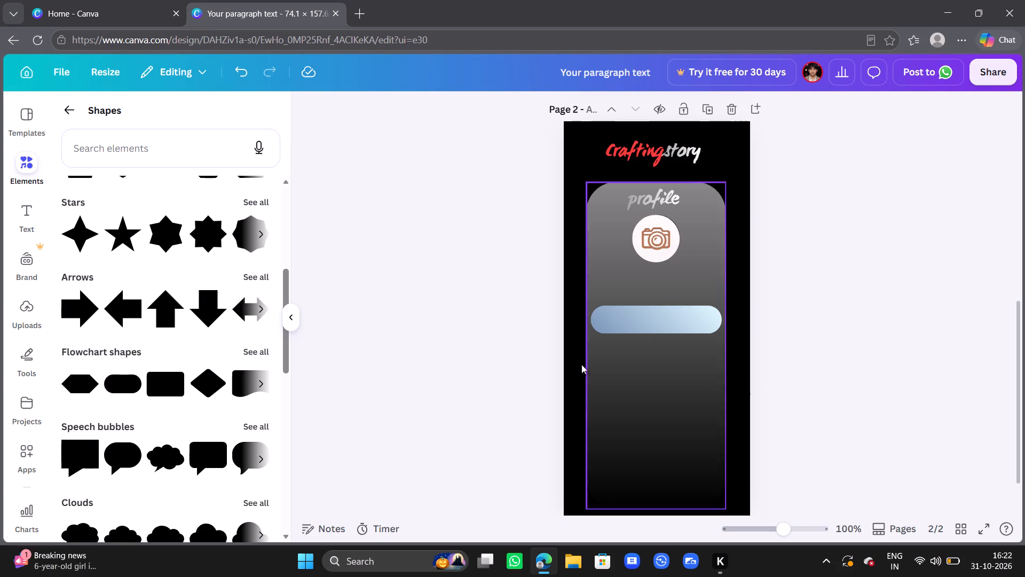
# Duplicate the blank pill and place the copy directly below the original with a small gap.
pyautogui.click(636, 316)
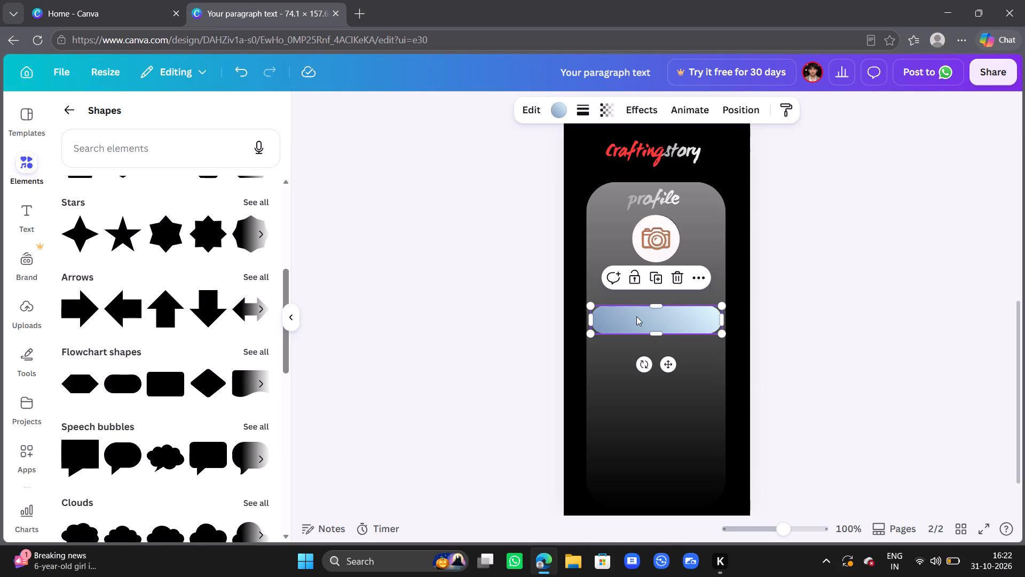
pyautogui.hotkey('ctrl', 'c')
pyautogui.hotkey('ctrl', 'v')
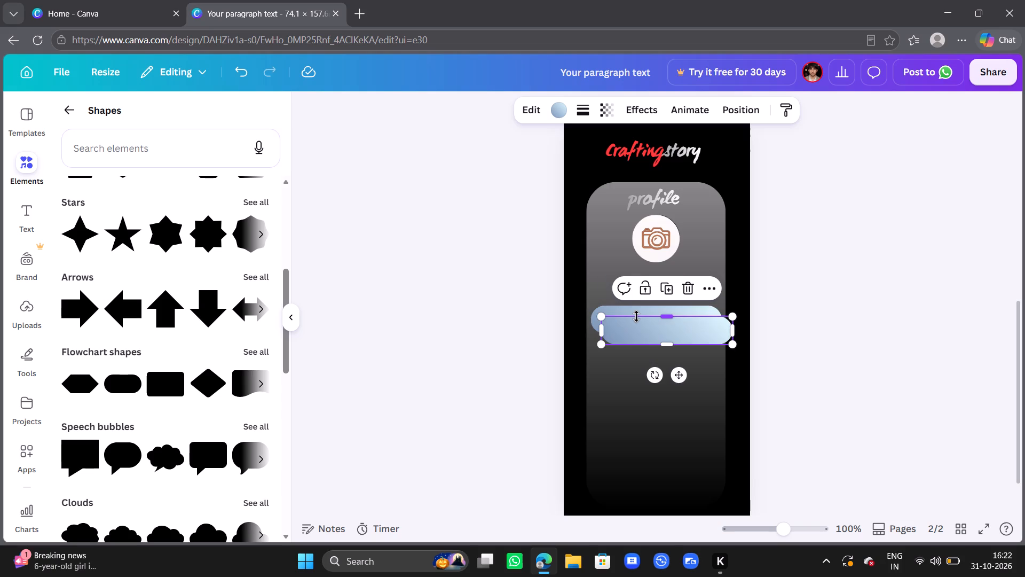
pyautogui.press('Down')
pyautogui.press('Down')
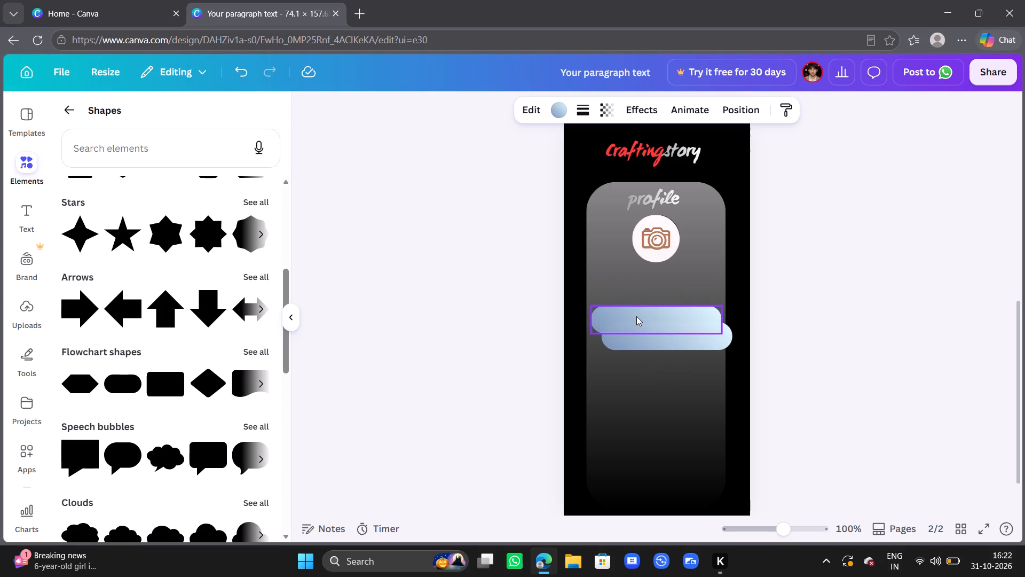
pyautogui.press('Down')
pyautogui.press('Down')
pyautogui.press('Down')
pyautogui.press('Down')
pyautogui.press('Down')
pyautogui.press('Down')
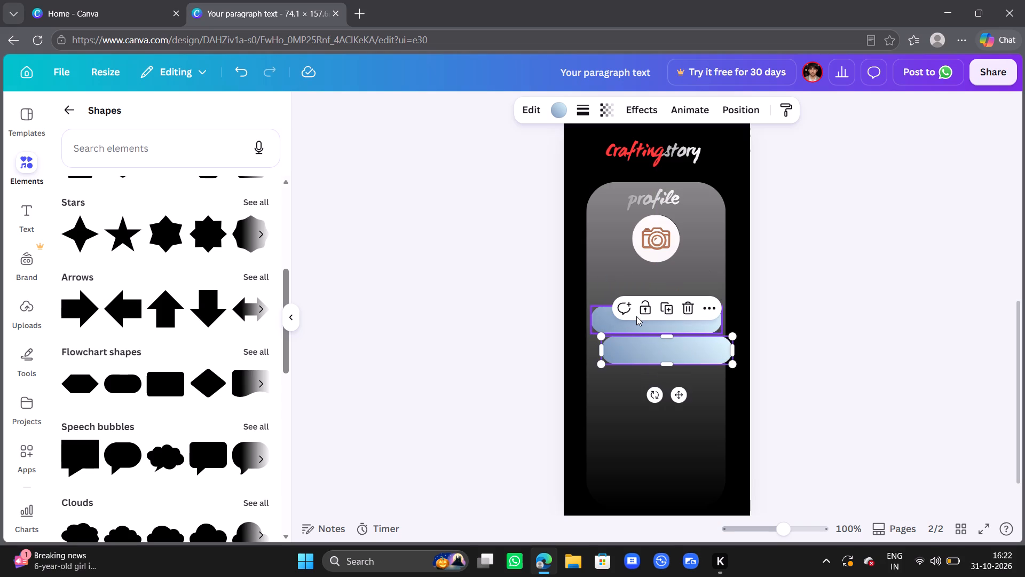
pyautogui.press('Left')
pyautogui.press('Left')
pyautogui.press('Left')
pyautogui.press('Left')
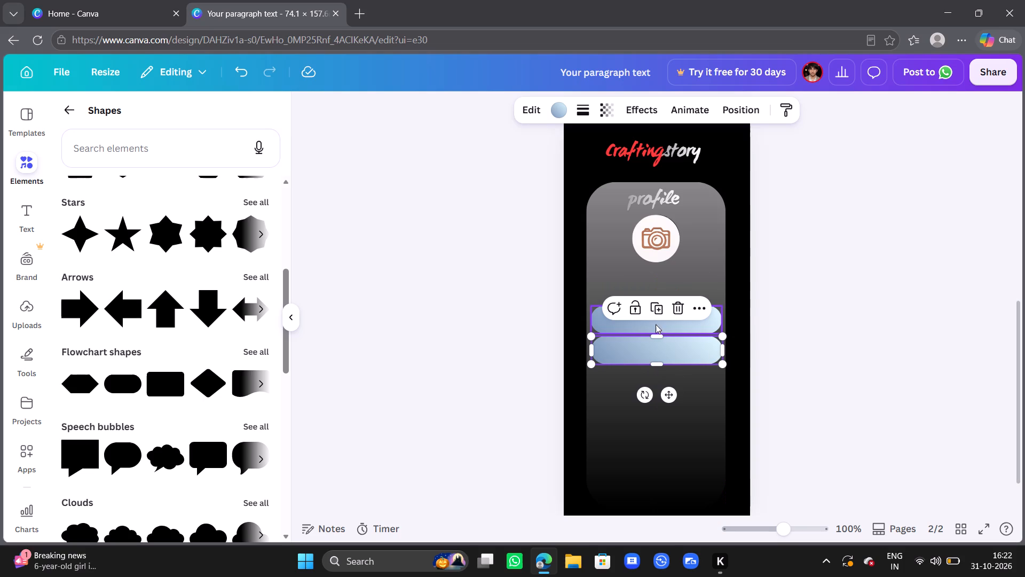
pyautogui.click(906, 405)
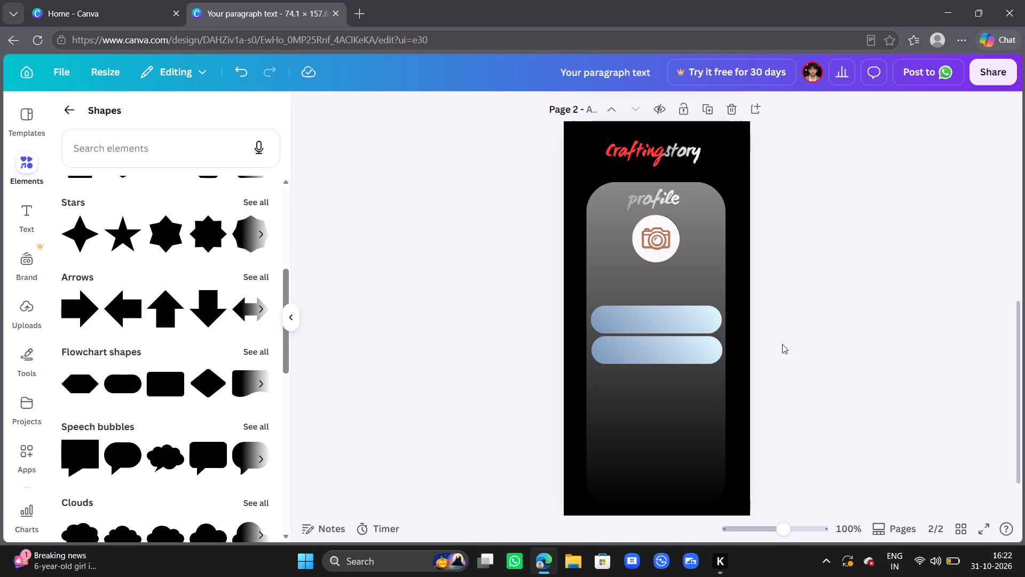
# Fine-tune the second pill slightly lower and line up its side edges with the first, keeping it about 52 wide.
pyautogui.click(646, 354)
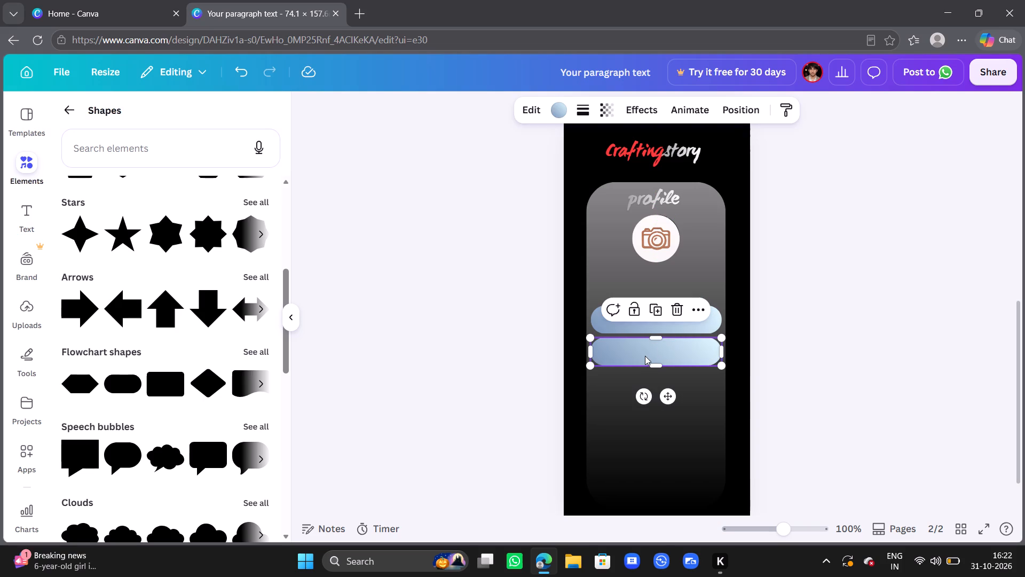
pyautogui.click(592, 352)
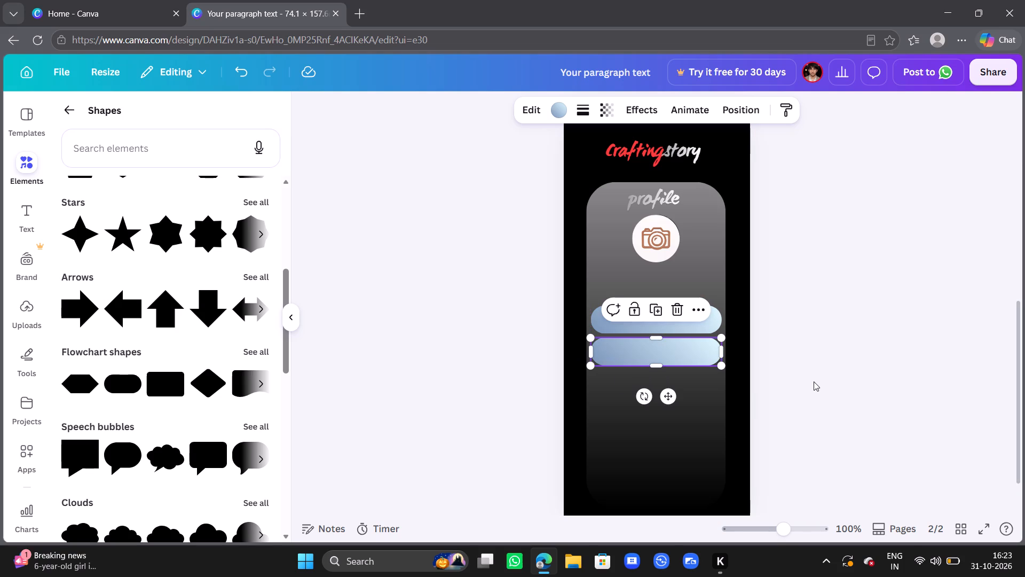
pyautogui.click(593, 357)
pyautogui.click(722, 354)
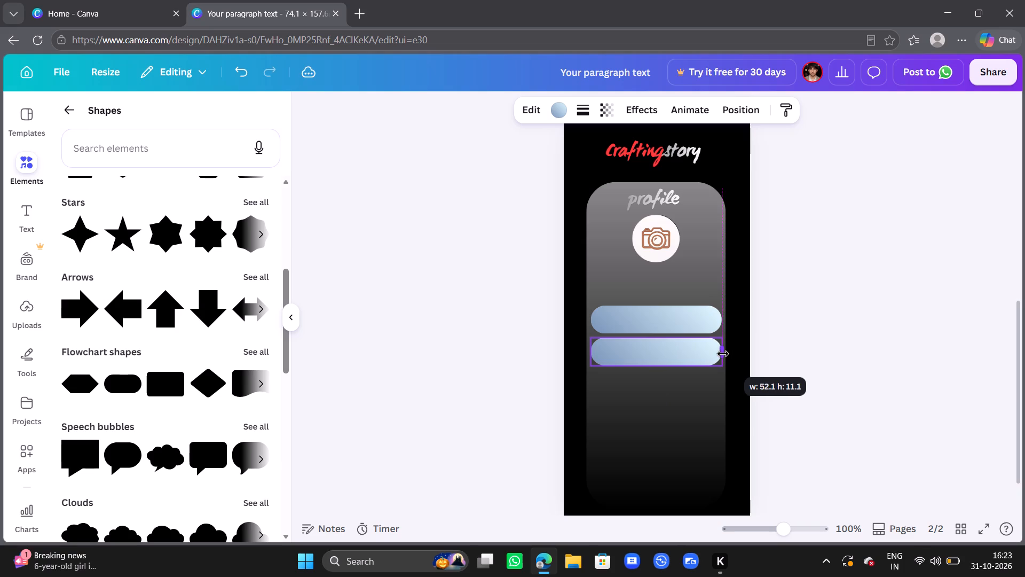
pyautogui.click(790, 349)
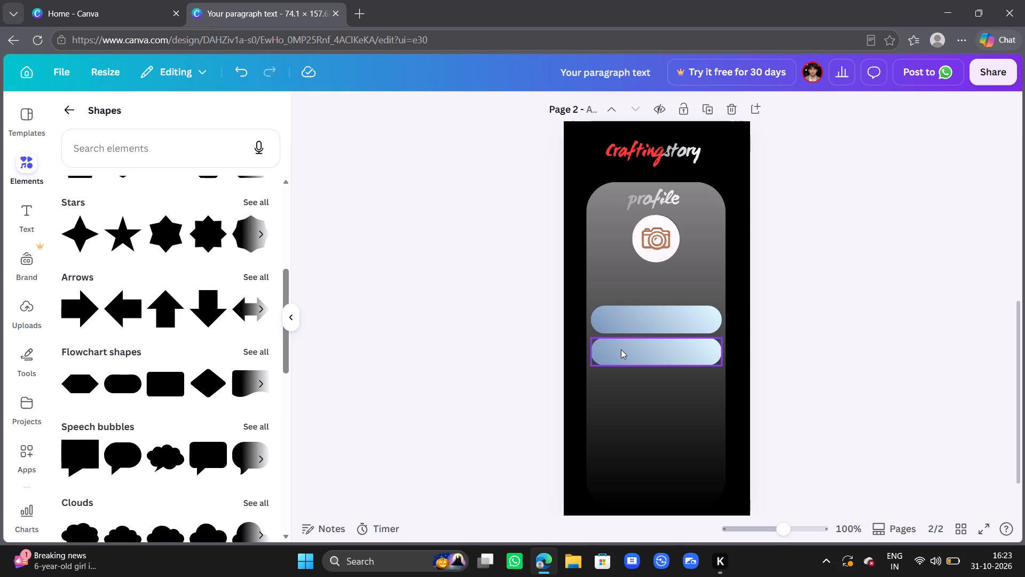
# Duplicate the pill again and place the copy below the second one, matching the gap and side alignment.
pyautogui.hotkey('ctrl', 'c')
pyautogui.hotkey('ctrl', 'v')
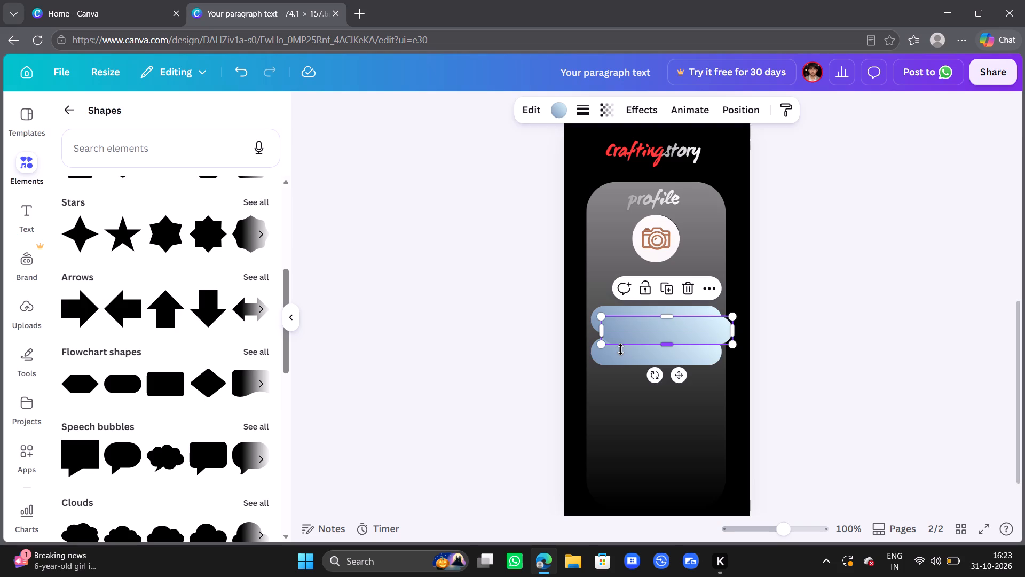
pyautogui.press('Down')
pyautogui.press('Down')
pyautogui.press('Down')
pyautogui.press('Down')
pyautogui.press('Down')
pyautogui.press('Down')
pyautogui.press('Down')
pyautogui.press('Down')
pyautogui.press('Down')
pyautogui.press('Down')
pyautogui.press('Down')
pyautogui.press('Down')
pyautogui.press('Down')
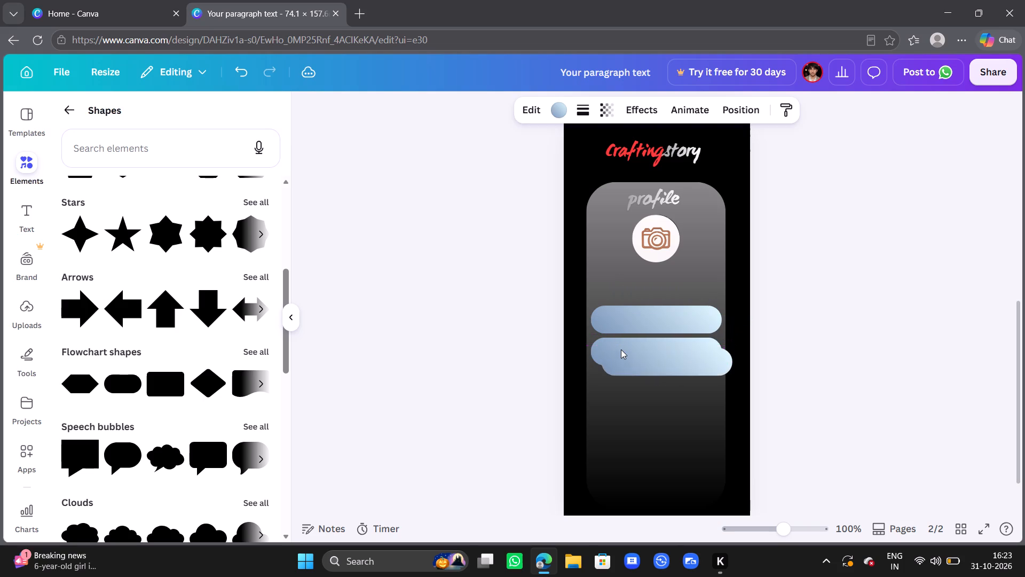
pyautogui.press('Down')
pyautogui.press('Down')
pyautogui.press('Down')
pyautogui.press('Down')
pyautogui.press('Down')
pyautogui.press('Down')
pyautogui.press('Down')
pyautogui.press('Down')
pyautogui.press('Down')
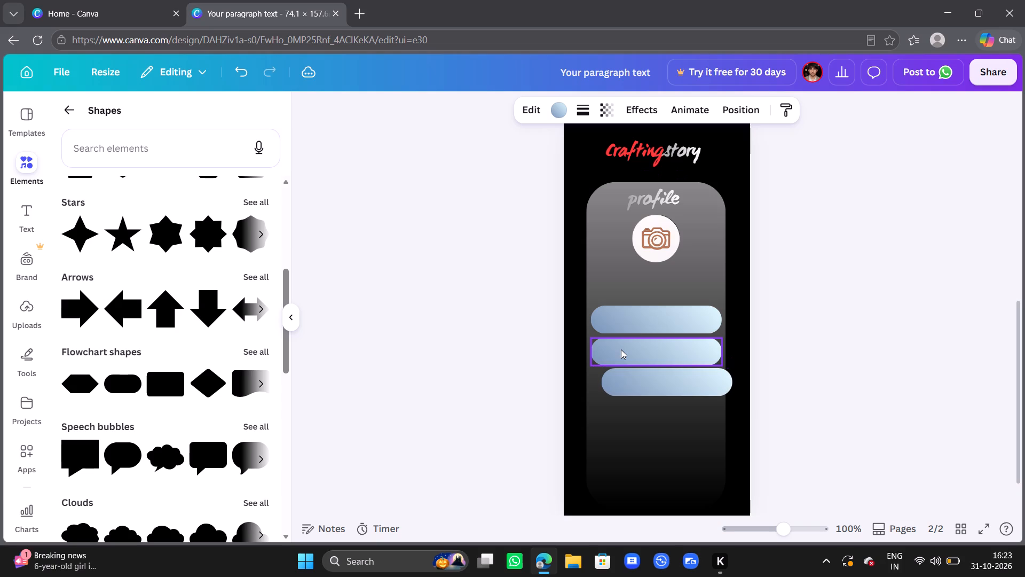
pyautogui.press('Left')
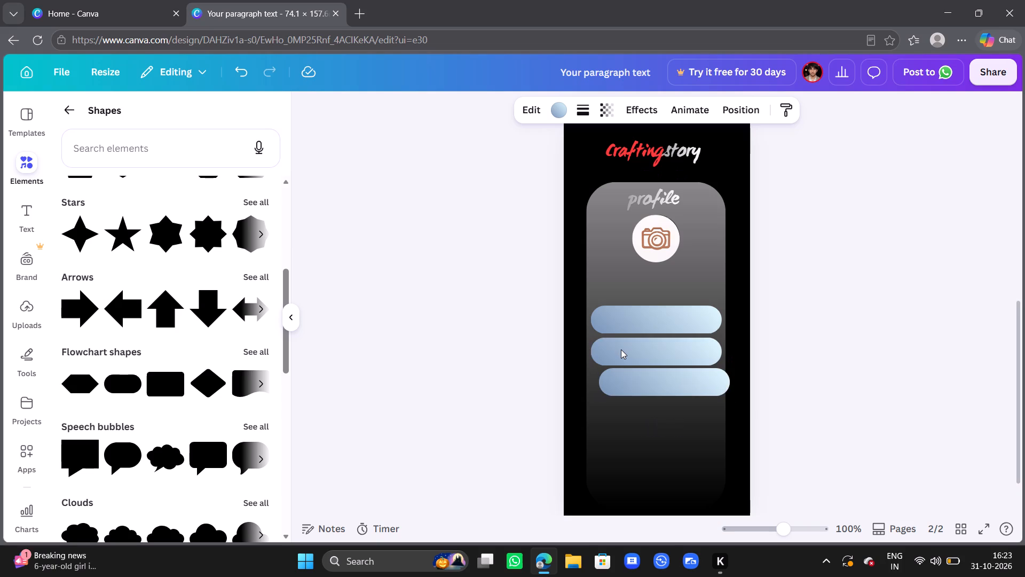
pyautogui.press('Left')
pyautogui.press('Left')
pyautogui.press('Down')
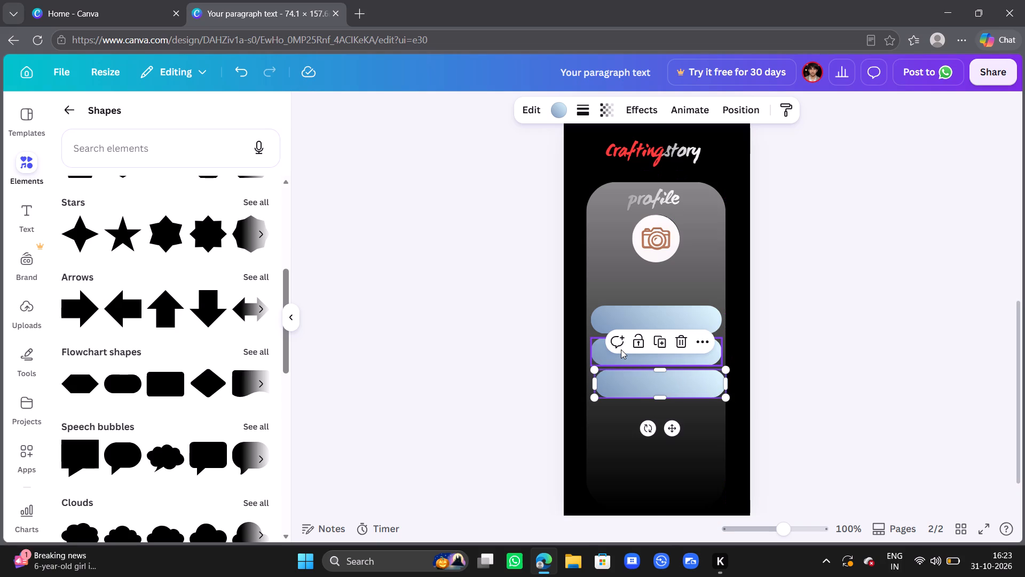
pyautogui.press('Left')
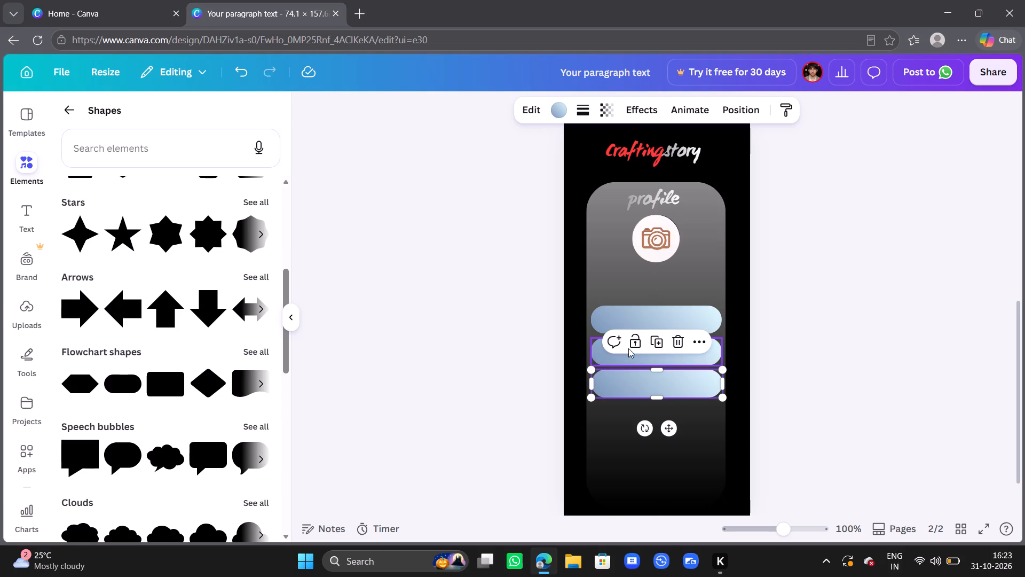
pyautogui.click(884, 331)
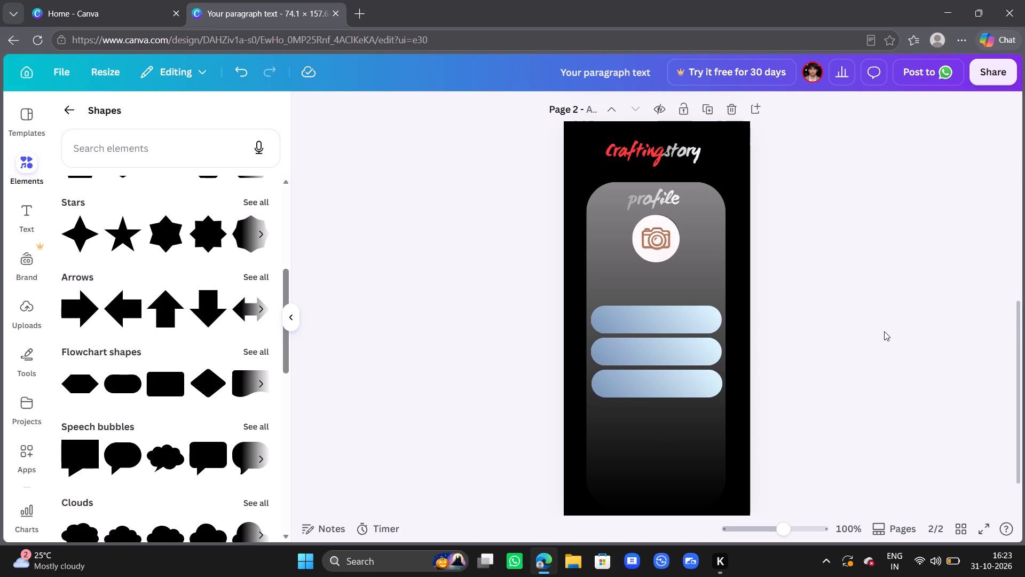
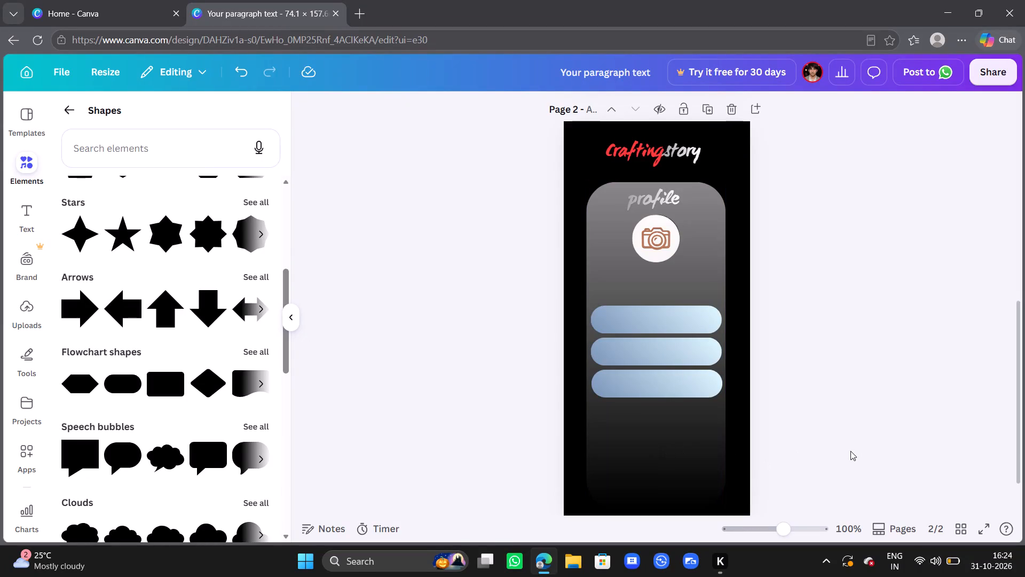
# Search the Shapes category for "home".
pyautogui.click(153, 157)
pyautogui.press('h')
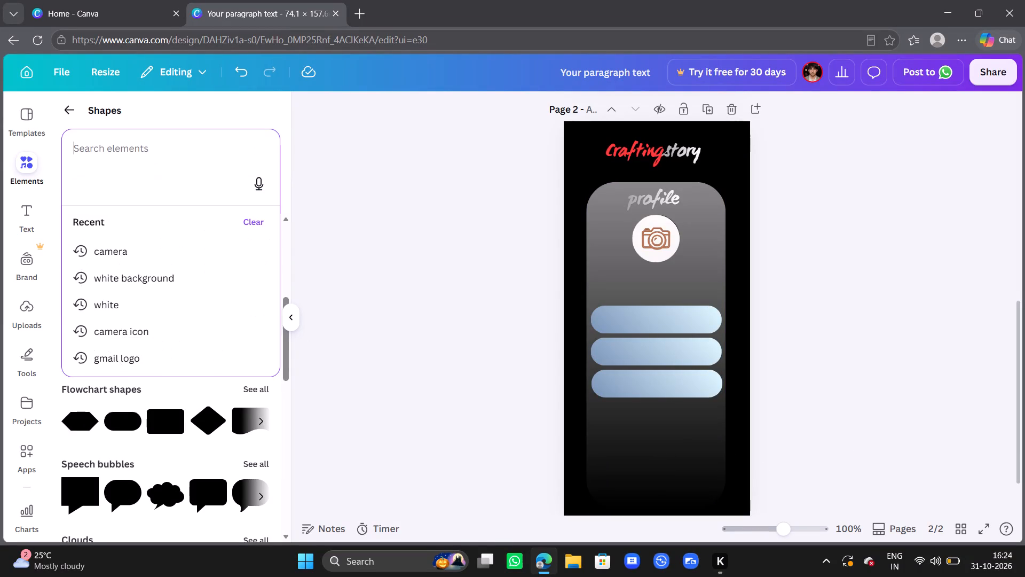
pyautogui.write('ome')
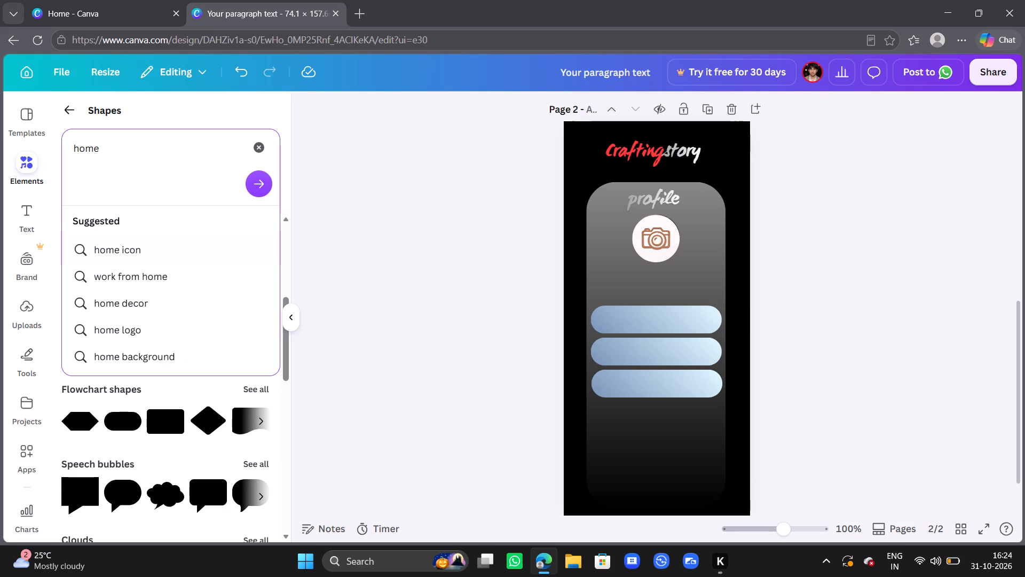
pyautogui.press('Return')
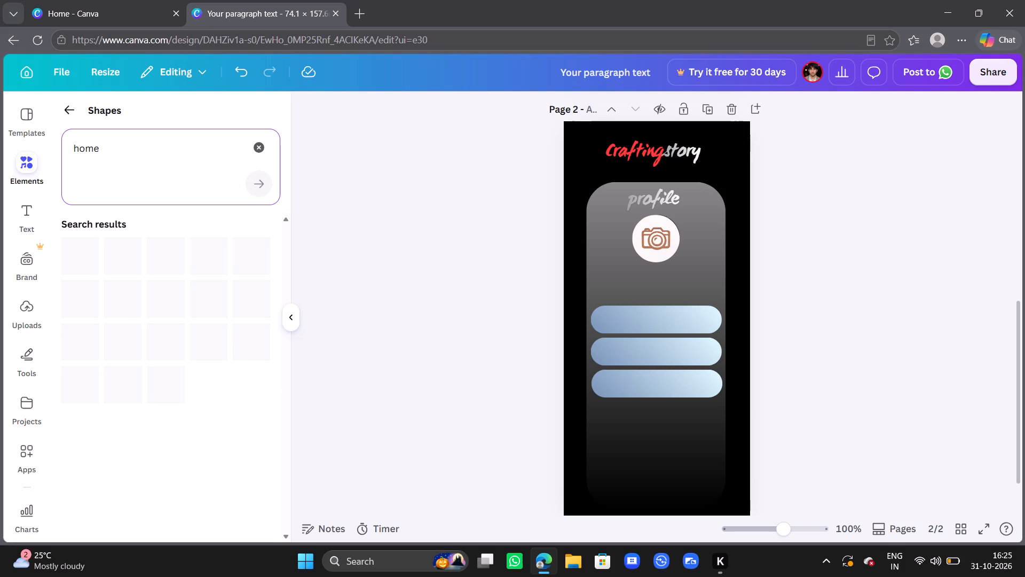
# Search all elements for "home" and add the plain off-white 3D house to the page.
pyautogui.click(64, 112)
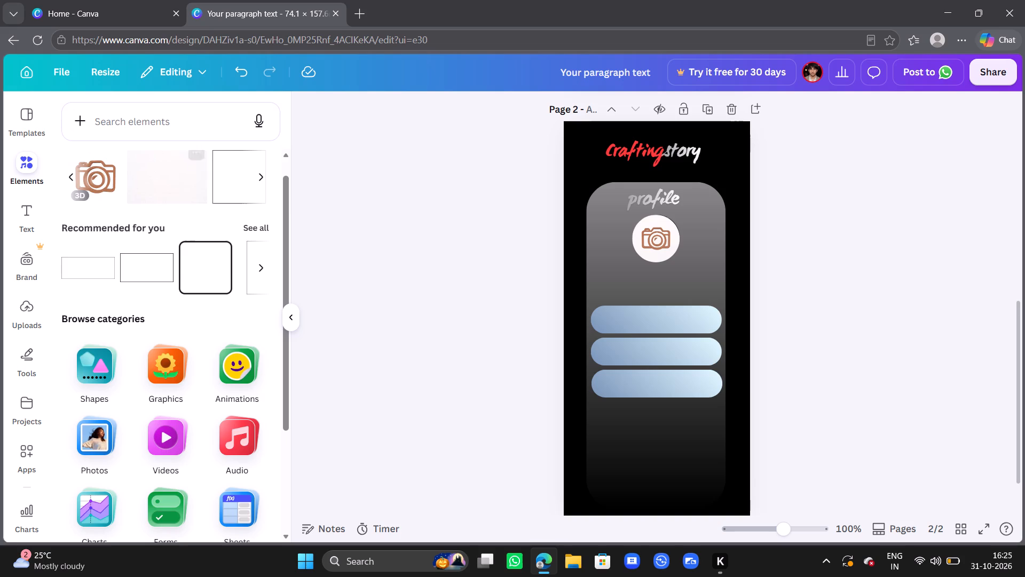
pyautogui.click(169, 122)
pyautogui.write('home')
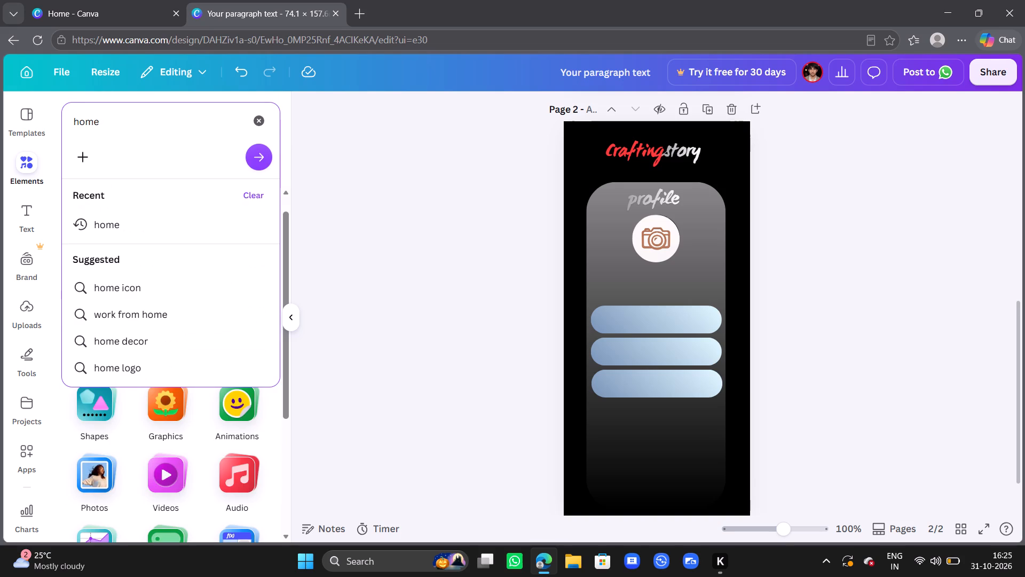
pyautogui.press('Return')
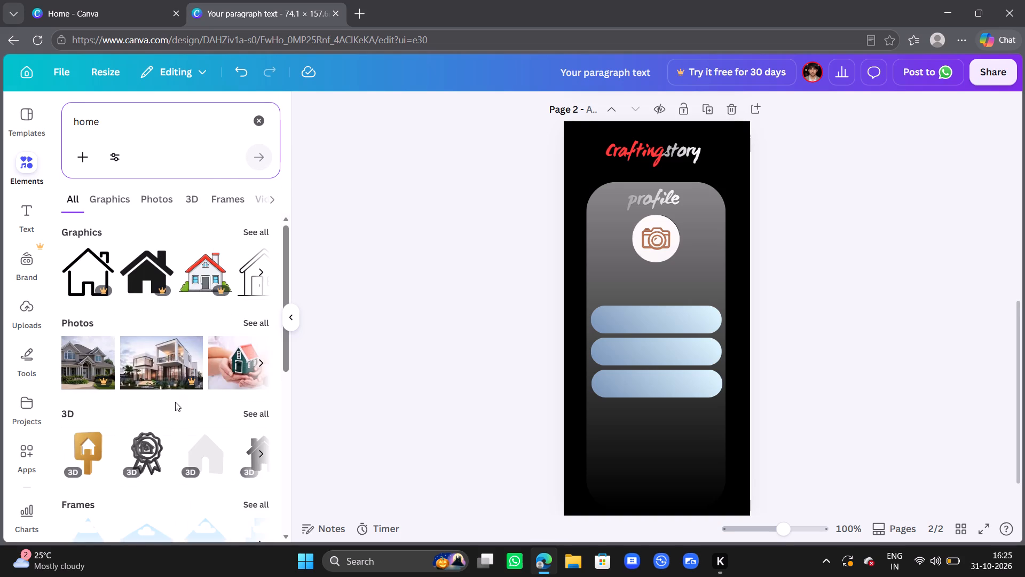
pyautogui.scroll(-3, 175, 402)
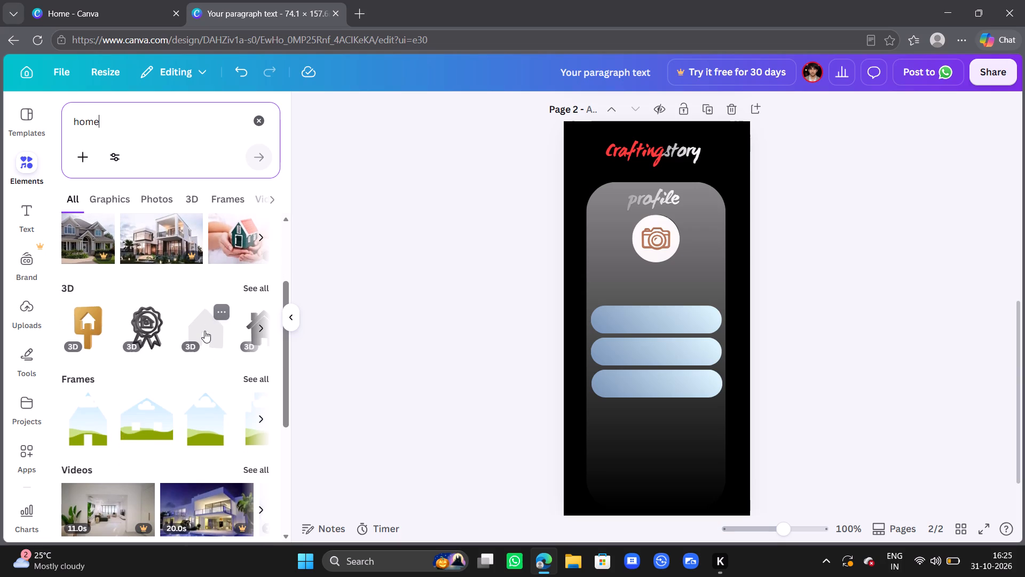
pyautogui.scroll(1, 190, 385)
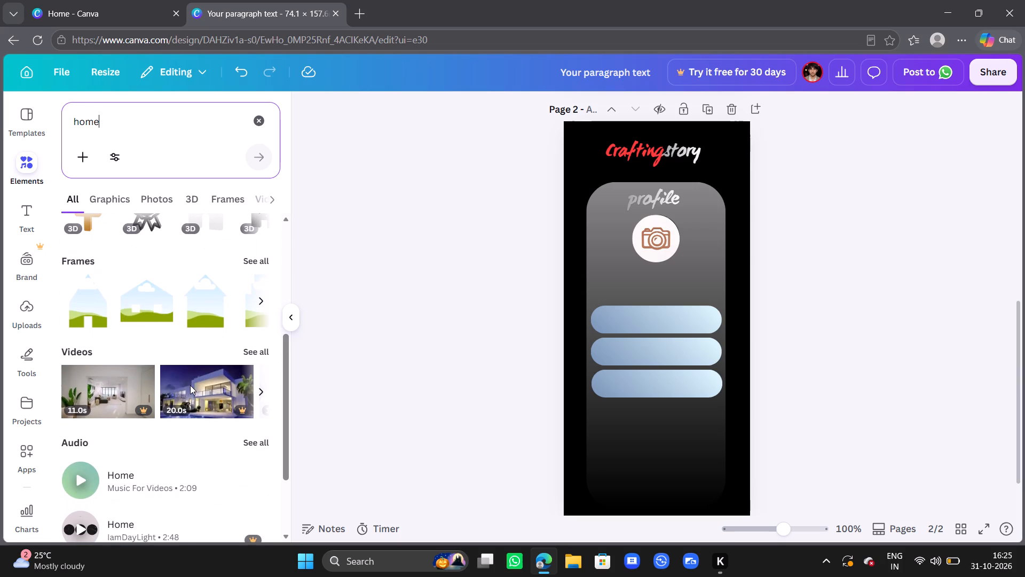
pyautogui.scroll(1, 190, 385)
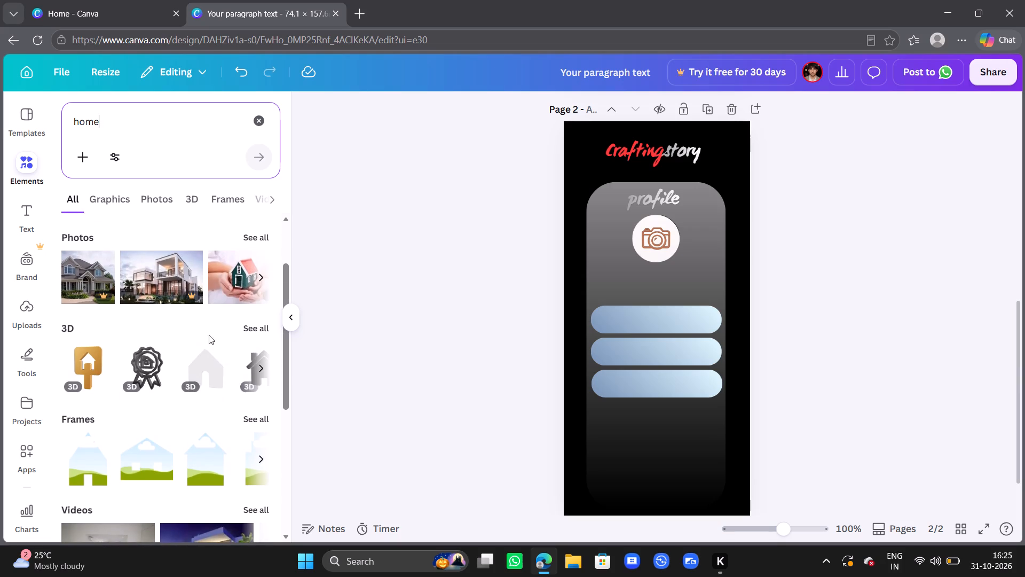
pyautogui.hscroll(-7, 188, 381)
pyautogui.hscroll(1, 188, 381)
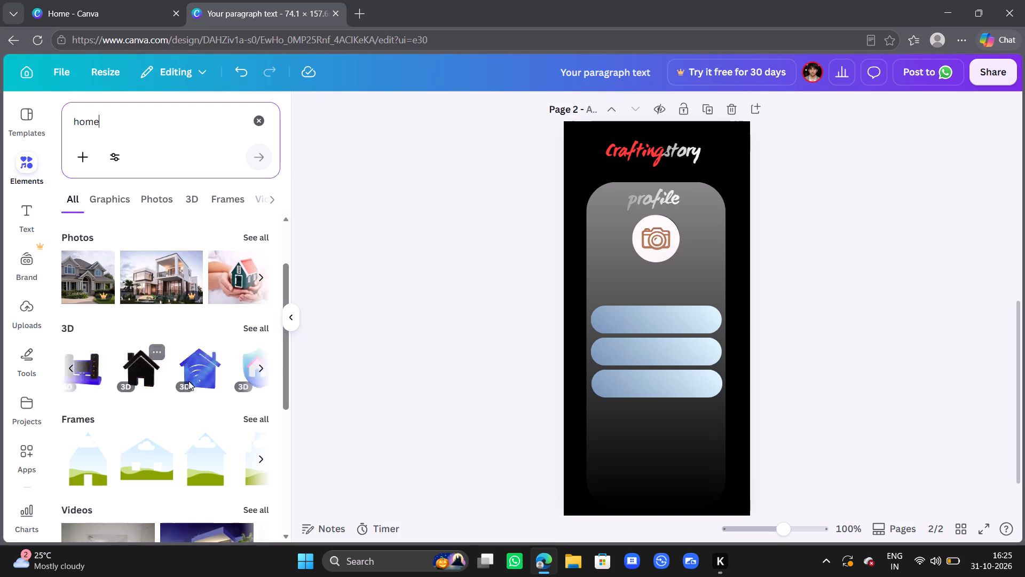
pyautogui.hscroll(3, 188, 381)
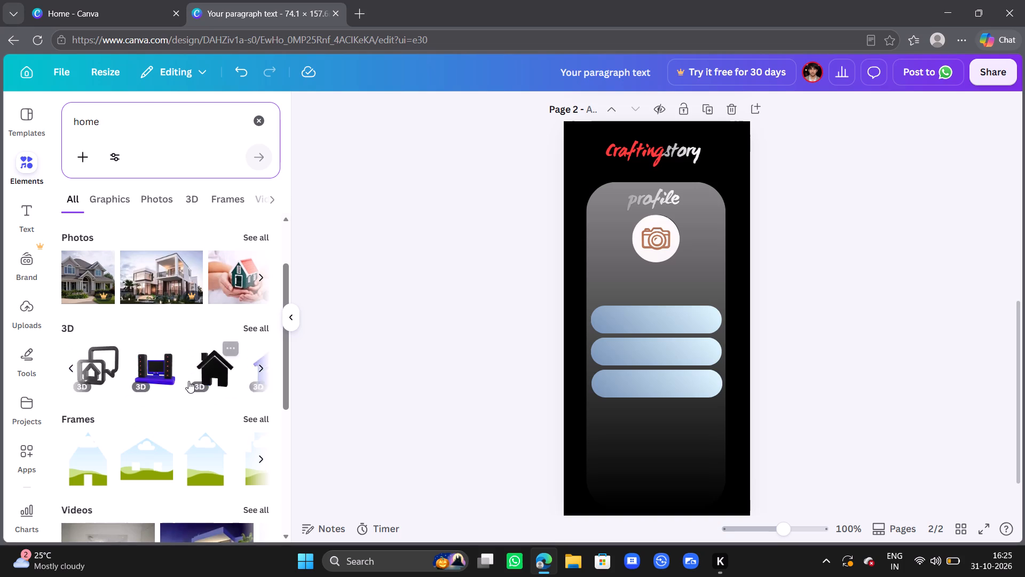
pyautogui.hscroll(1, 188, 381)
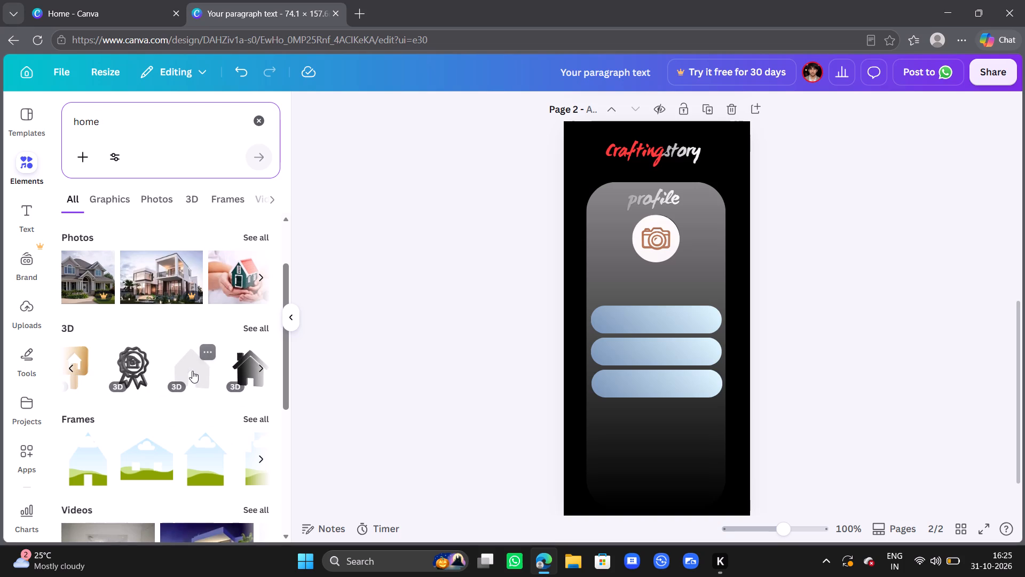
pyautogui.click(192, 371)
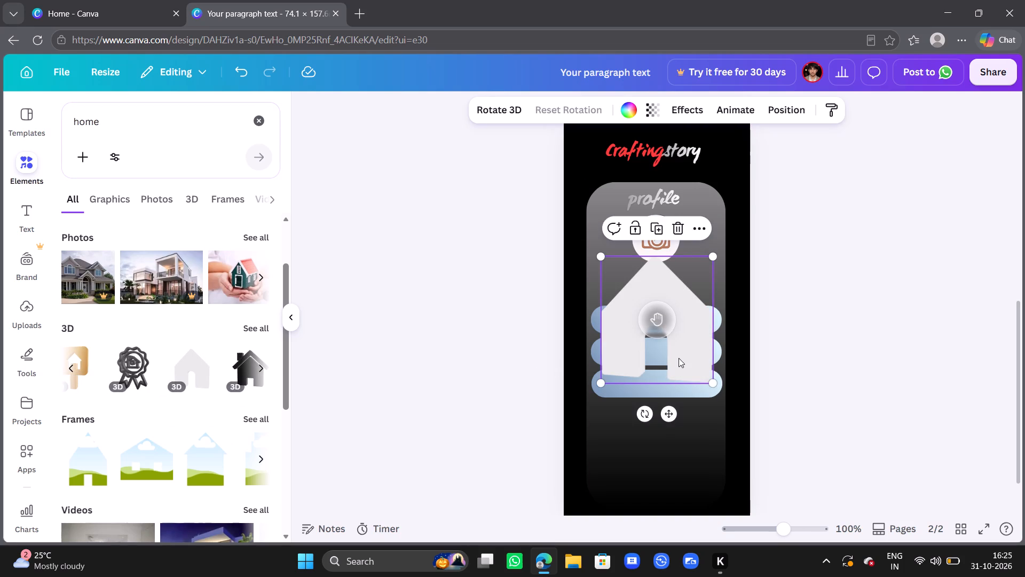
# Move the 3D house down below the pills and shrink it to a small icon inside the gradient panel.
pyautogui.moveTo(679, 347); pyautogui.dragTo(672, 478)
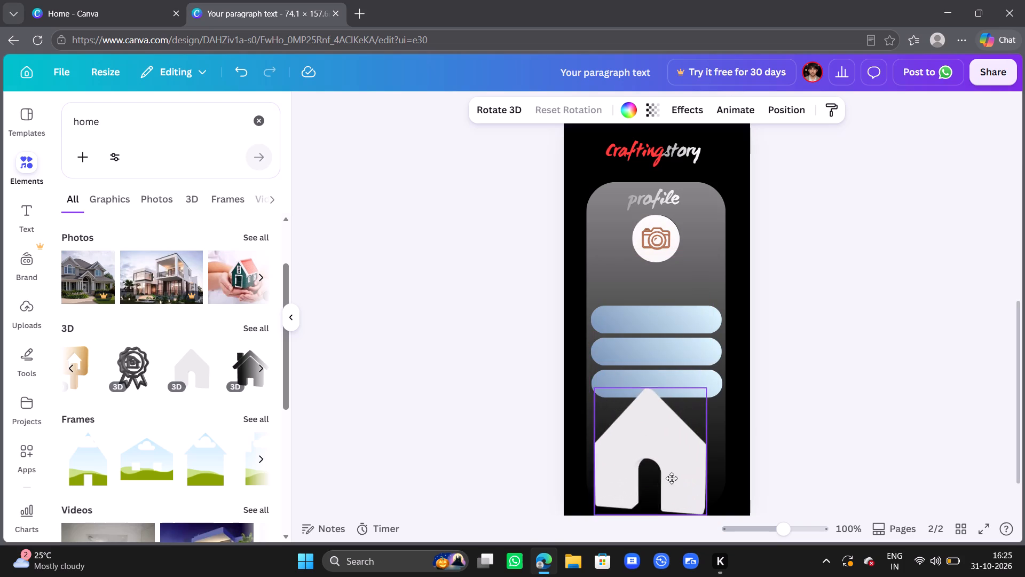
pyautogui.moveTo(672, 478); pyautogui.dragTo(677, 462)
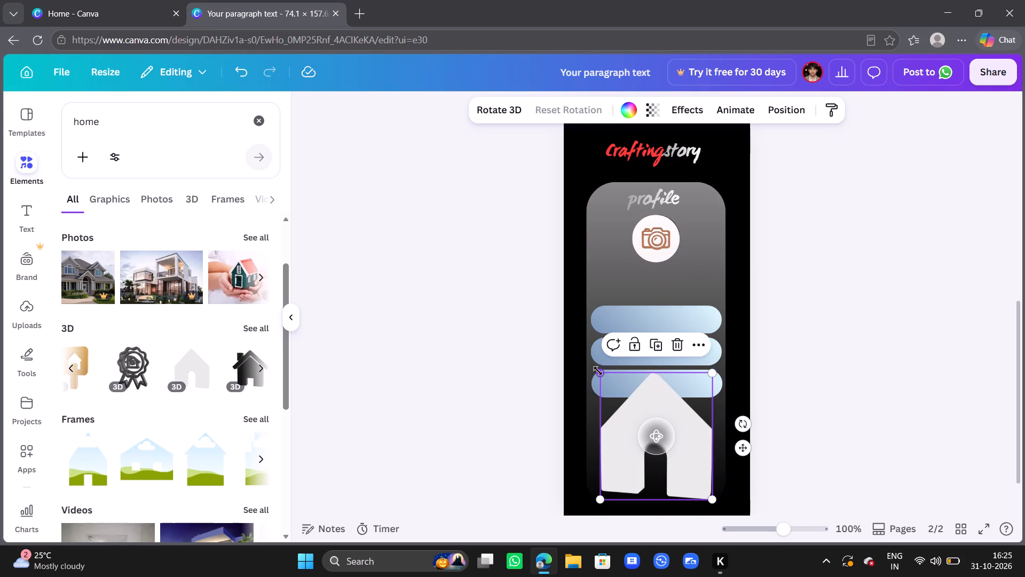
pyautogui.moveTo(600, 373); pyautogui.dragTo(671, 469)
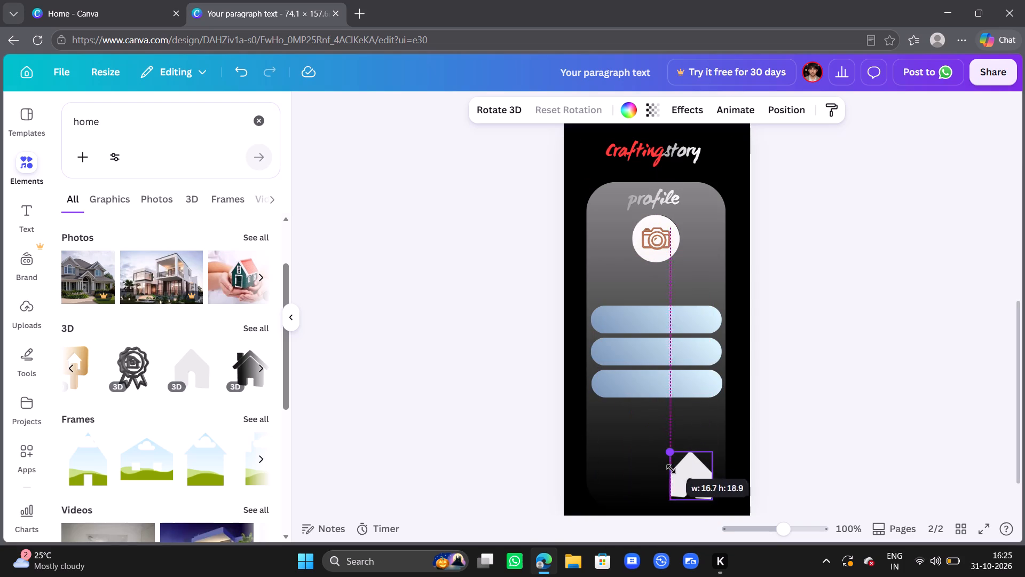
pyautogui.moveTo(671, 469); pyautogui.dragTo(686, 481)
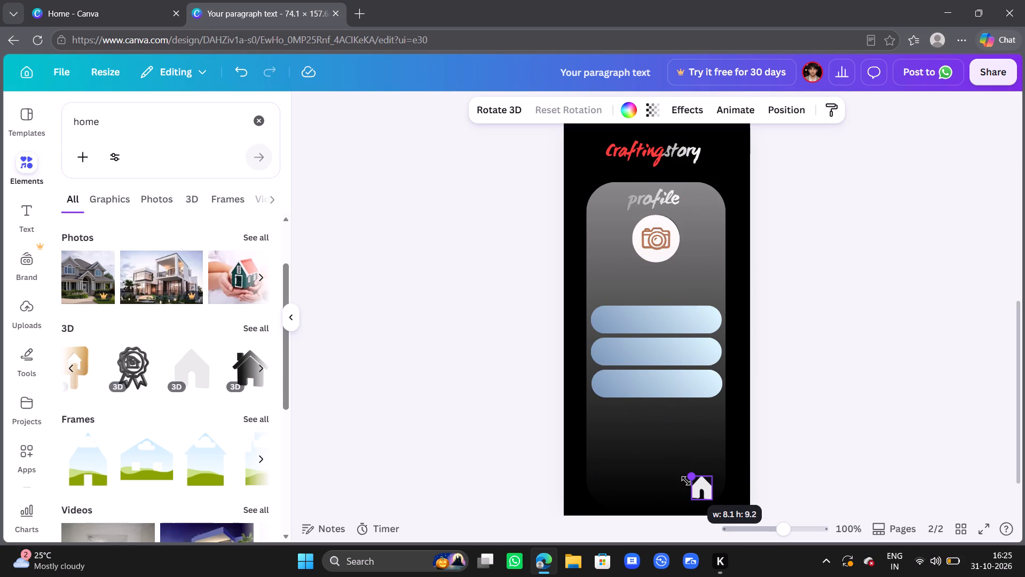
pyautogui.moveTo(686, 481); pyautogui.dragTo(689, 485)
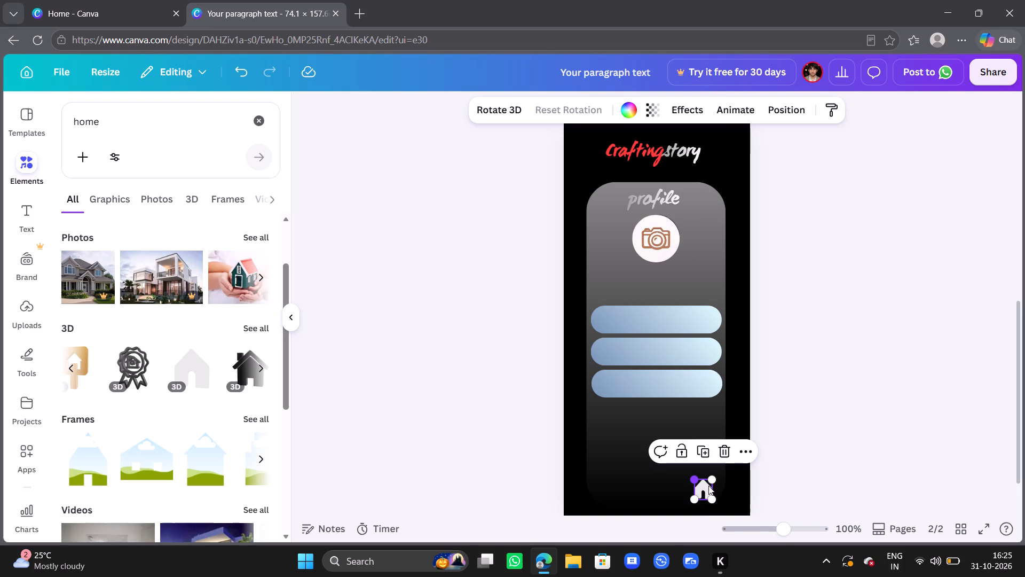
# Place the small house icon near the lower-left part of the gradient panel, well below the third pill.
pyautogui.moveTo(705, 489); pyautogui.dragTo(630, 475)
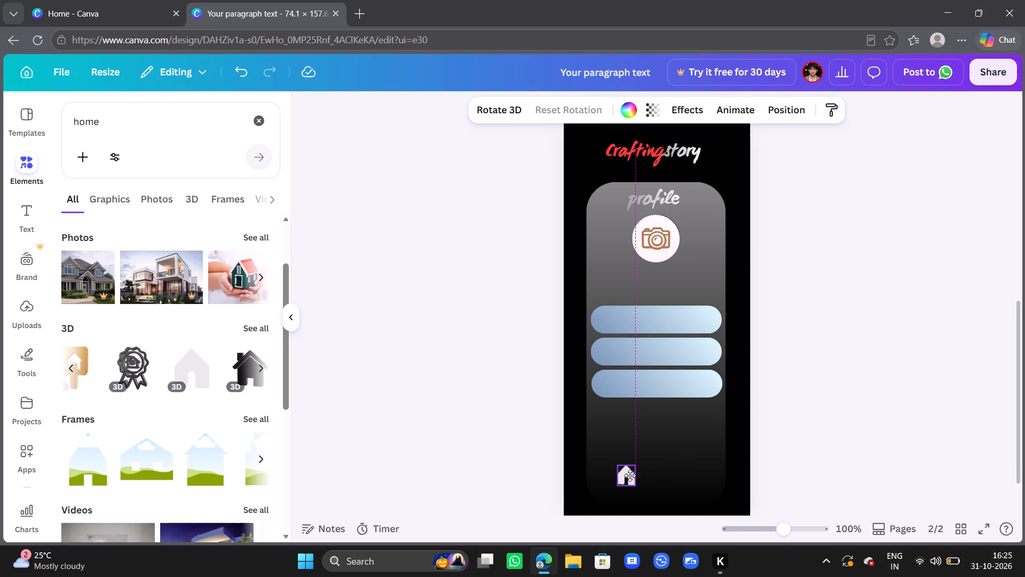
pyautogui.moveTo(630, 475); pyautogui.dragTo(624, 470)
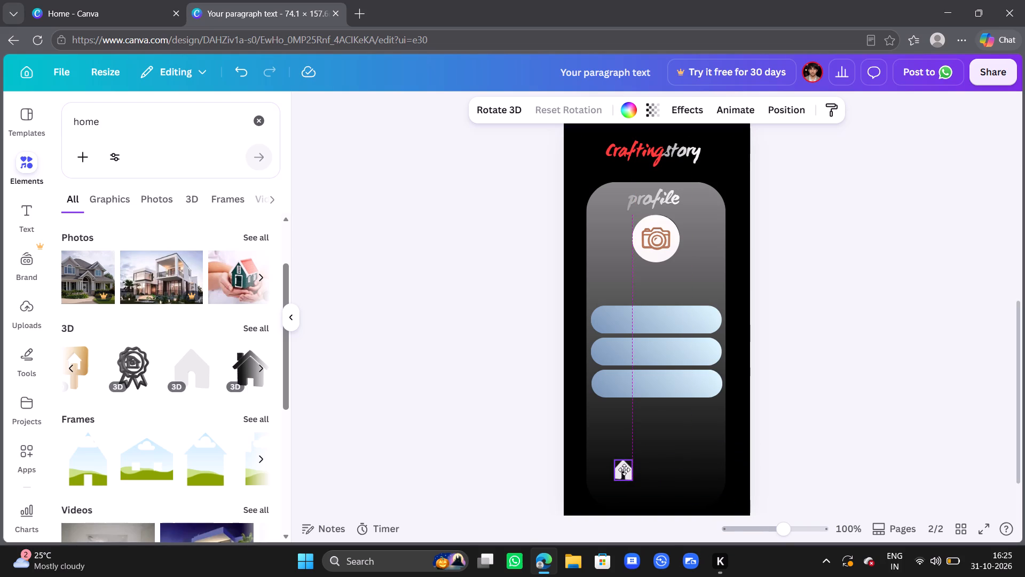
pyautogui.moveTo(624, 470); pyautogui.dragTo(624, 470)
pyautogui.moveTo(624, 470); pyautogui.dragTo(624, 472)
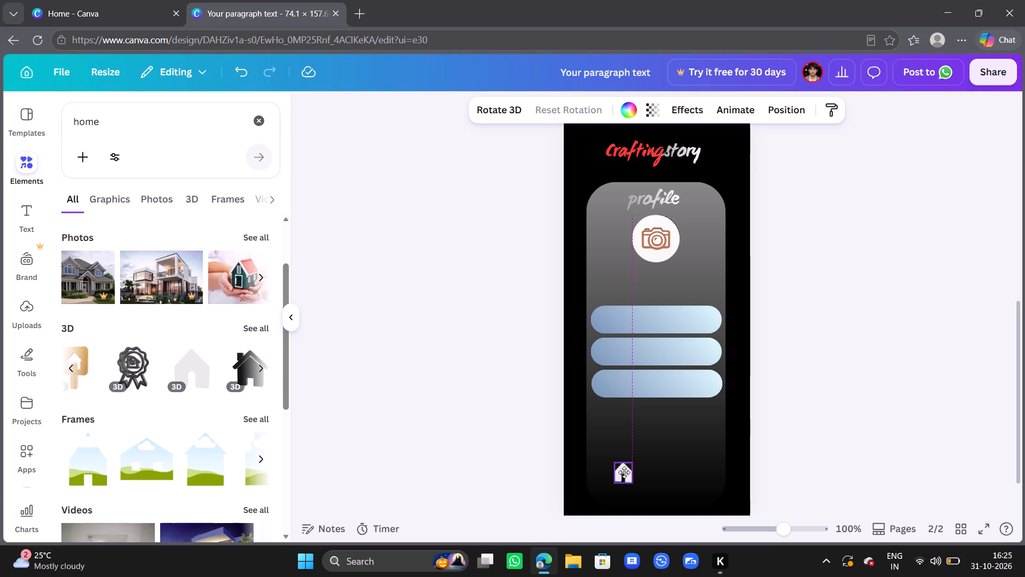
pyautogui.moveTo(624, 472); pyautogui.dragTo(624, 473)
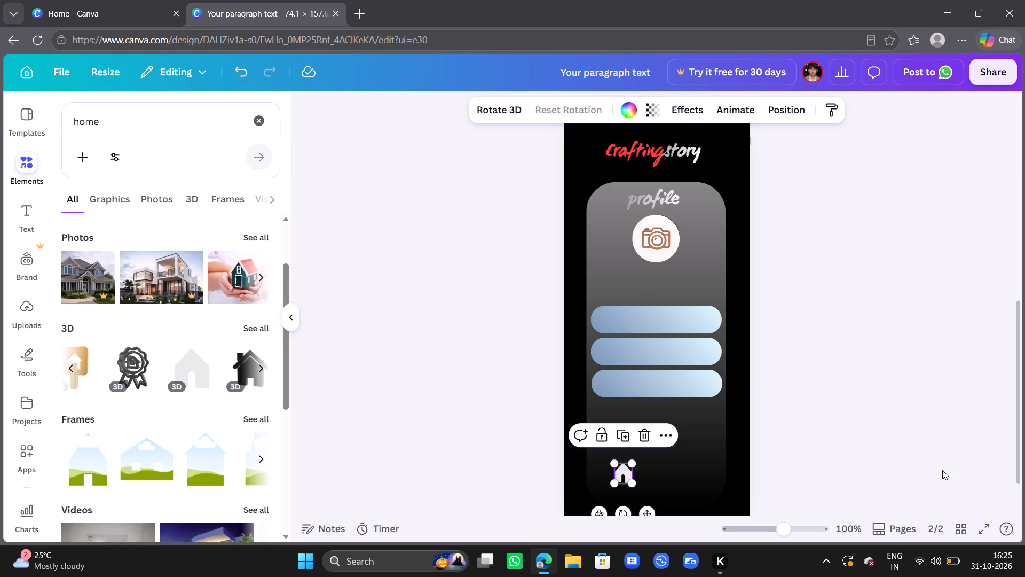
pyautogui.click(942, 470)
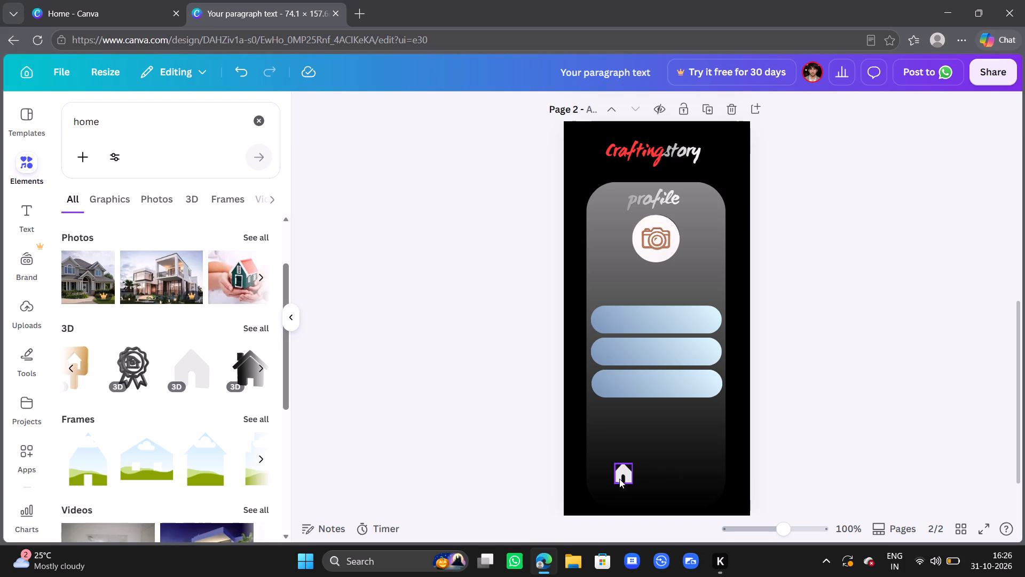
# Enlarge the house icon and rotate it in 3D to an angled front view that keeps the doorway showing.
pyautogui.click(625, 471)
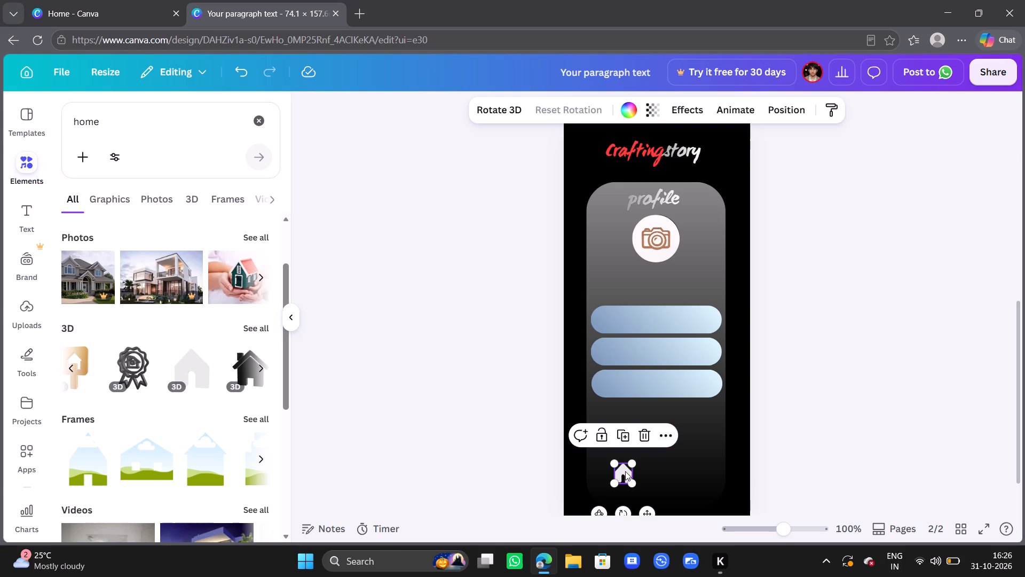
pyautogui.moveTo(635, 466); pyautogui.dragTo(638, 463)
pyautogui.moveTo(638, 463); pyautogui.dragTo(711, 403)
pyautogui.moveTo(648, 439); pyautogui.dragTo(584, 435)
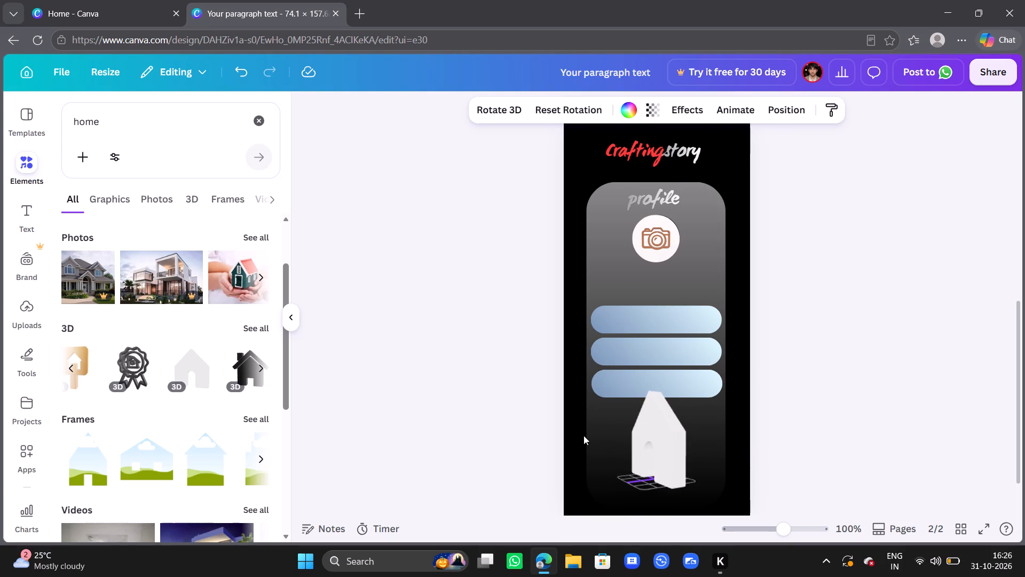
pyautogui.moveTo(584, 435); pyautogui.dragTo(602, 439)
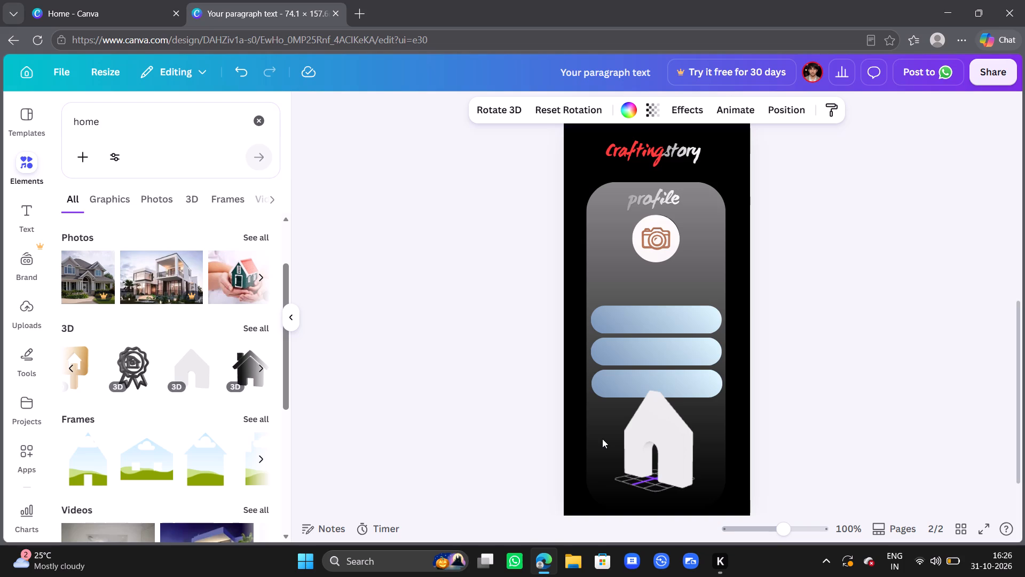
pyautogui.moveTo(662, 454); pyautogui.dragTo(645, 503)
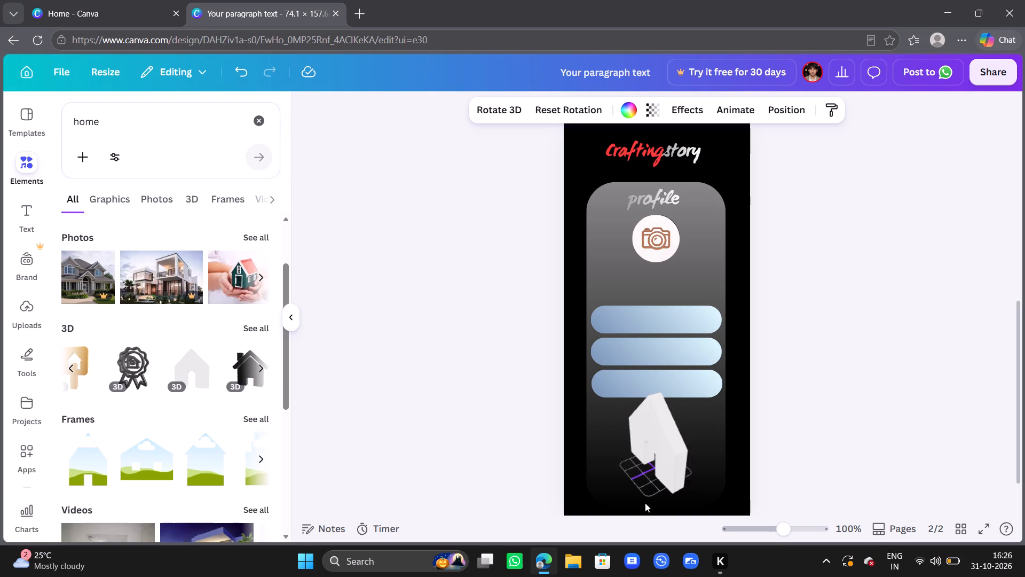
pyautogui.moveTo(645, 503); pyautogui.dragTo(663, 467)
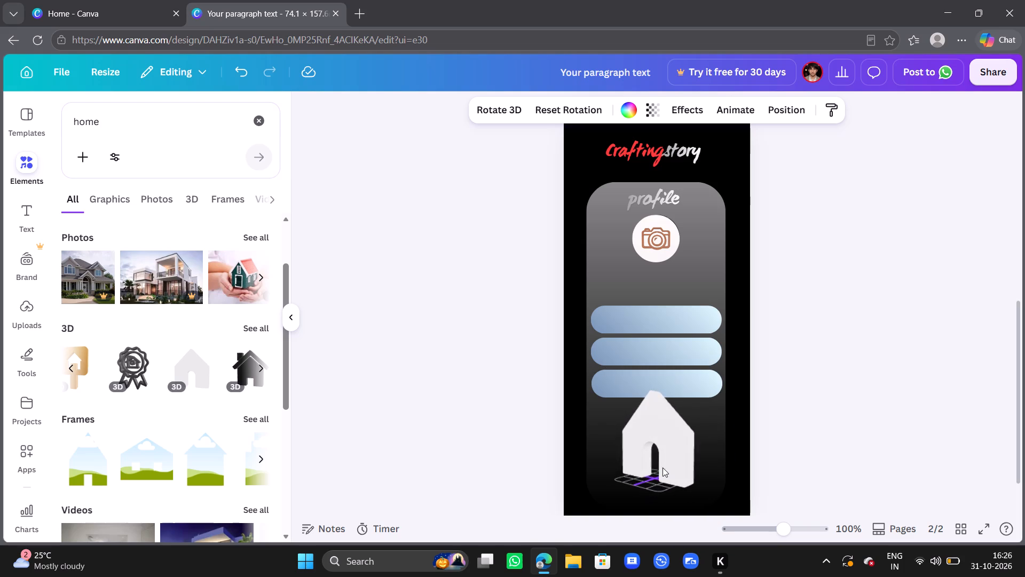
pyautogui.moveTo(663, 467); pyautogui.dragTo(661, 464)
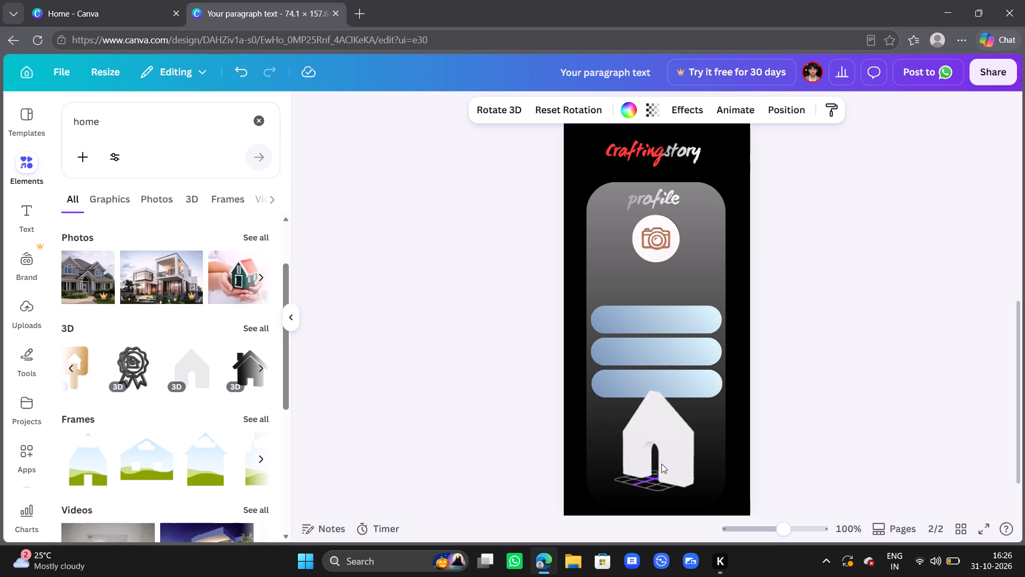
pyautogui.moveTo(661, 464); pyautogui.dragTo(662, 460)
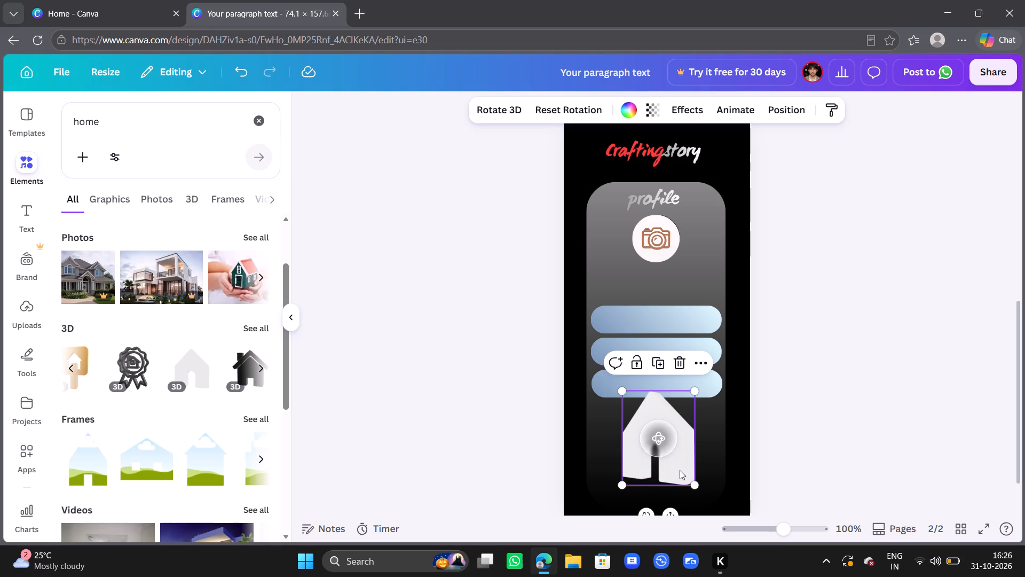
# Shrink the rotated house back to a small icon in the lower-left part of the gradient panel.
pyautogui.moveTo(692, 390); pyautogui.dragTo(688, 396)
pyautogui.moveTo(688, 396); pyautogui.dragTo(640, 467)
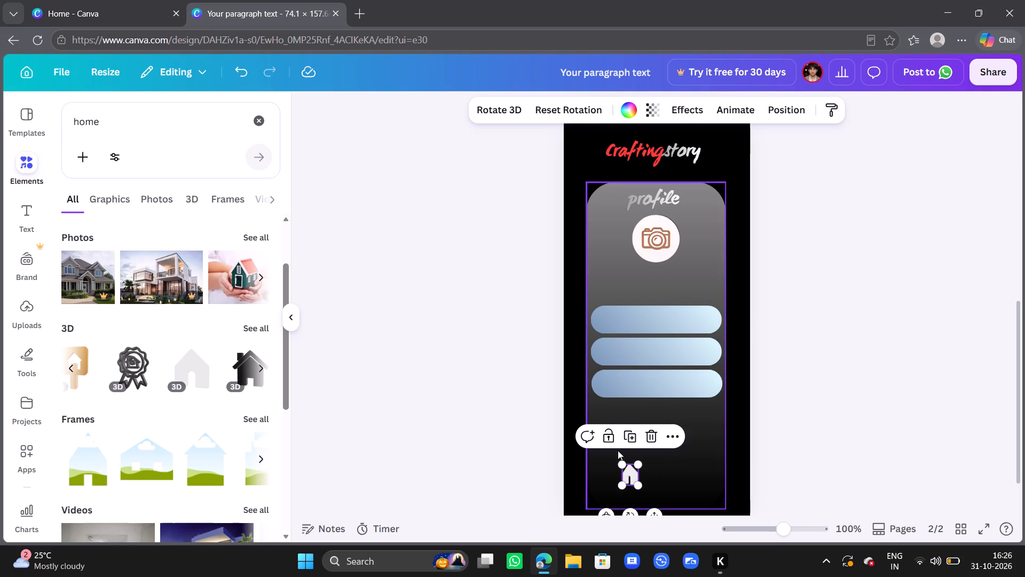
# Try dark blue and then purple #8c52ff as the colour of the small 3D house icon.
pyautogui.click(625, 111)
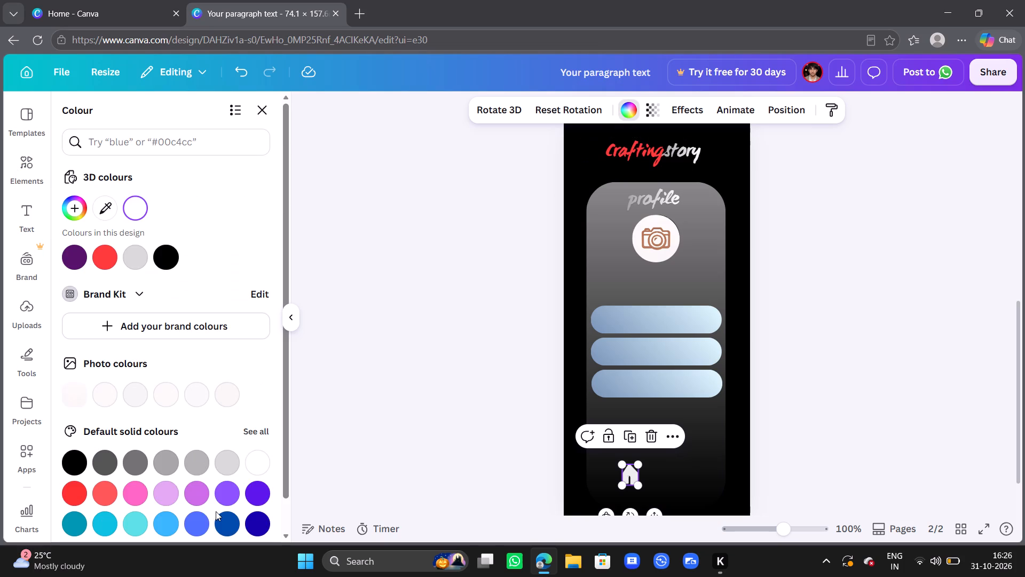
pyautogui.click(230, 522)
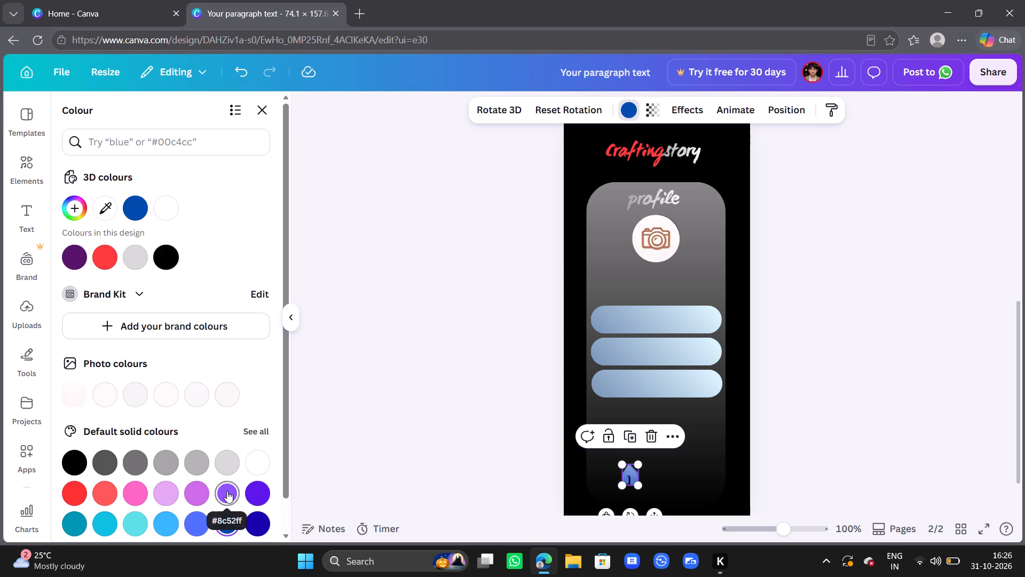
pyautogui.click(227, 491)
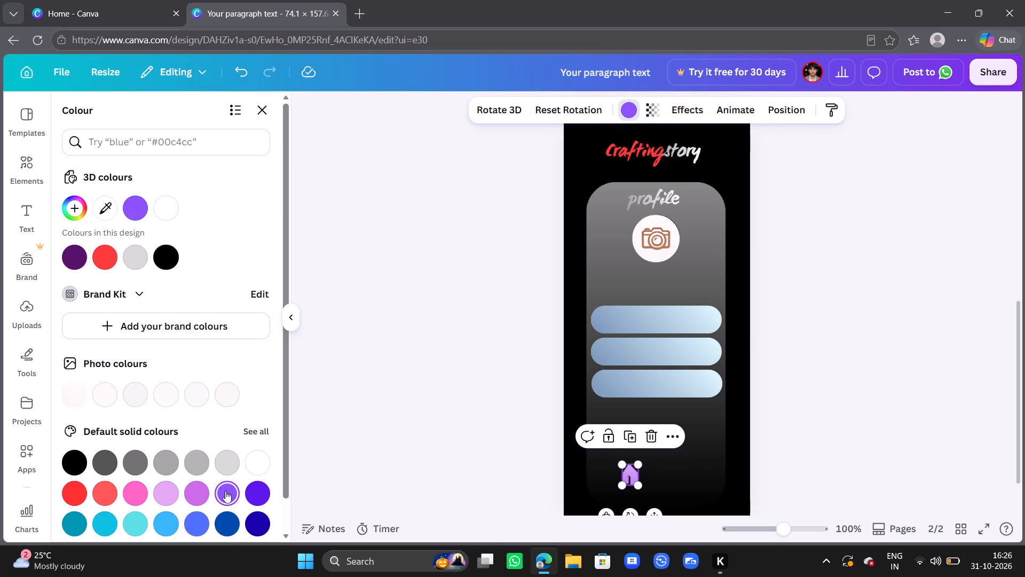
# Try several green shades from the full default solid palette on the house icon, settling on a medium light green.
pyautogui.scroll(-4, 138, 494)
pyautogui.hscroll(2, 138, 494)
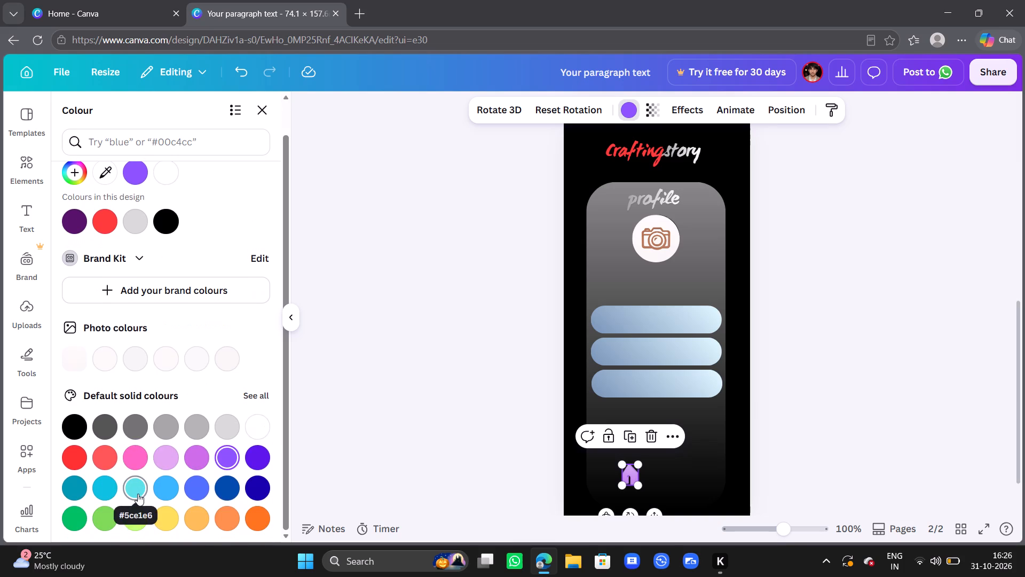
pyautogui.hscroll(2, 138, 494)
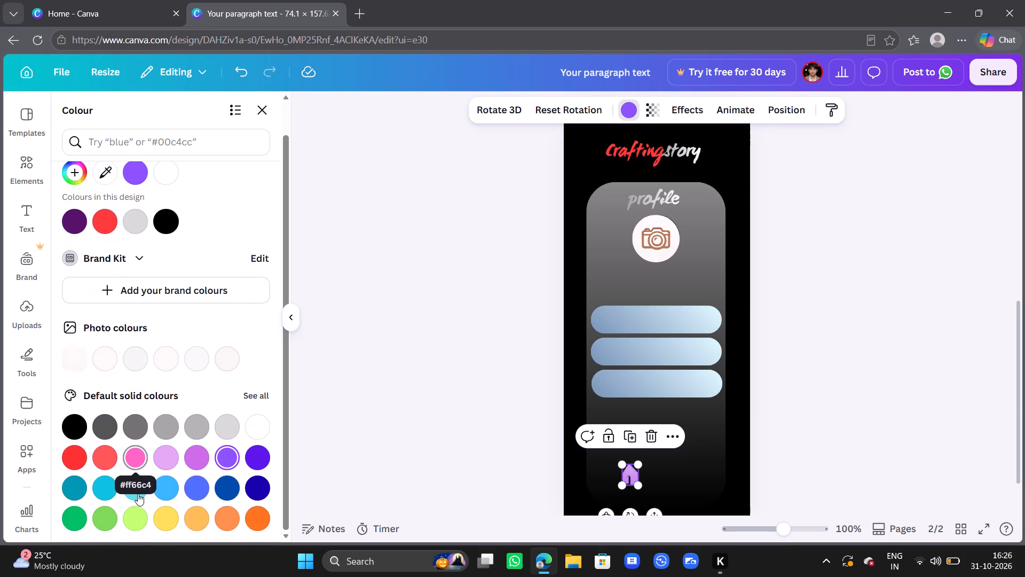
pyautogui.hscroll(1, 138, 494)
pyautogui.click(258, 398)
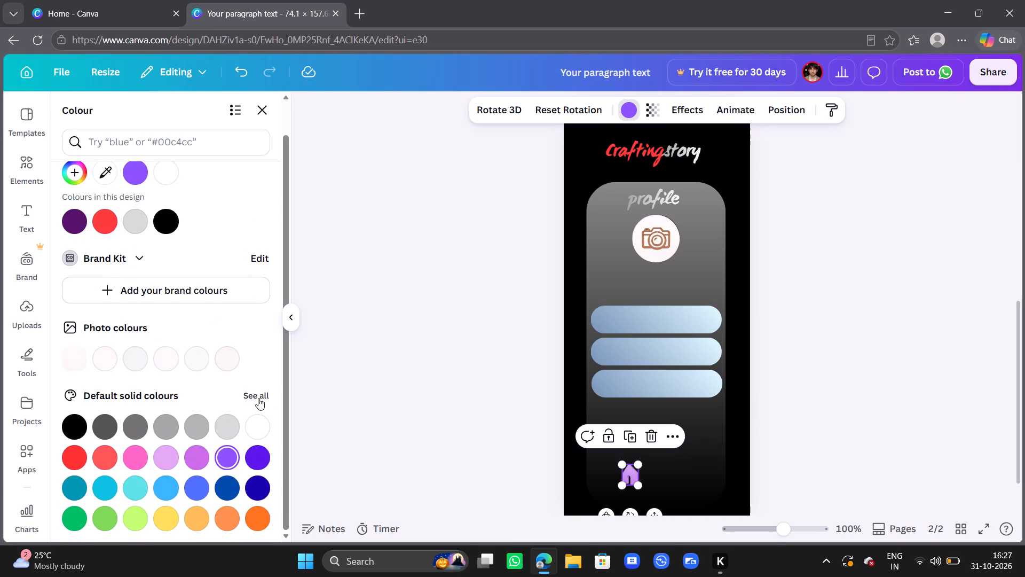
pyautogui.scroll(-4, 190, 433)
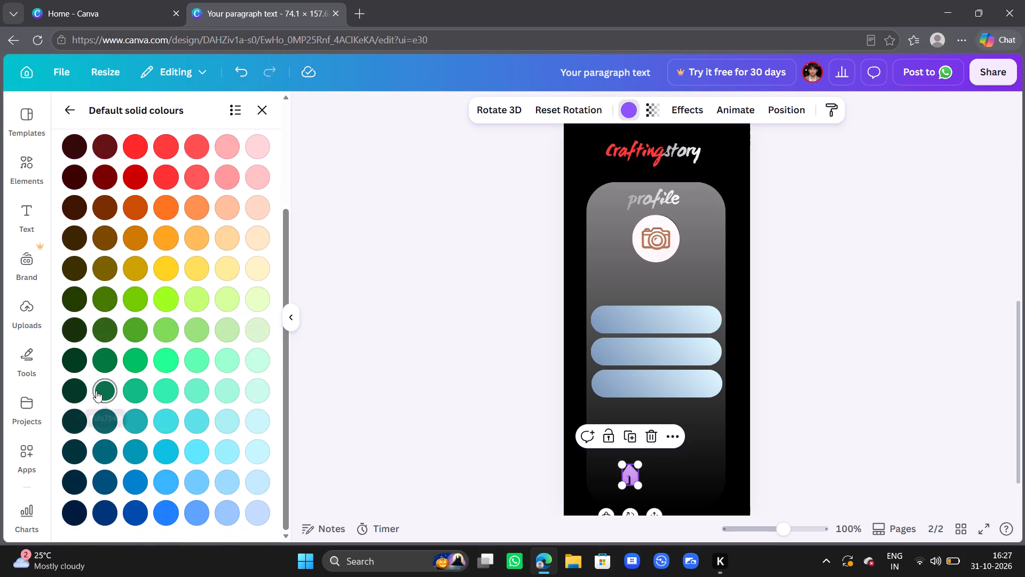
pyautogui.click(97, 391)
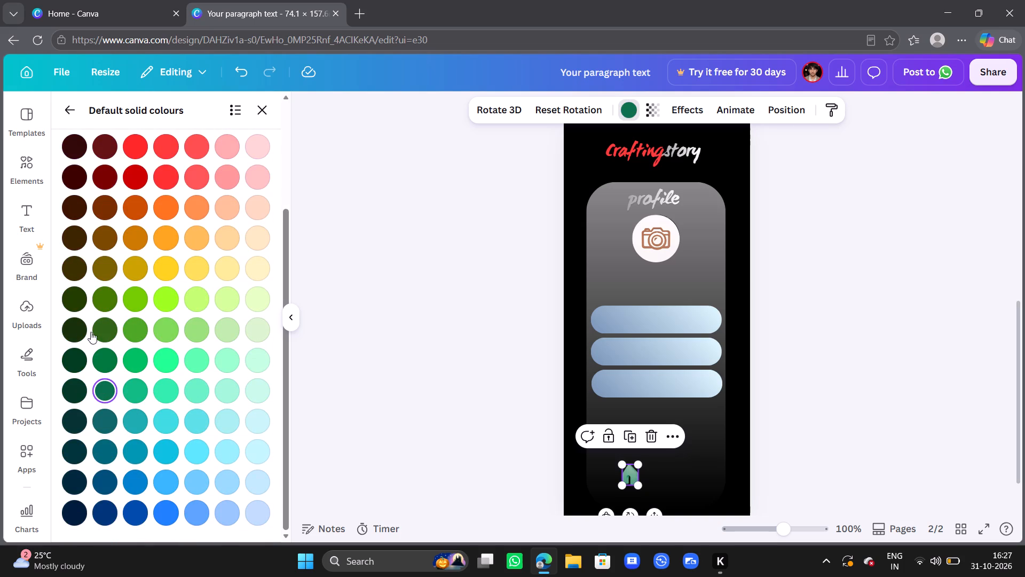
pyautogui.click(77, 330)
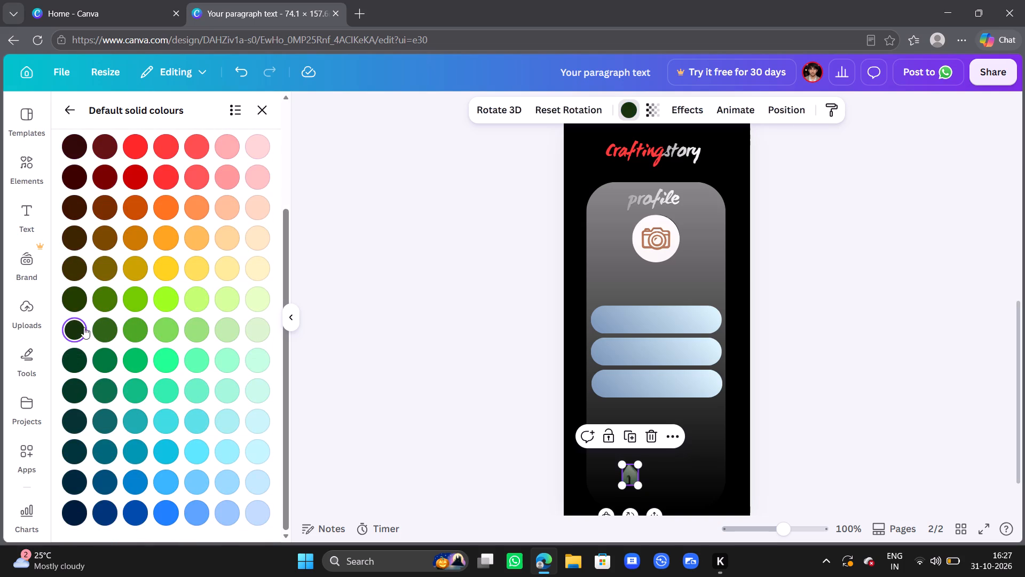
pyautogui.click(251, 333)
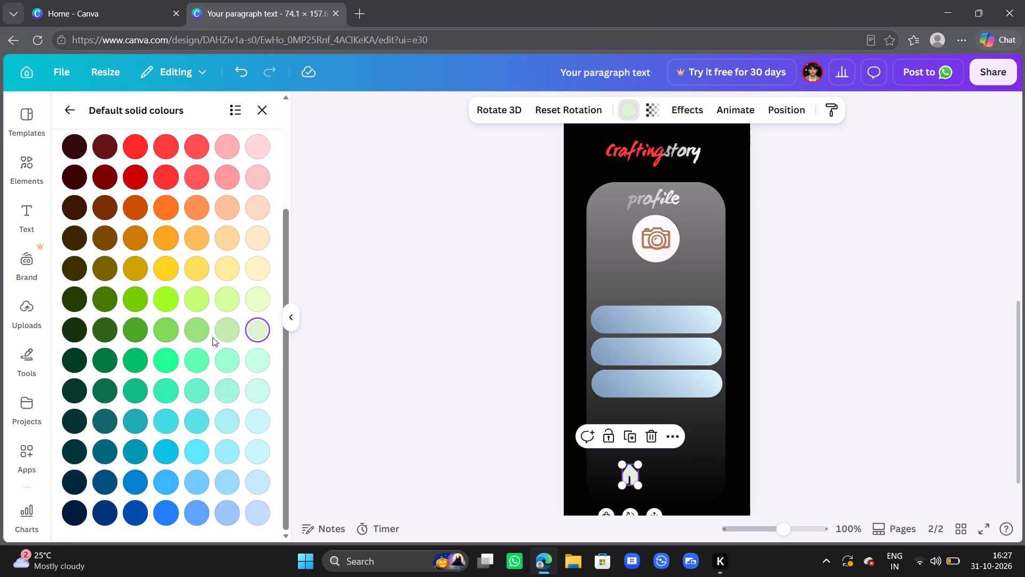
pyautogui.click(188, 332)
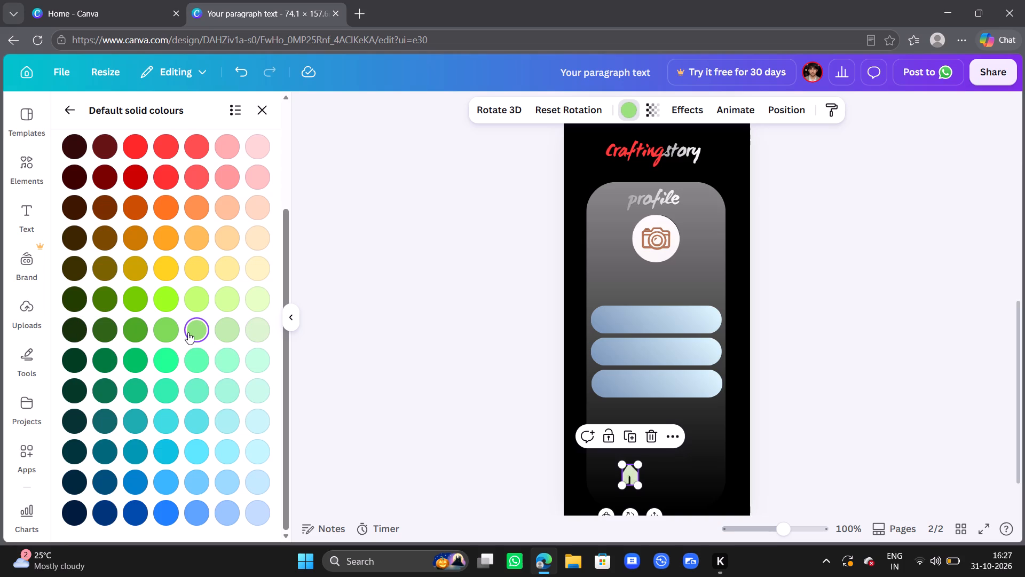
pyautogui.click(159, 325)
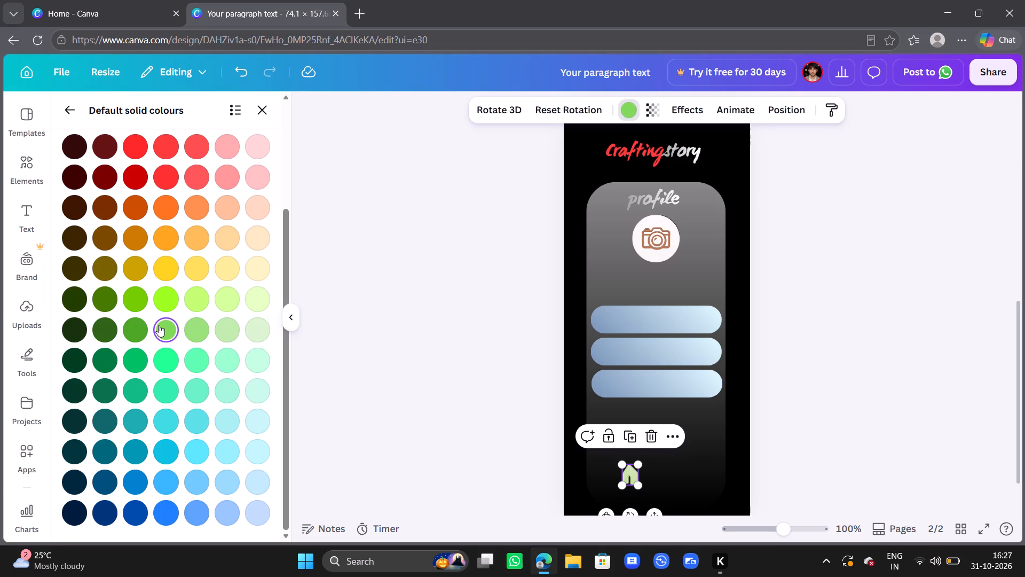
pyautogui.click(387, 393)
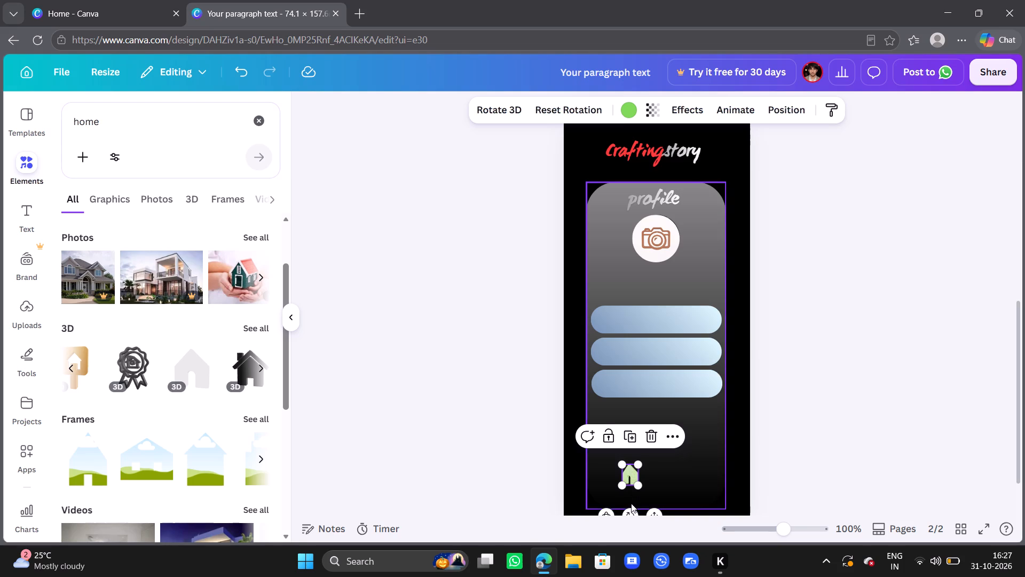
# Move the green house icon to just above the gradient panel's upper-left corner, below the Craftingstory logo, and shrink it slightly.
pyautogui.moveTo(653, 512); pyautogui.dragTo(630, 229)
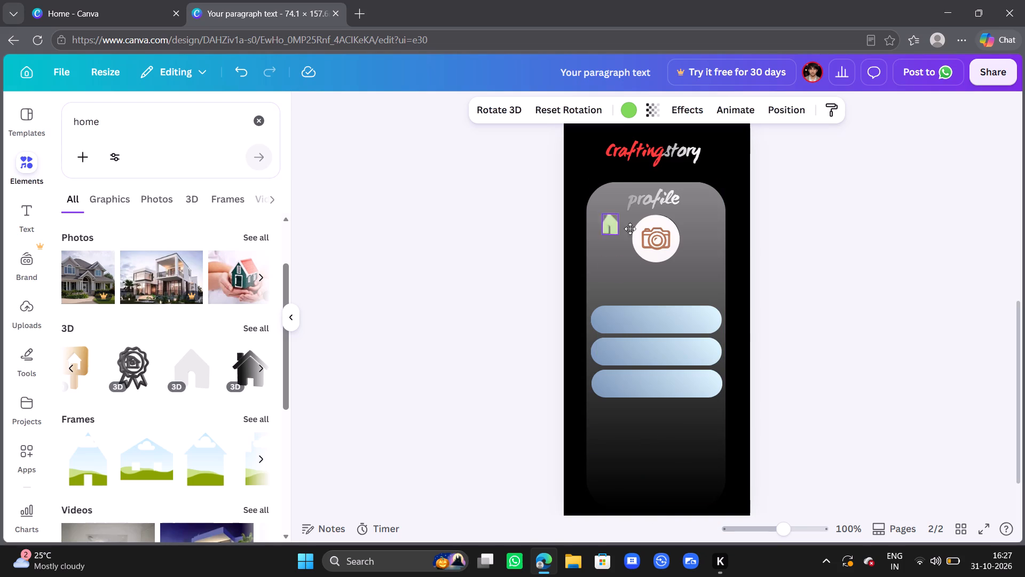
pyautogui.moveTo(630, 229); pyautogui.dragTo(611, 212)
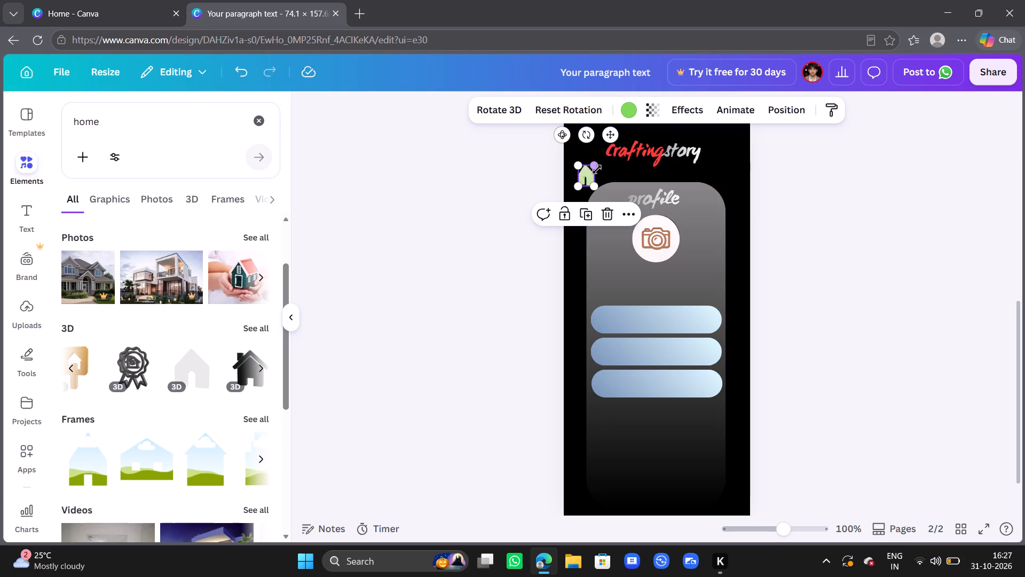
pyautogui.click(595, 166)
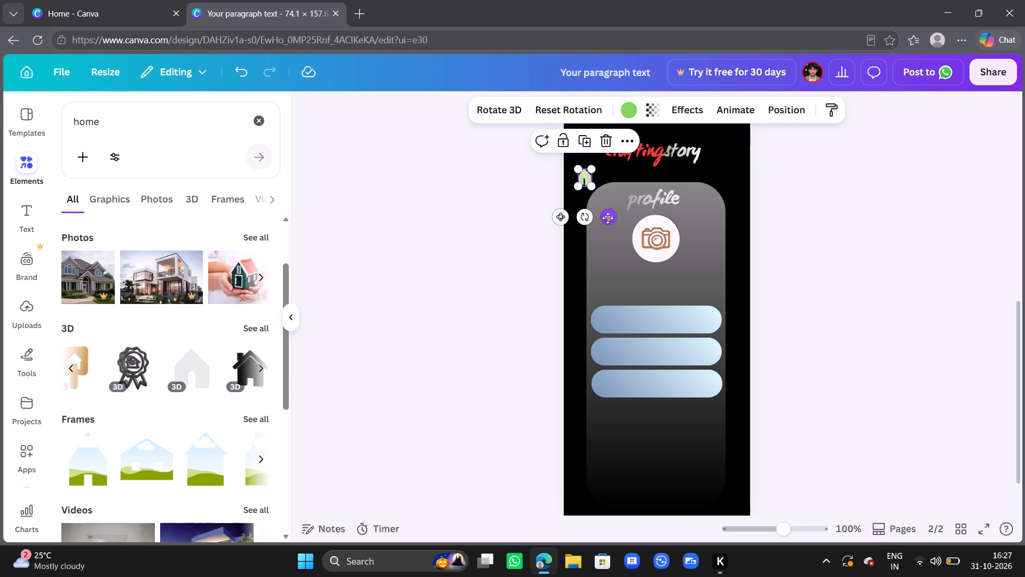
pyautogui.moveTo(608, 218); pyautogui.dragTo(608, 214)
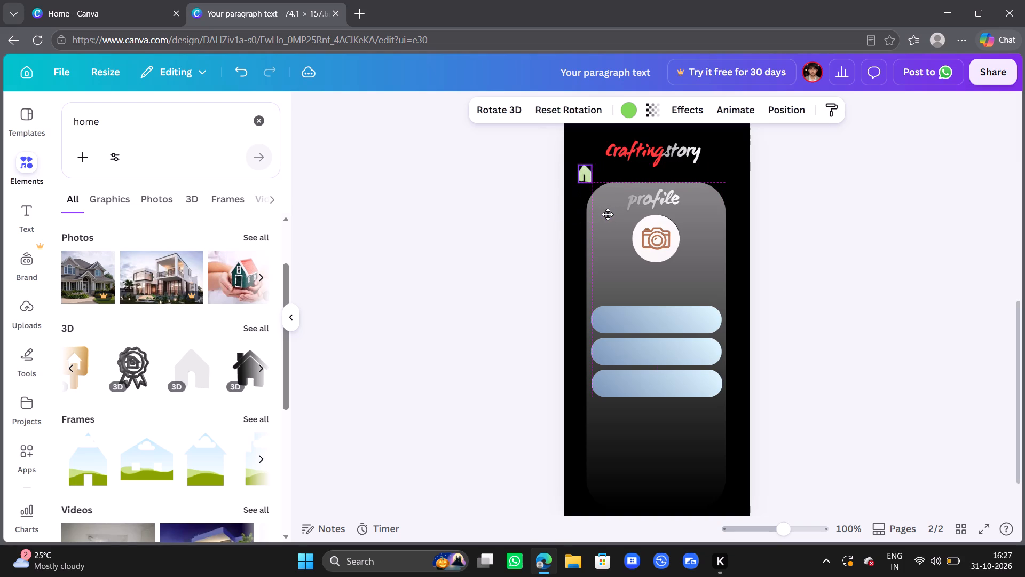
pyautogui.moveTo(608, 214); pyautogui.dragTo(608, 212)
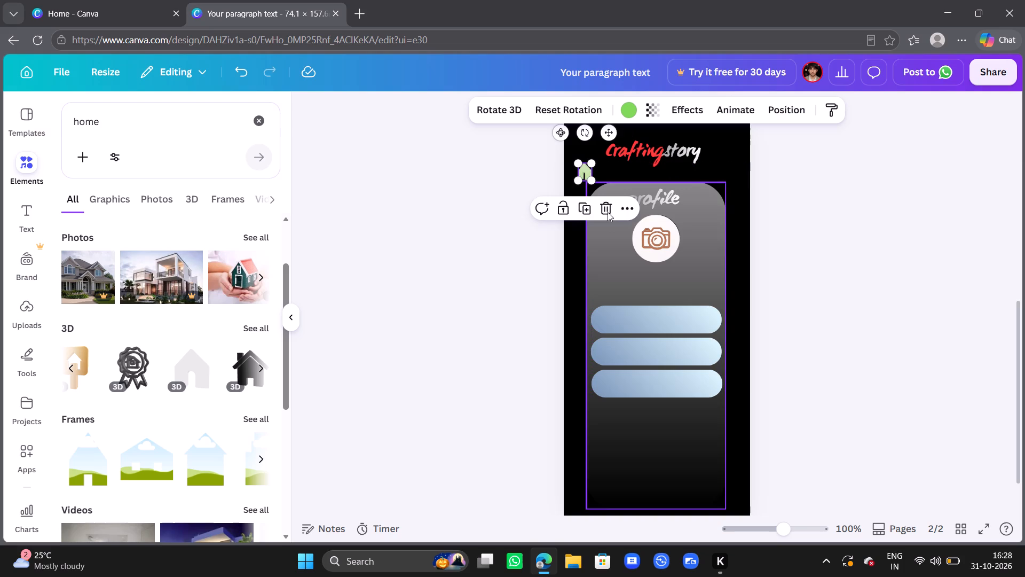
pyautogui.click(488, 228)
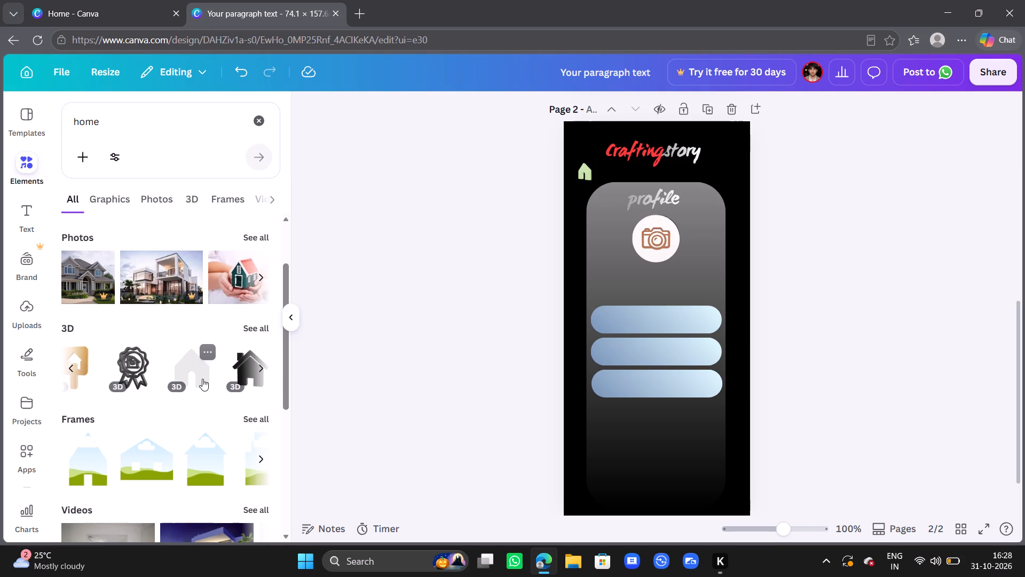
# Browse the remaining 3D home elements, and search the elements for "home white".
pyautogui.hscroll(-9, 202, 379)
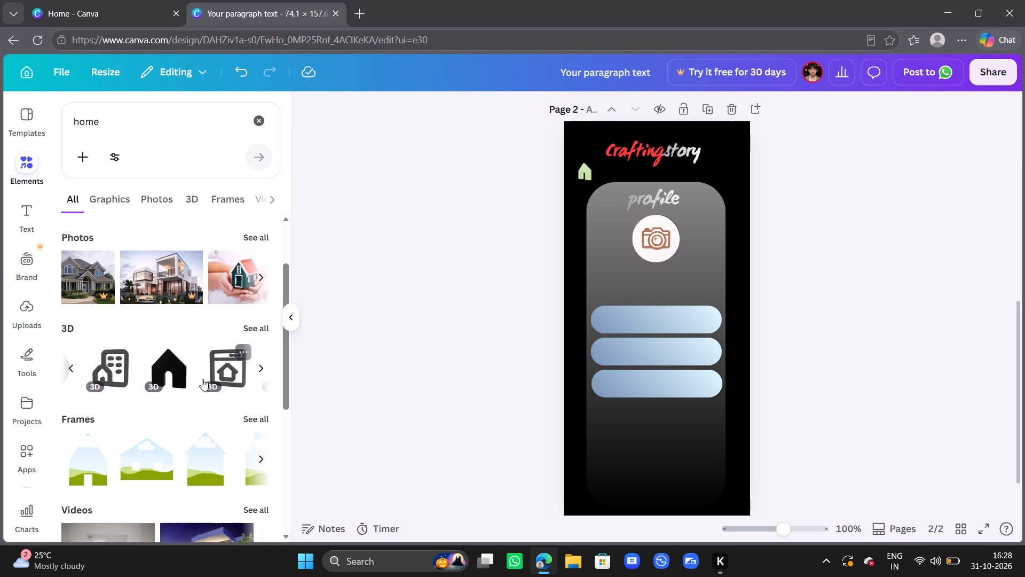
pyautogui.hscroll(-6, 202, 379)
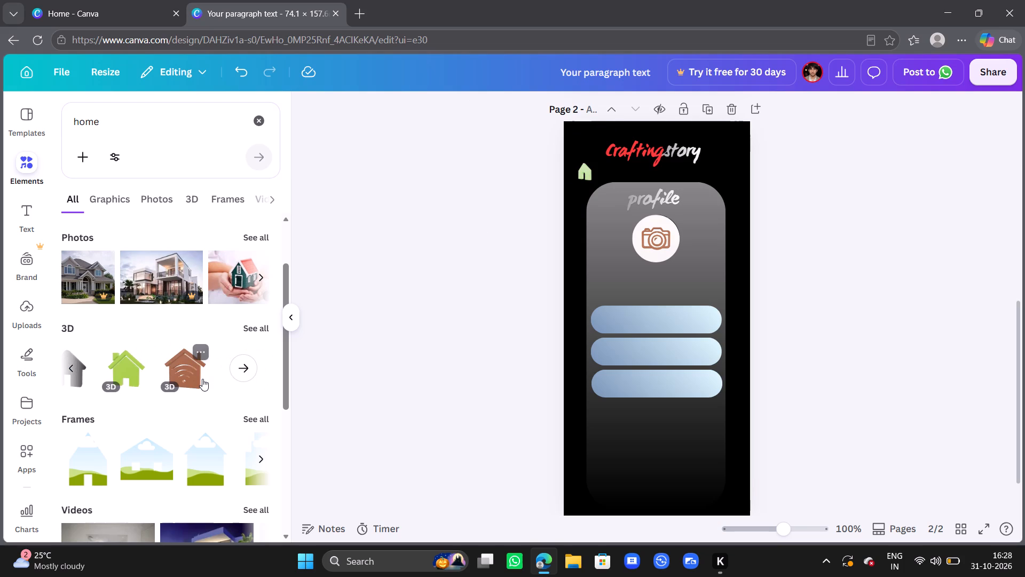
pyautogui.hscroll(-1, 202, 379)
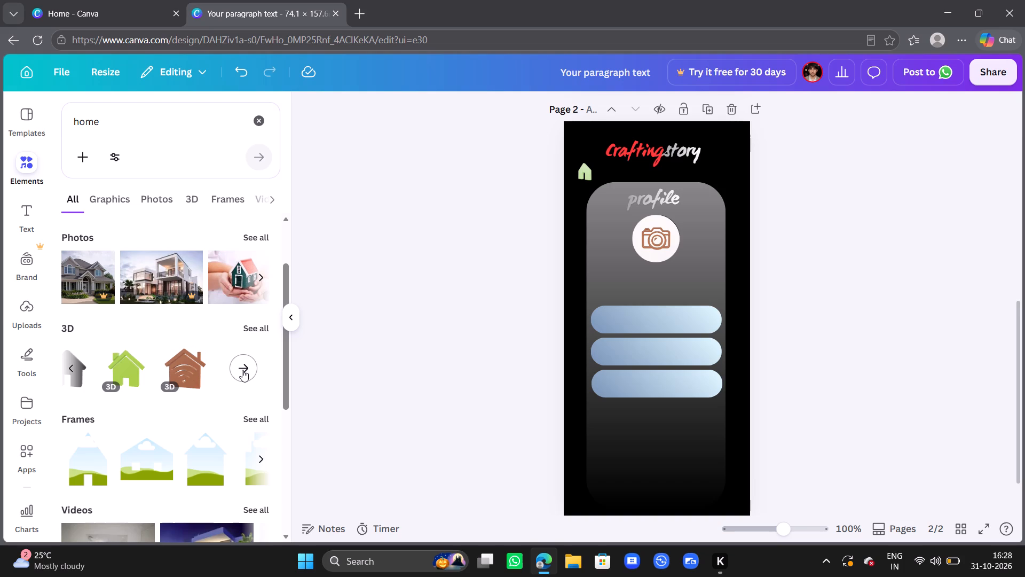
pyautogui.click(127, 117)
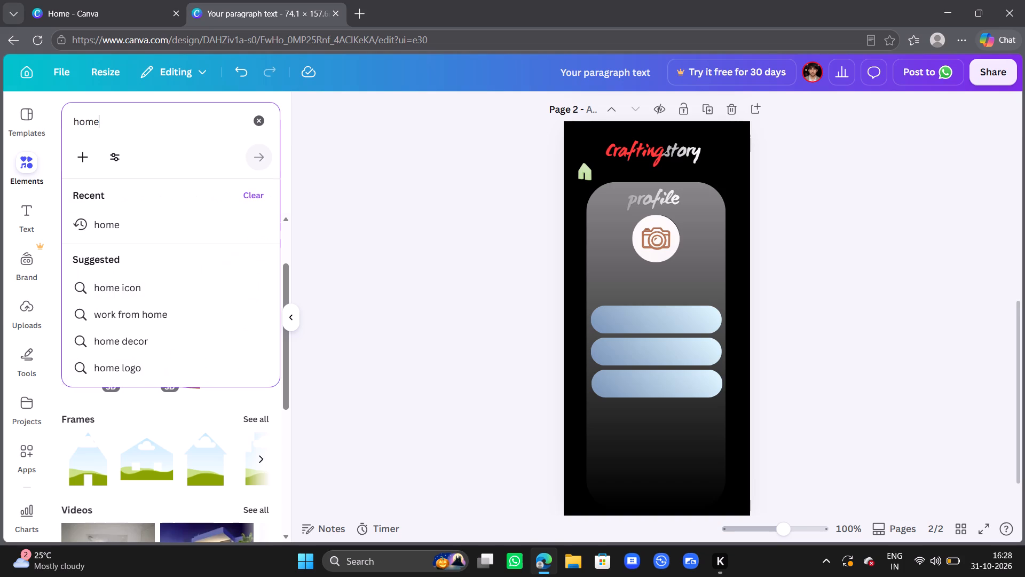
pyautogui.press('space')
pyautogui.write('white')
pyautogui.press('Return')
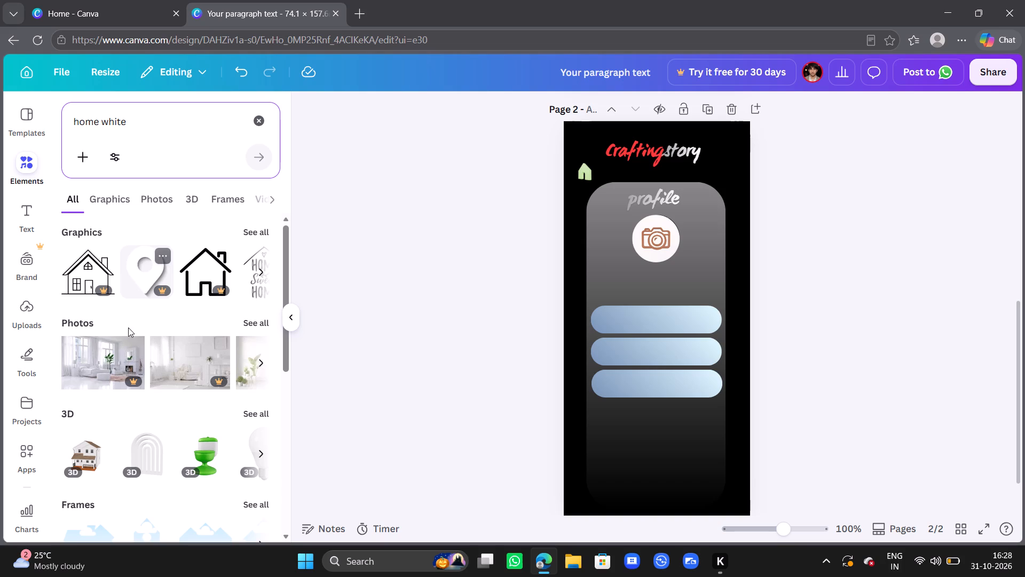
# Add the white nested-arch 3D element from the search results to the profile page.
pyautogui.scroll(-1, 128, 336)
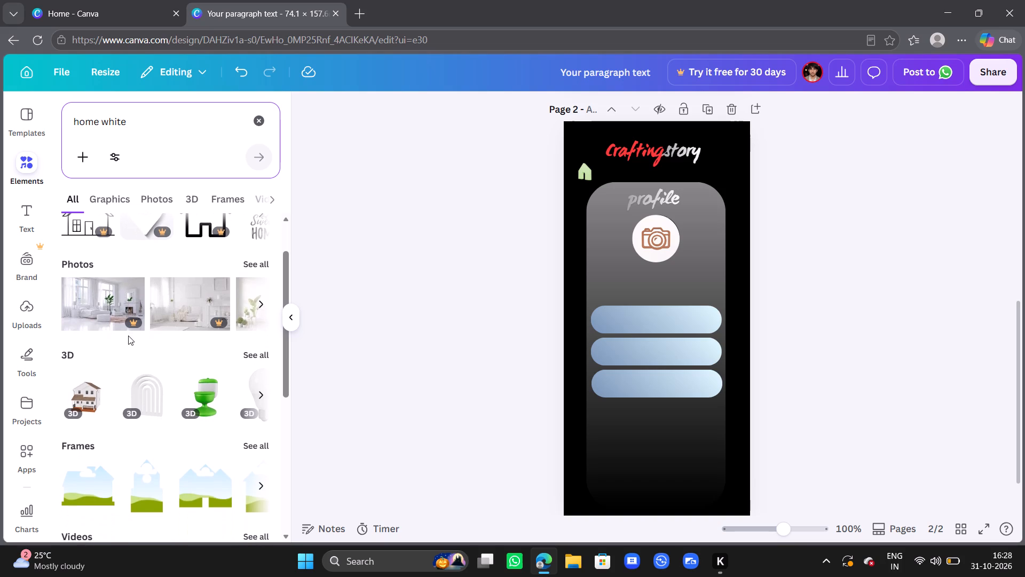
pyautogui.scroll(-1, 128, 336)
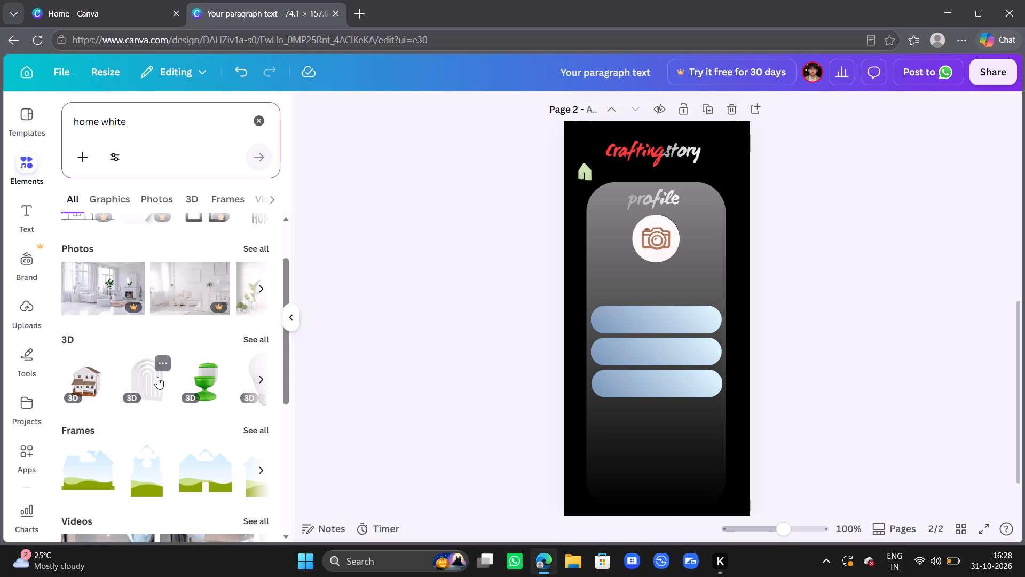
pyautogui.scroll(-1, 185, 385)
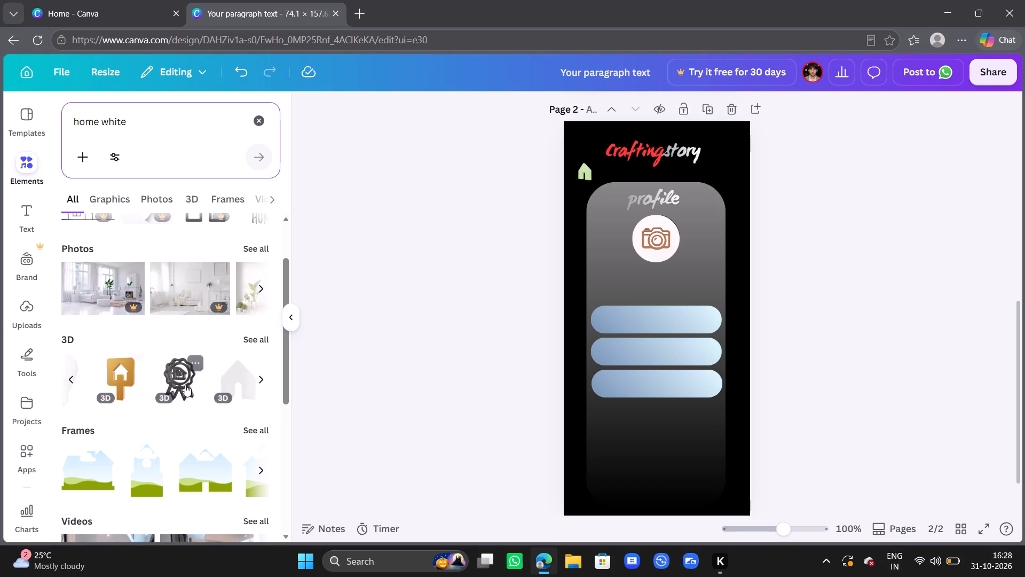
pyautogui.scroll(-2, 185, 385)
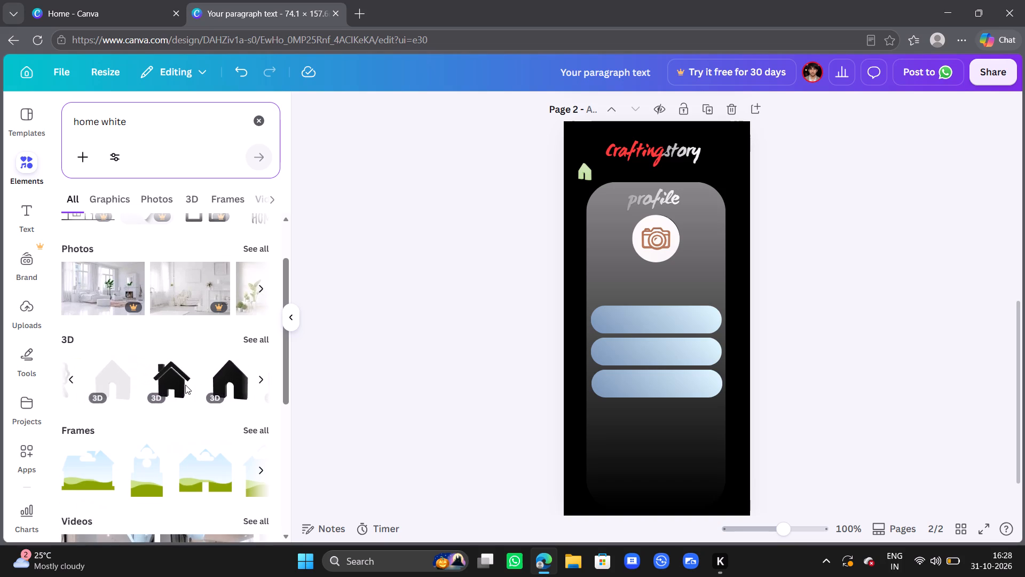
pyautogui.scroll(-1, 185, 385)
pyautogui.click(151, 376)
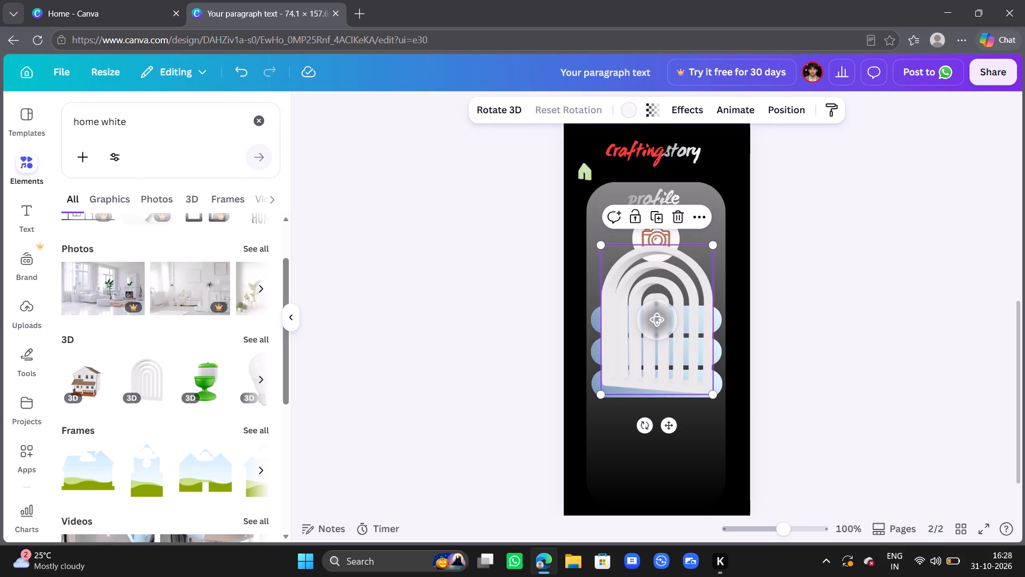
# Rotate the white arch in 3D to an almost straight front view with its nested openings showing.
pyautogui.moveTo(669, 325); pyautogui.dragTo(632, 339)
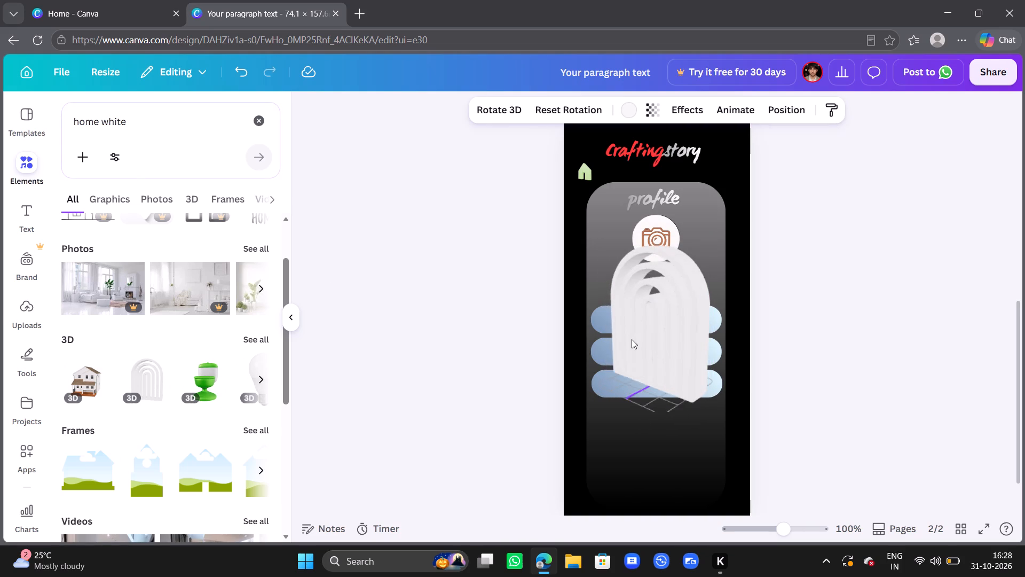
pyautogui.moveTo(632, 339); pyautogui.dragTo(612, 302)
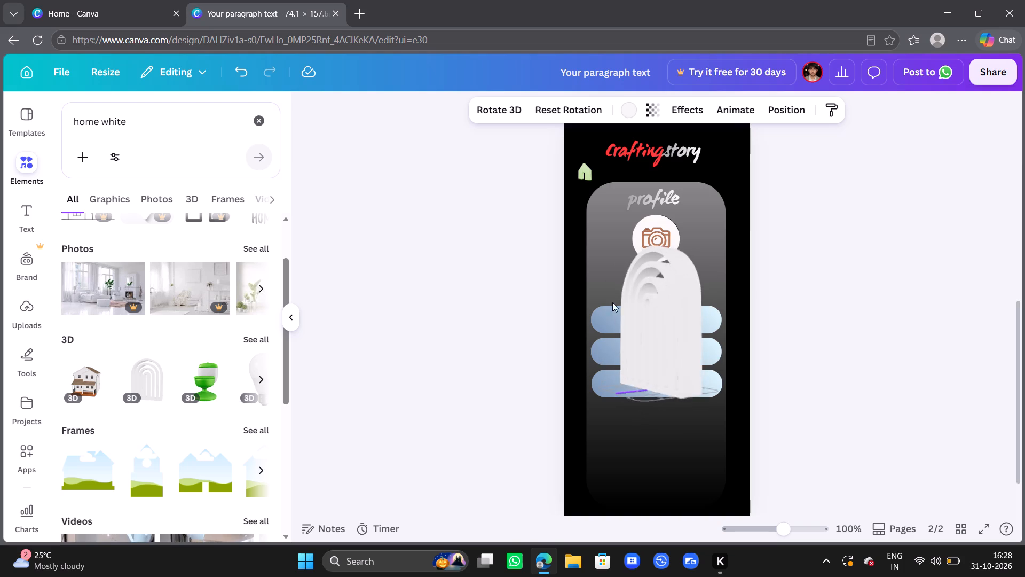
pyautogui.moveTo(612, 302); pyautogui.dragTo(680, 318)
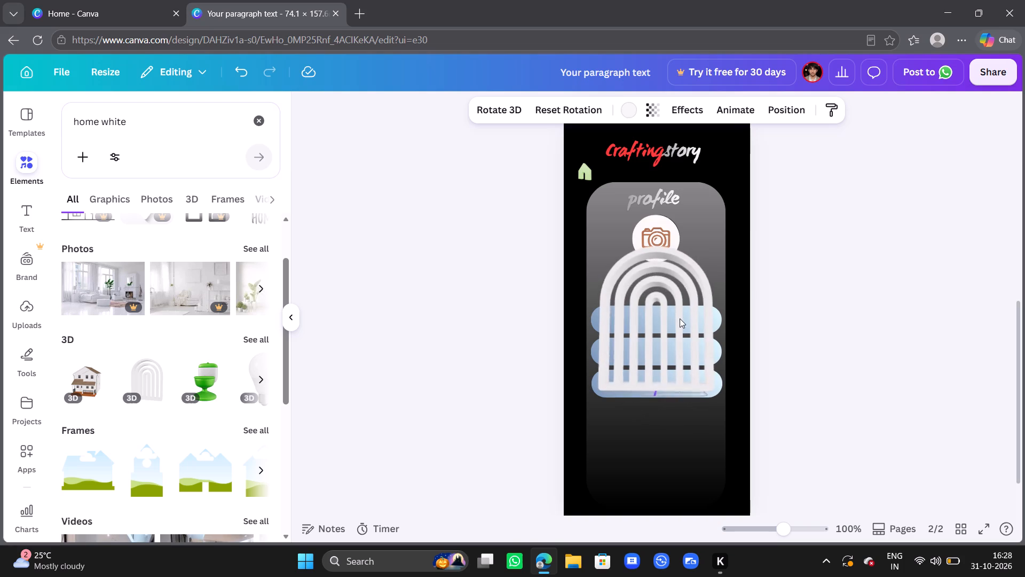
pyautogui.moveTo(680, 318); pyautogui.dragTo(677, 333)
# Delete the small green house icon above the gradient panel.
pyautogui.click(586, 173)
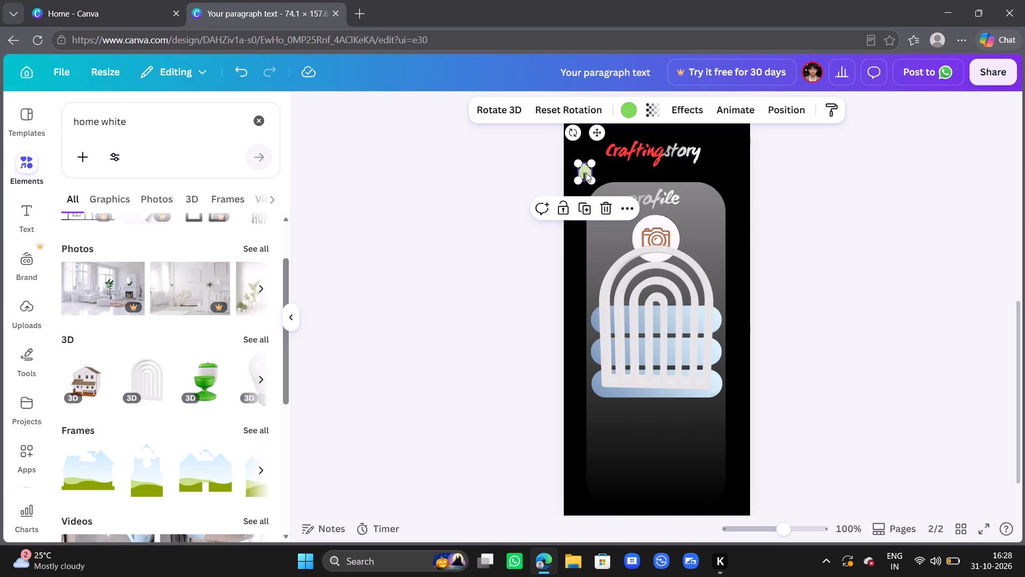
pyautogui.press('BackSpace')
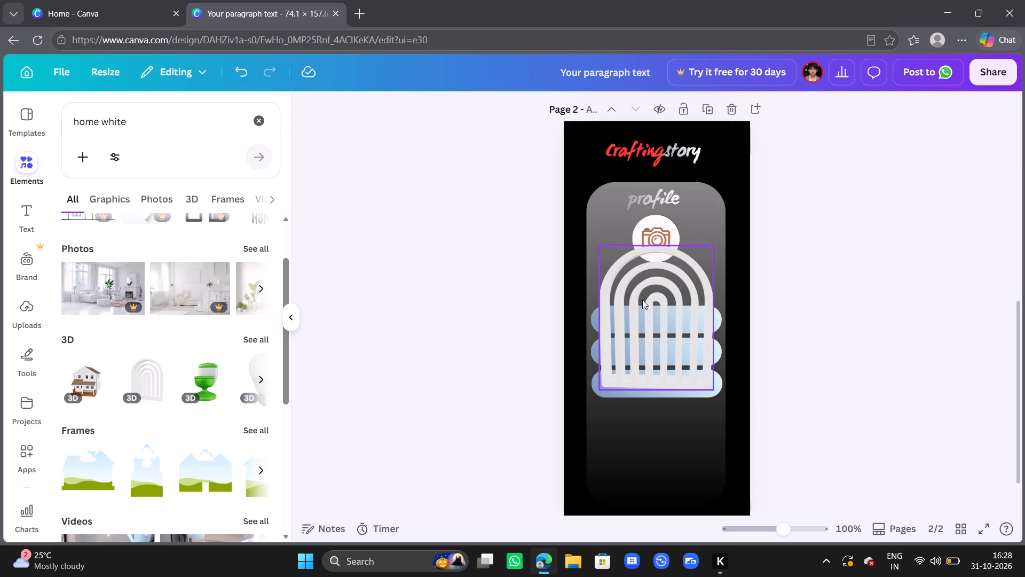
# Shrink the white arch to a small icon over the third pill's left end.
pyautogui.click(642, 300)
pyautogui.moveTo(712, 246); pyautogui.dragTo(625, 373)
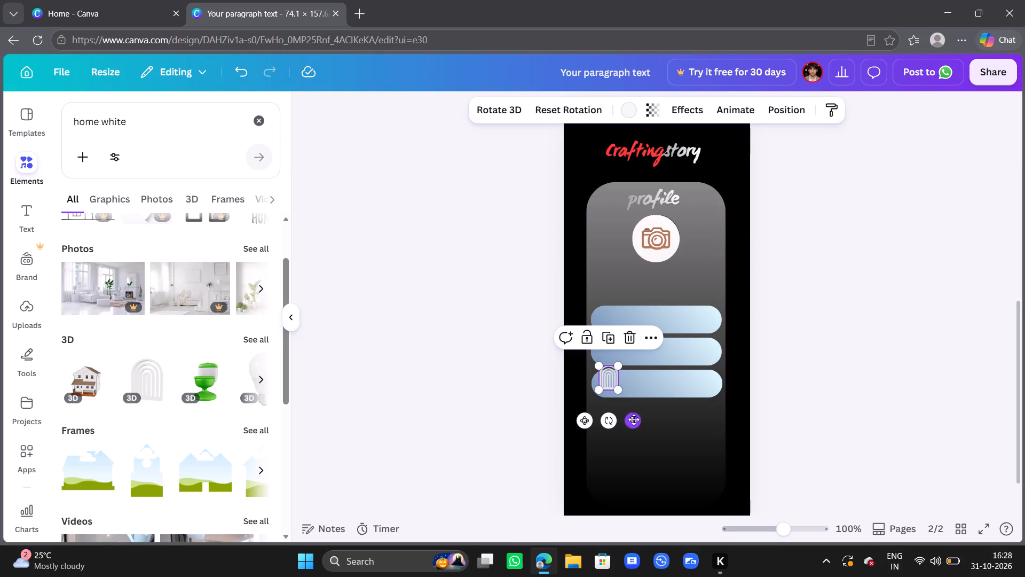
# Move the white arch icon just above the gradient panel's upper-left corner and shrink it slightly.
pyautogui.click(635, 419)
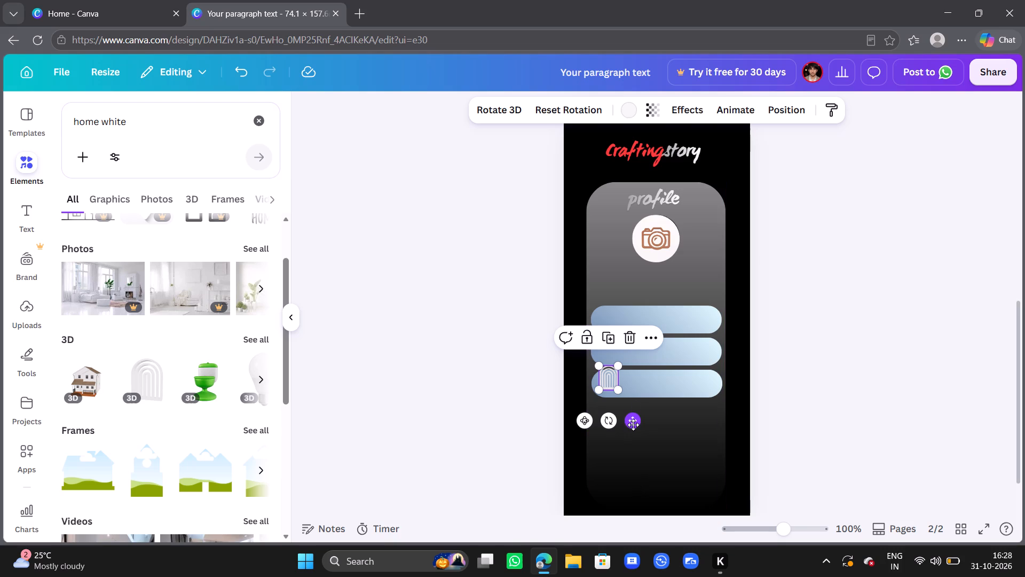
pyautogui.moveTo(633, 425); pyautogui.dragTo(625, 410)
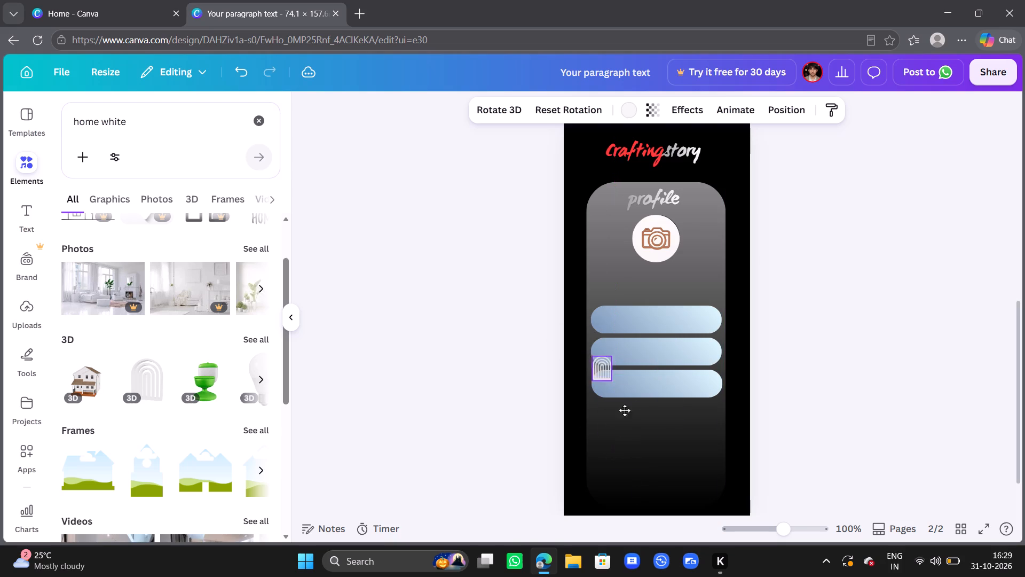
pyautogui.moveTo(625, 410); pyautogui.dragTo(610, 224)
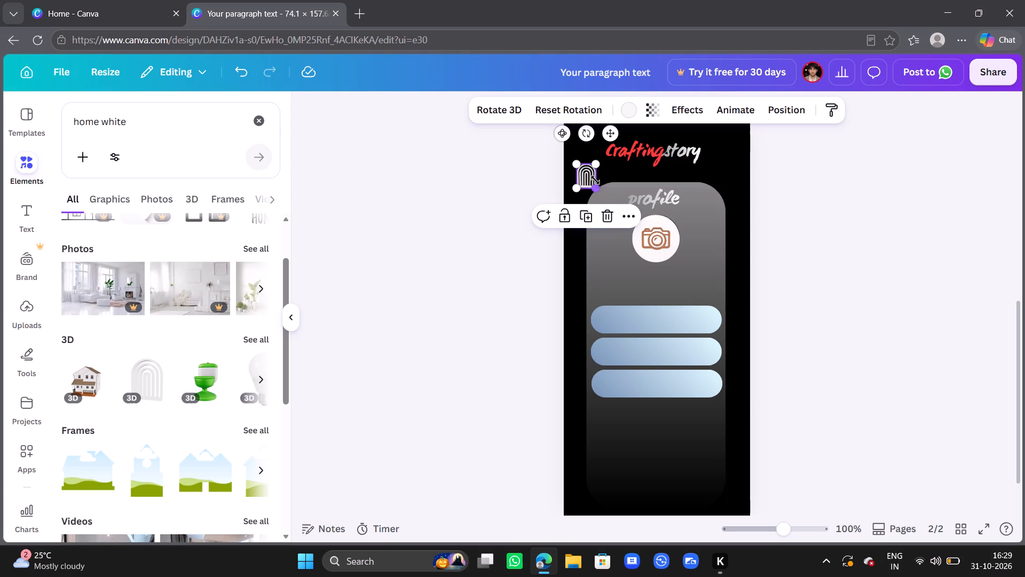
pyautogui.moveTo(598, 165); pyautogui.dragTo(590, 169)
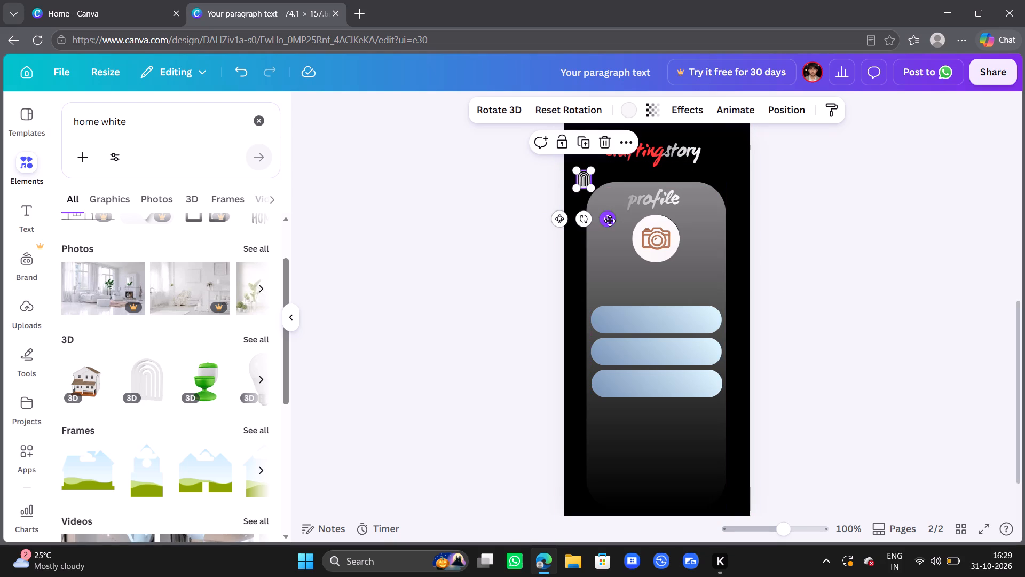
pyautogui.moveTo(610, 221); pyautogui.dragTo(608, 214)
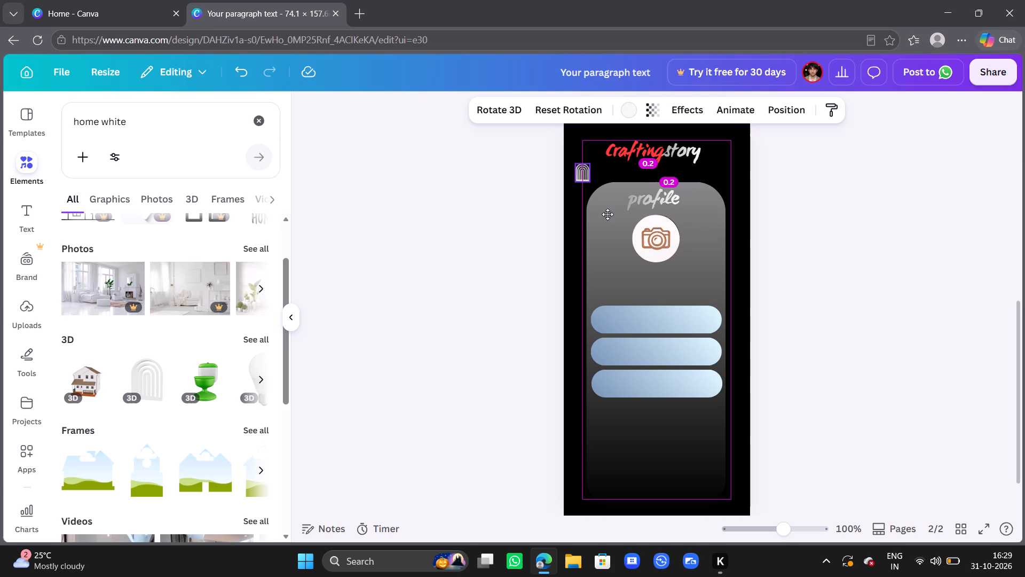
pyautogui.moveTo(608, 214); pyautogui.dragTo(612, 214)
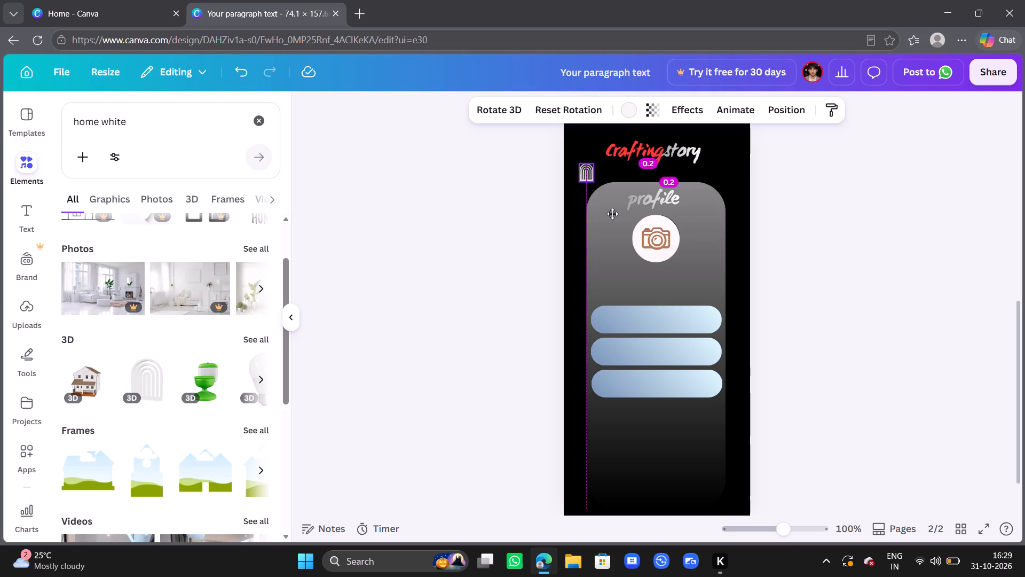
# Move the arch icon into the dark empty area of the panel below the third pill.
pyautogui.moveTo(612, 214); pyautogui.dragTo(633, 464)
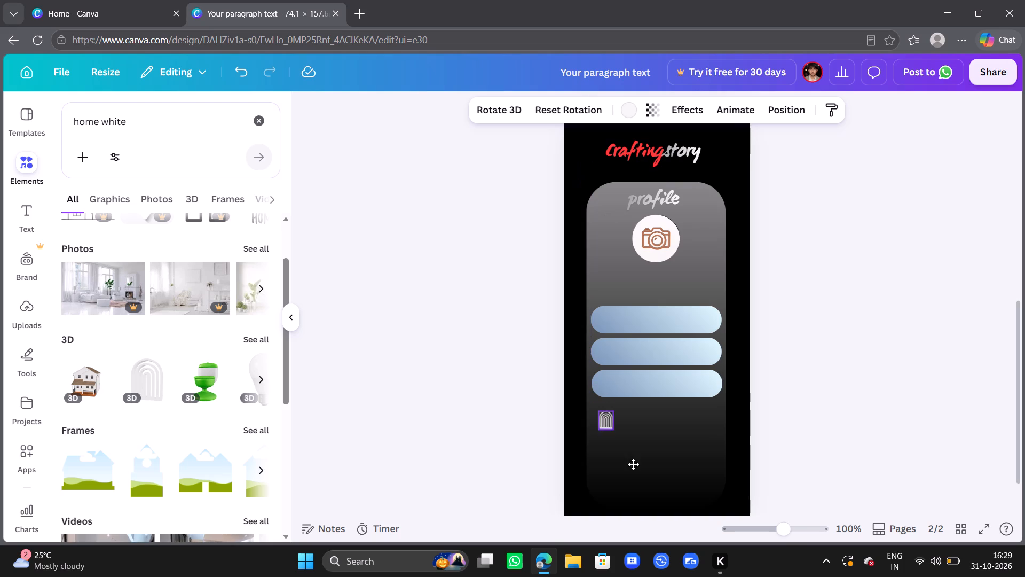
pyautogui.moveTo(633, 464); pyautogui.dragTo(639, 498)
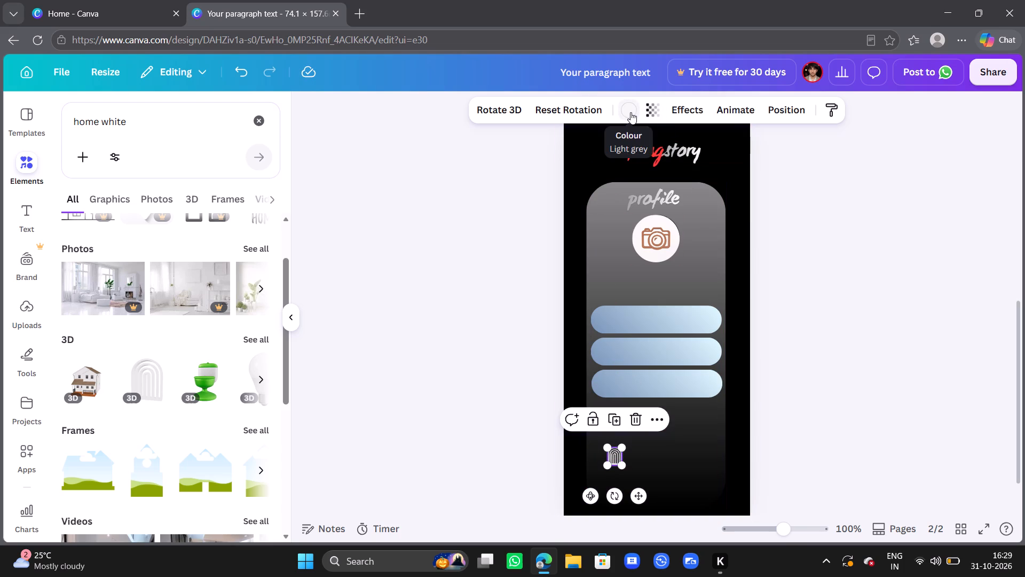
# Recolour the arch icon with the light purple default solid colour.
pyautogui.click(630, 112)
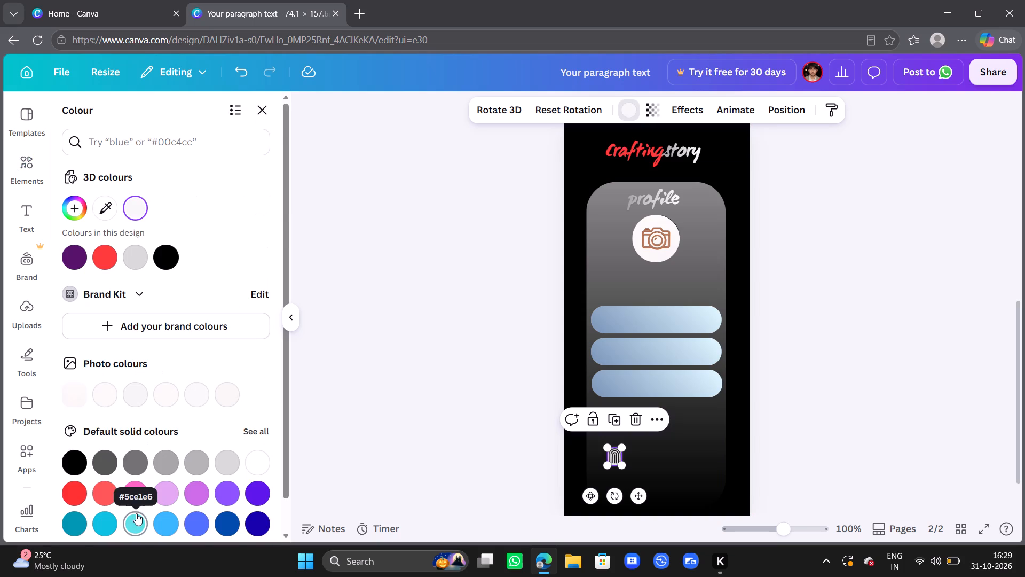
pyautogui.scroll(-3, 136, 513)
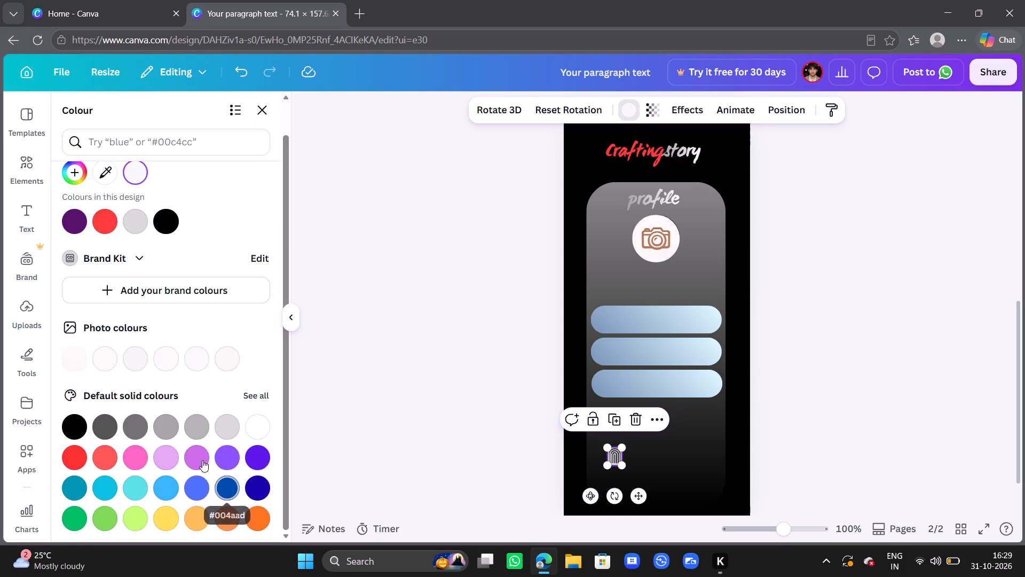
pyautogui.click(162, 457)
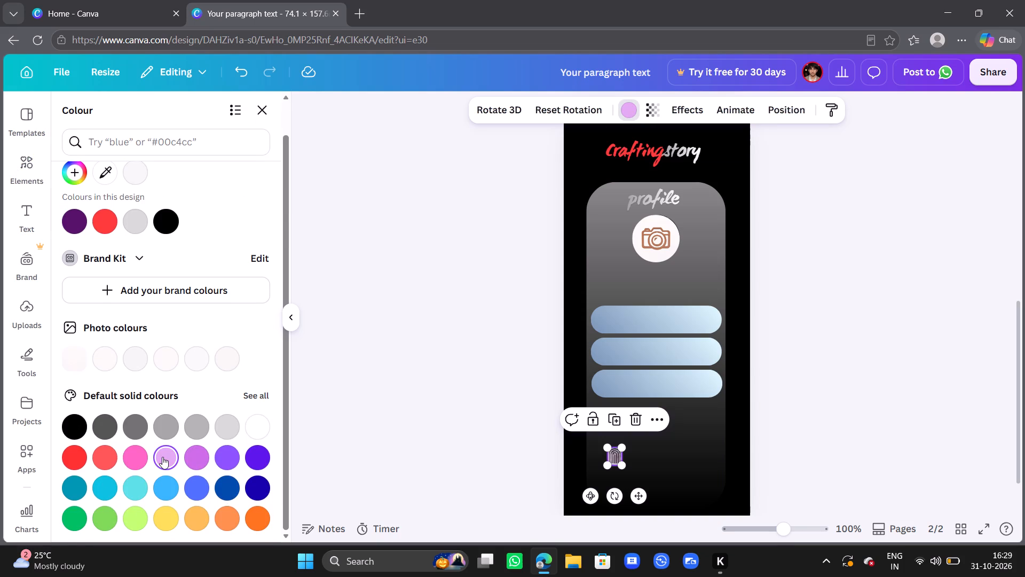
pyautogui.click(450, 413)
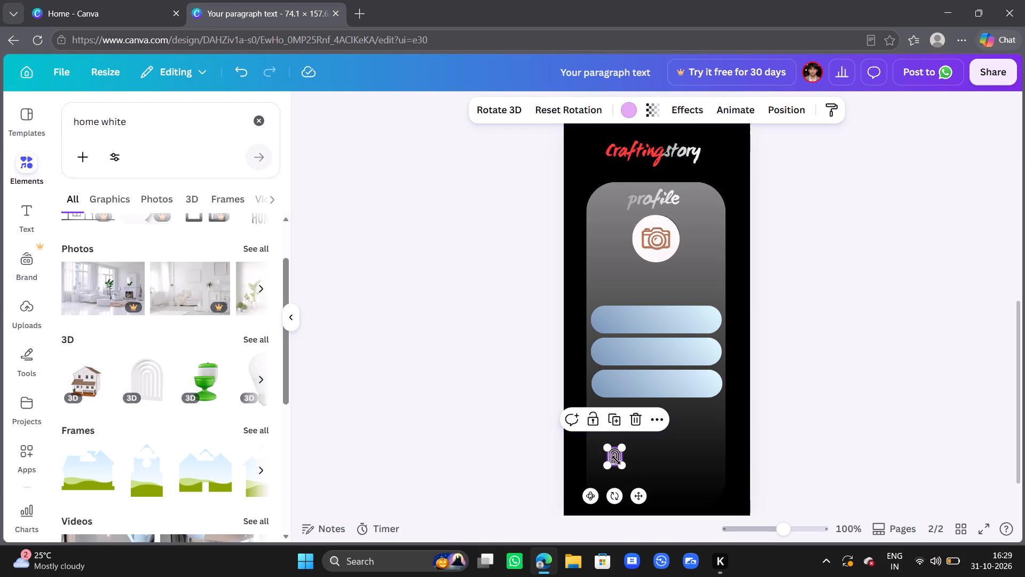
# Delete the small 3D arch icon below the pills from the profile page.
pyautogui.press('BackSpace')
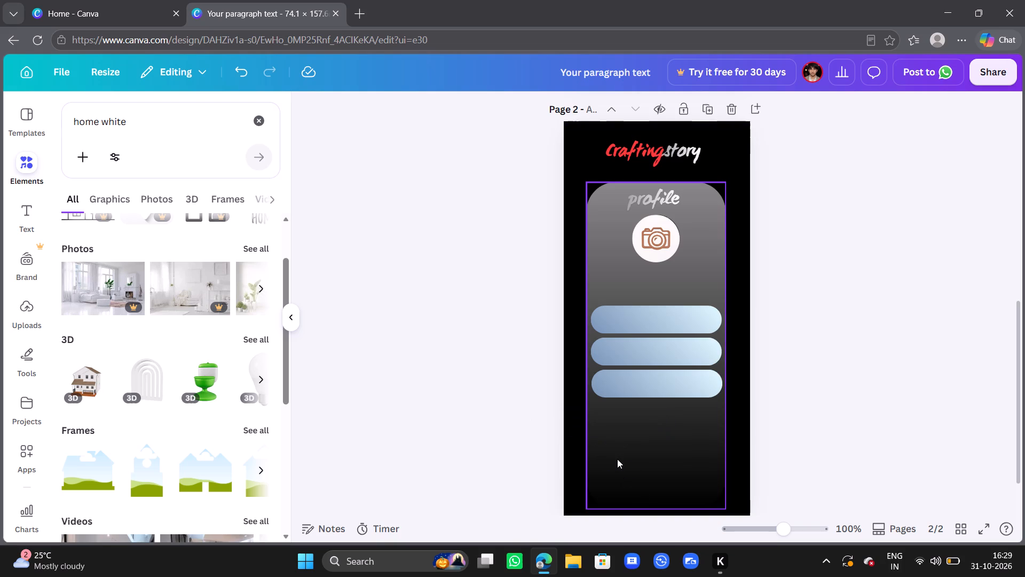
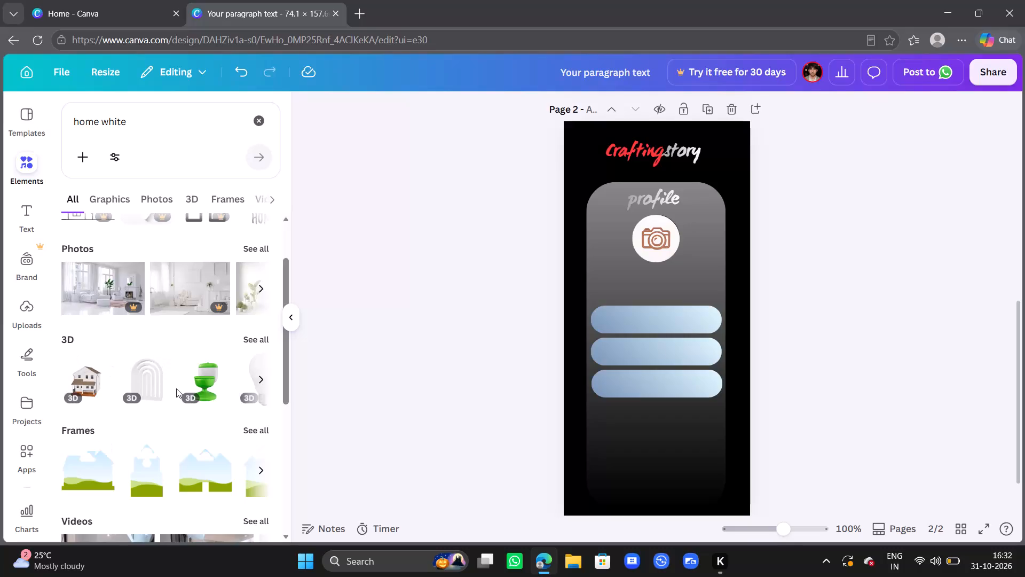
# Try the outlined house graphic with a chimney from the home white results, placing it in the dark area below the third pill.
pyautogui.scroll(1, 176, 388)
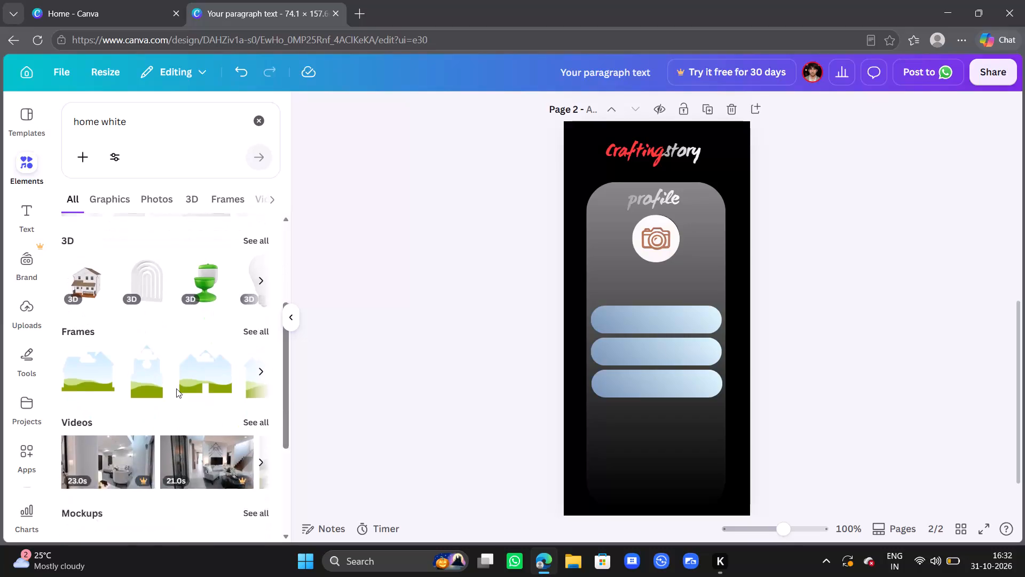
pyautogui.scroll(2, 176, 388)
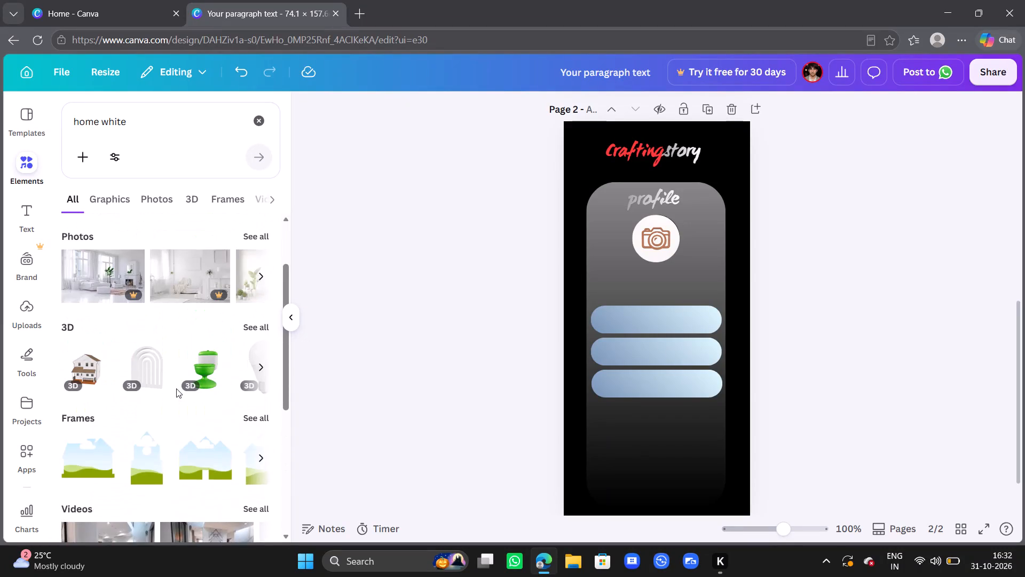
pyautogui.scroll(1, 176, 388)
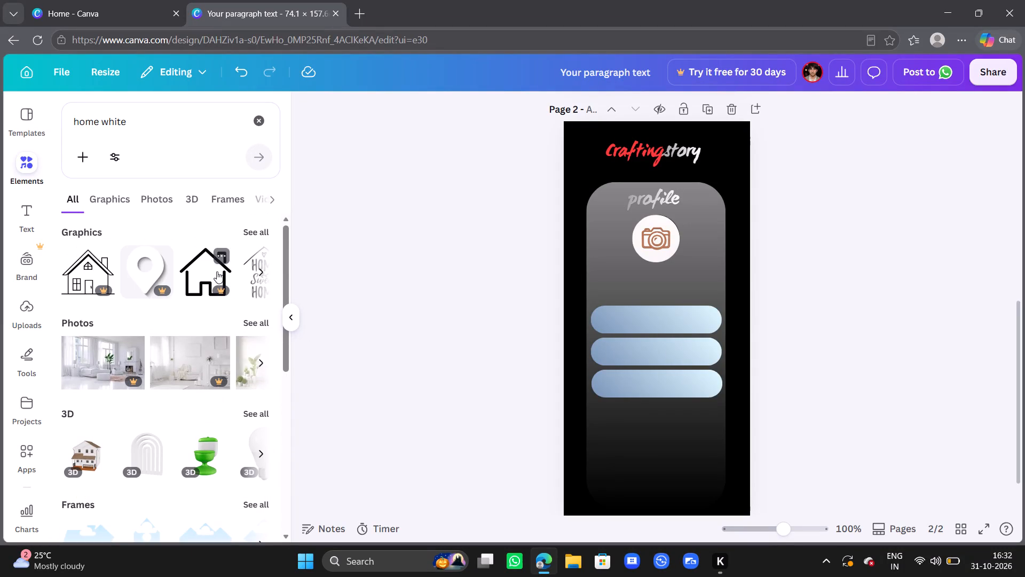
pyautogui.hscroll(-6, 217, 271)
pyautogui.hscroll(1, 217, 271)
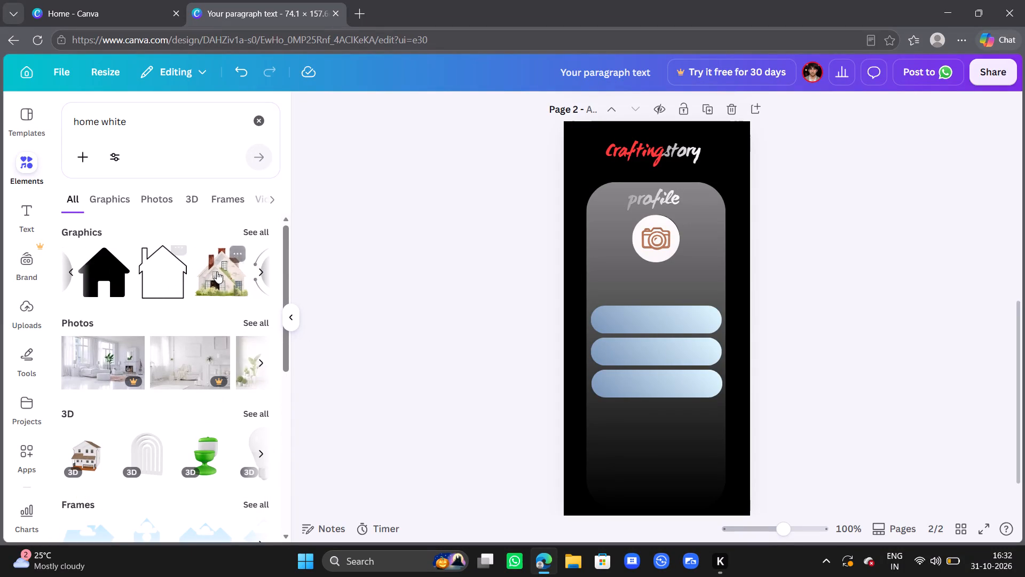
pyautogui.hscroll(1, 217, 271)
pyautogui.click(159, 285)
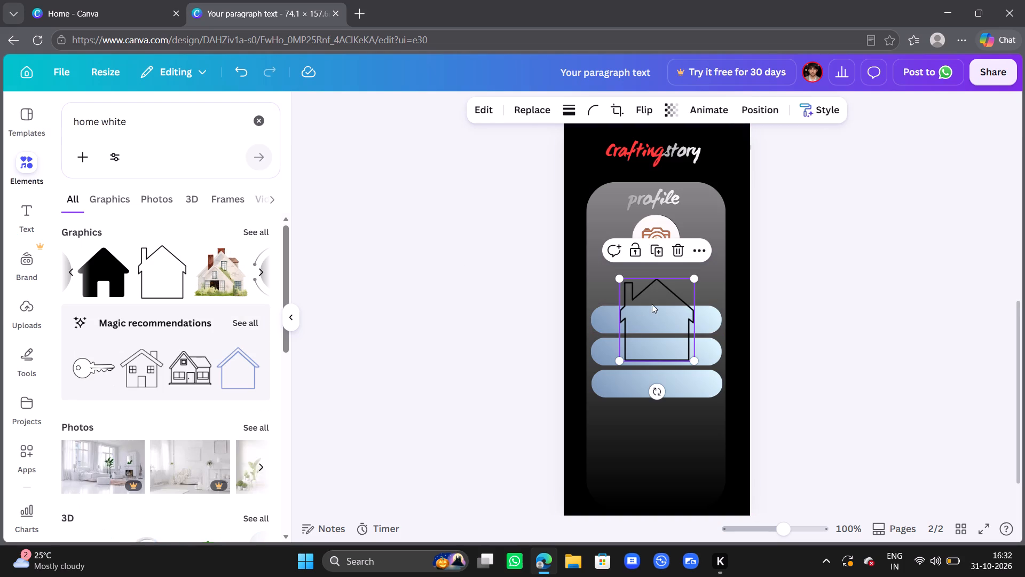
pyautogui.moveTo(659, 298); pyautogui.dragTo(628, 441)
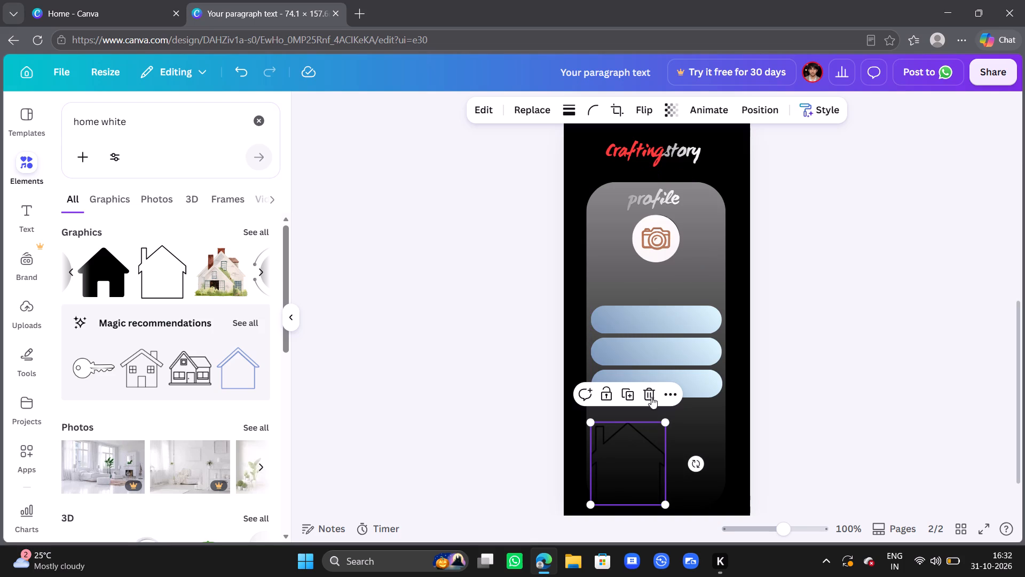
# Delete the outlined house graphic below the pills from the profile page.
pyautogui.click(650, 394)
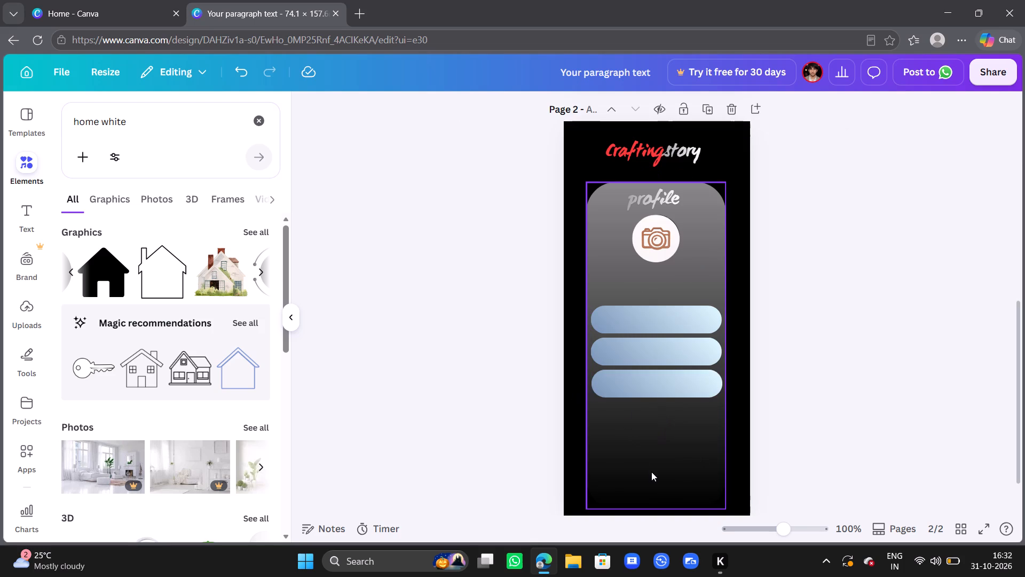
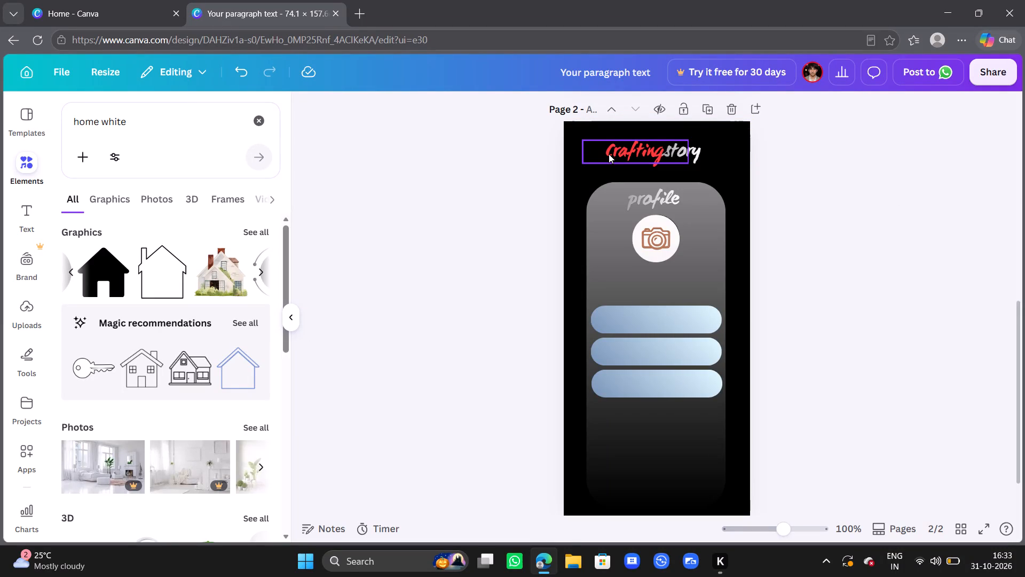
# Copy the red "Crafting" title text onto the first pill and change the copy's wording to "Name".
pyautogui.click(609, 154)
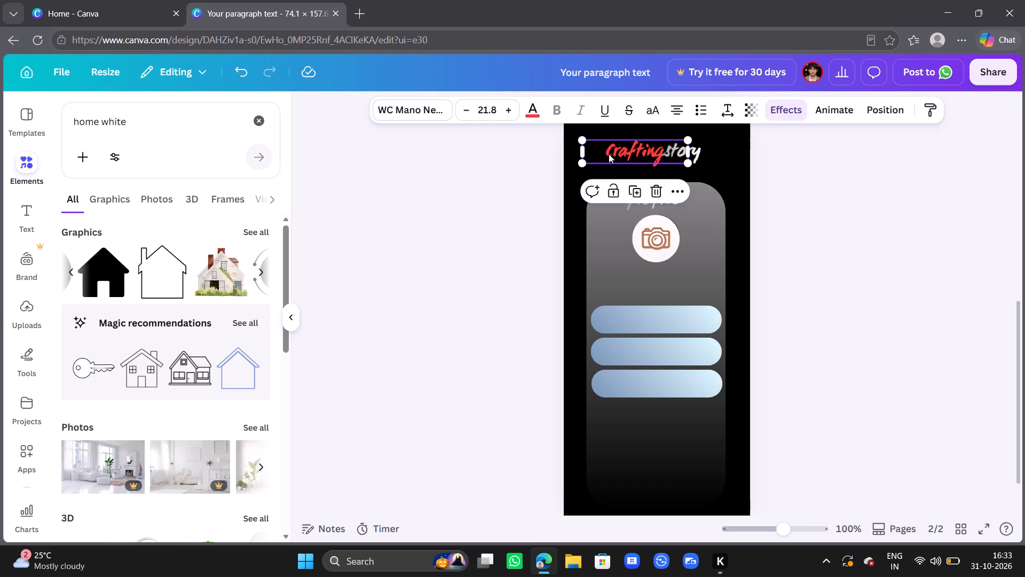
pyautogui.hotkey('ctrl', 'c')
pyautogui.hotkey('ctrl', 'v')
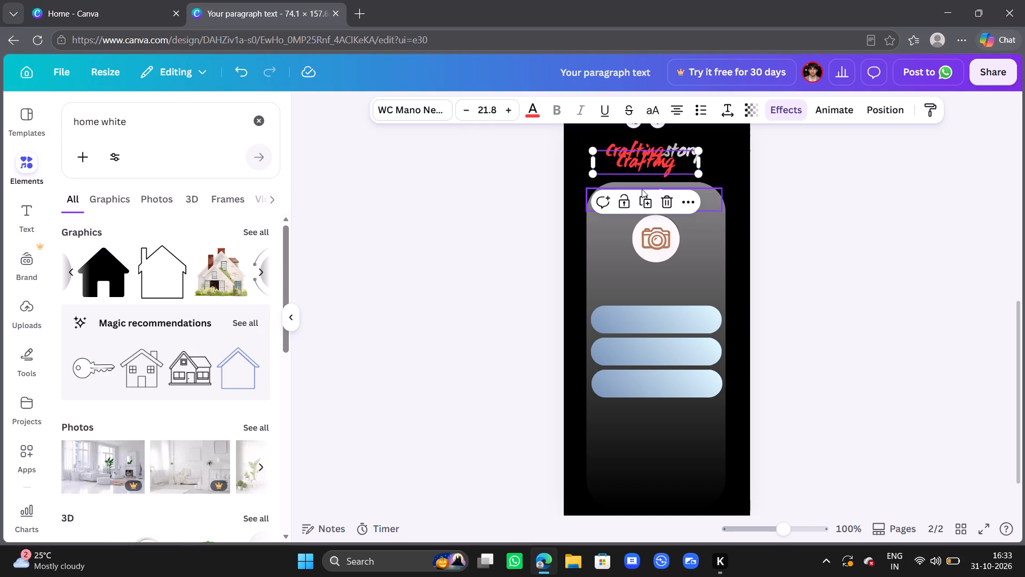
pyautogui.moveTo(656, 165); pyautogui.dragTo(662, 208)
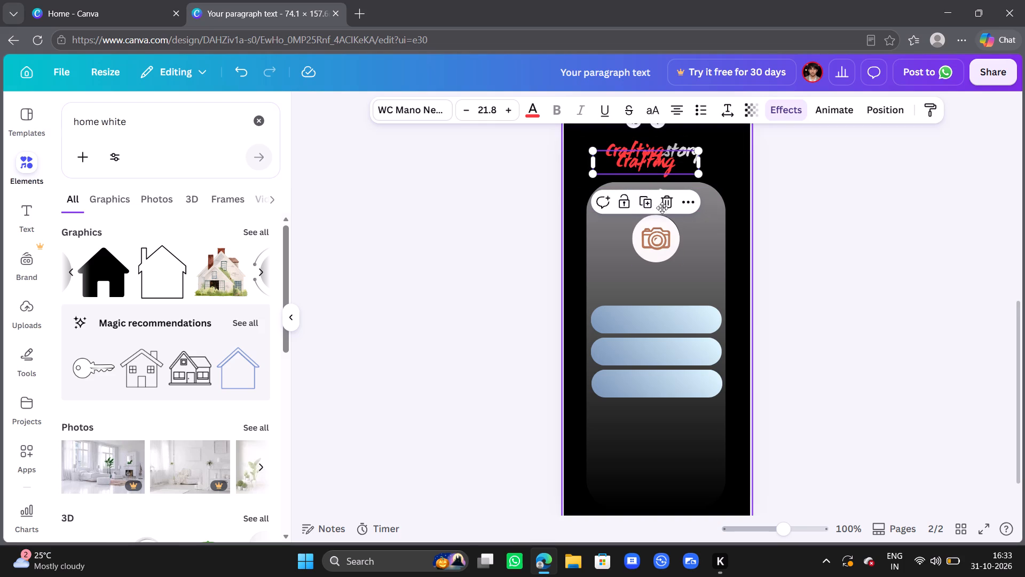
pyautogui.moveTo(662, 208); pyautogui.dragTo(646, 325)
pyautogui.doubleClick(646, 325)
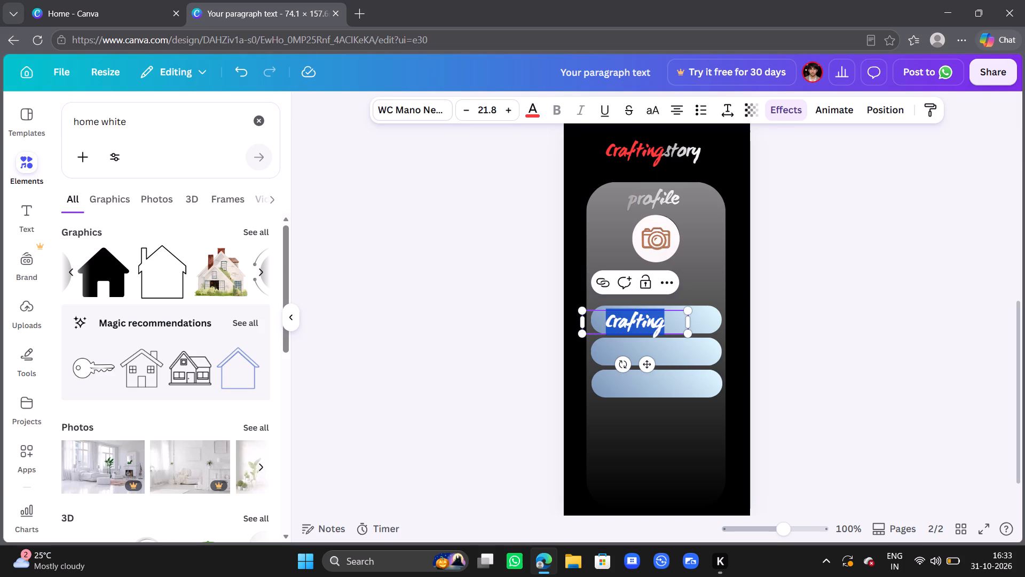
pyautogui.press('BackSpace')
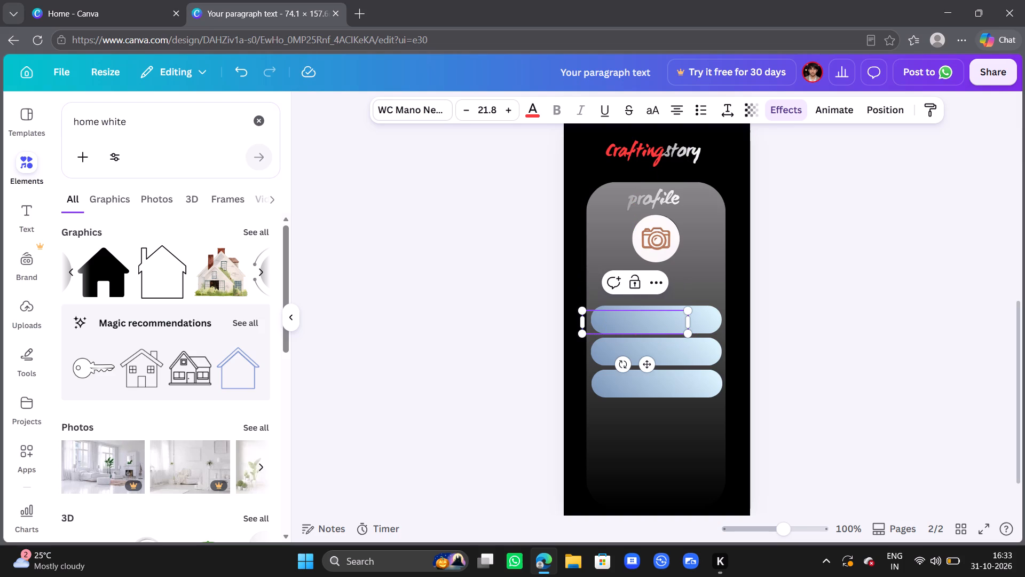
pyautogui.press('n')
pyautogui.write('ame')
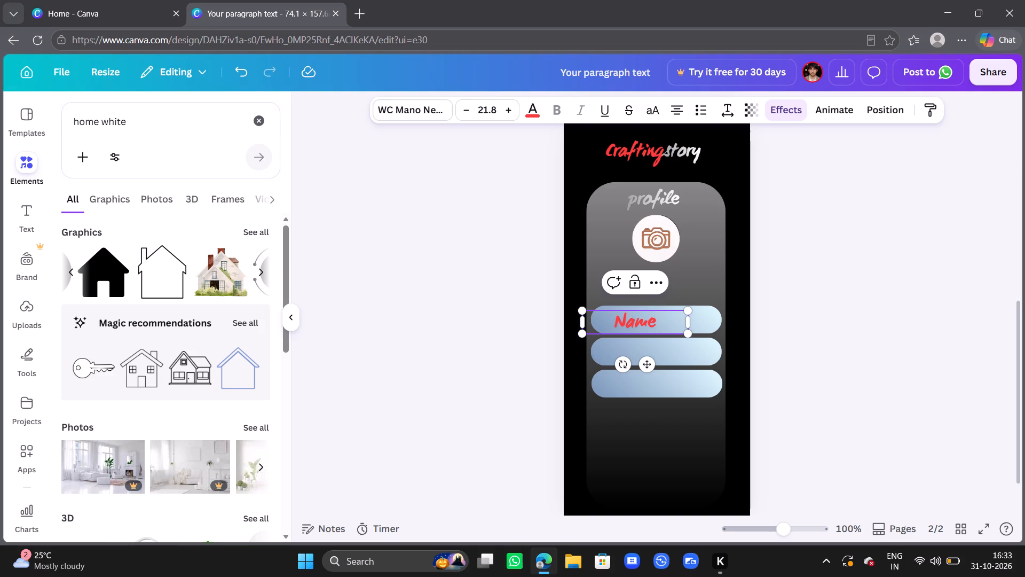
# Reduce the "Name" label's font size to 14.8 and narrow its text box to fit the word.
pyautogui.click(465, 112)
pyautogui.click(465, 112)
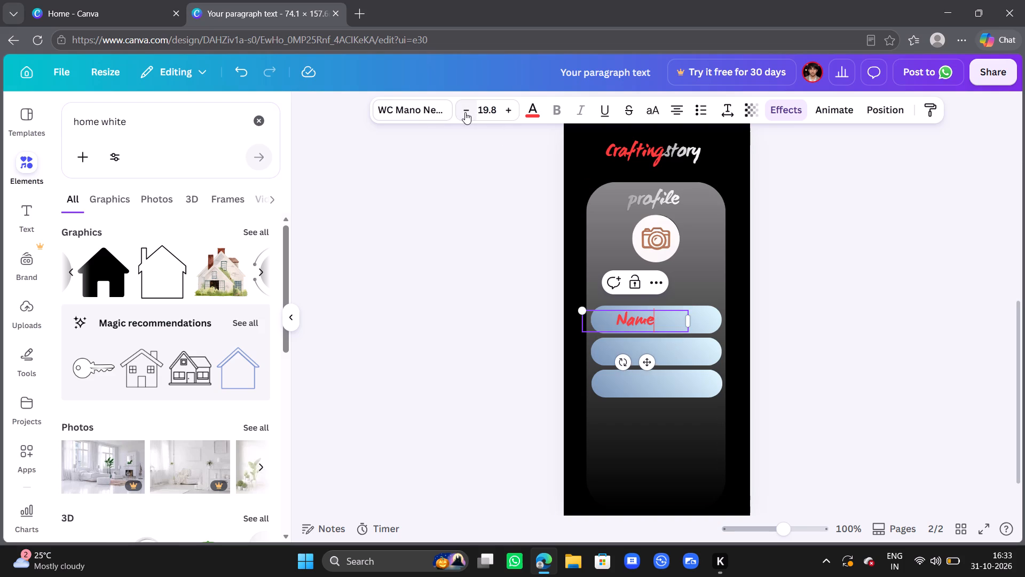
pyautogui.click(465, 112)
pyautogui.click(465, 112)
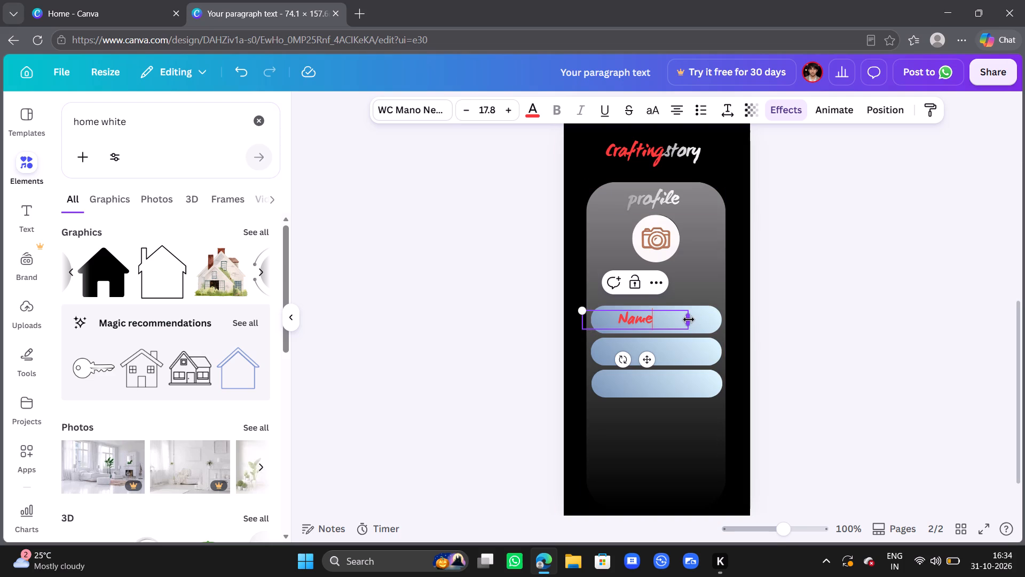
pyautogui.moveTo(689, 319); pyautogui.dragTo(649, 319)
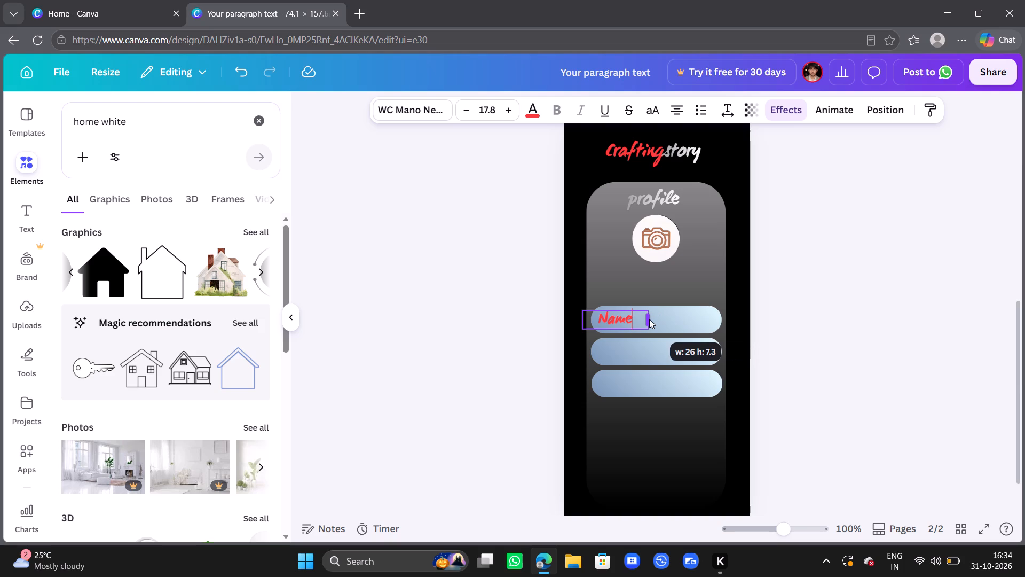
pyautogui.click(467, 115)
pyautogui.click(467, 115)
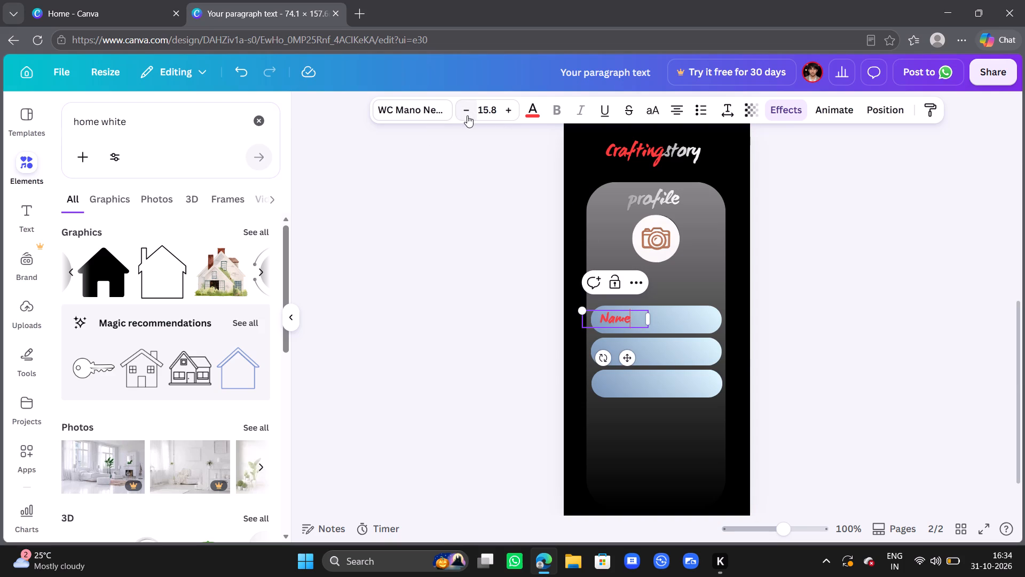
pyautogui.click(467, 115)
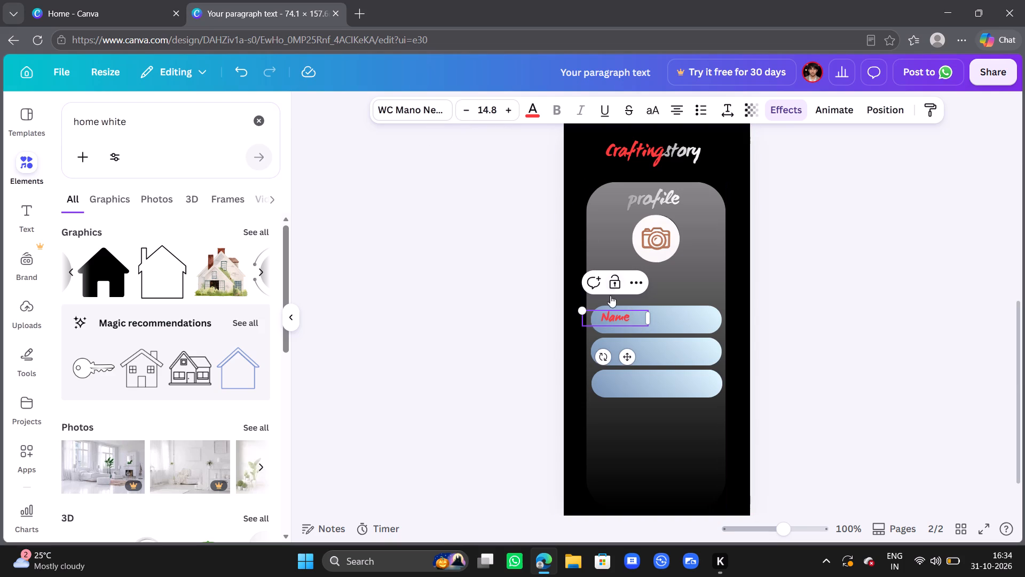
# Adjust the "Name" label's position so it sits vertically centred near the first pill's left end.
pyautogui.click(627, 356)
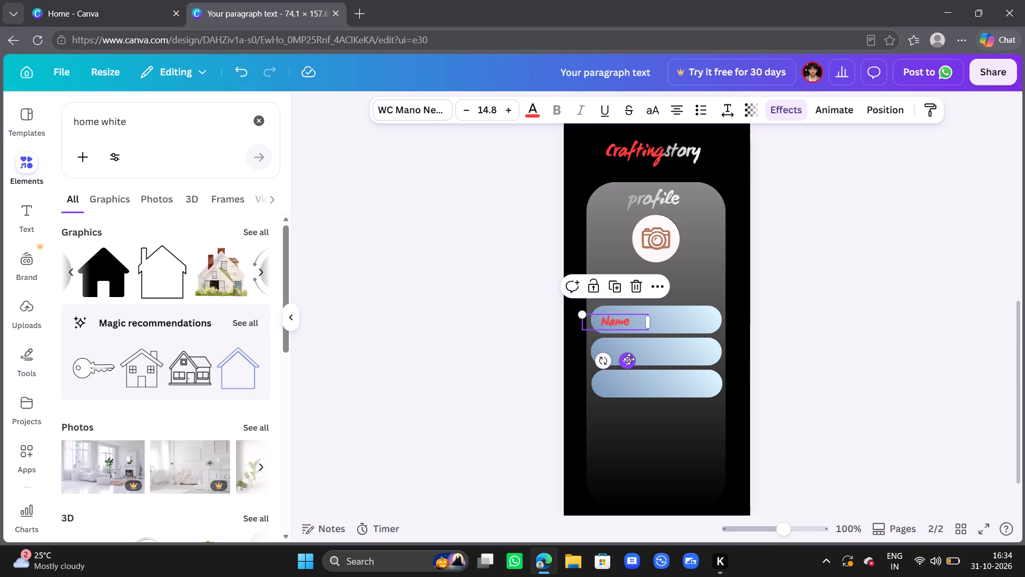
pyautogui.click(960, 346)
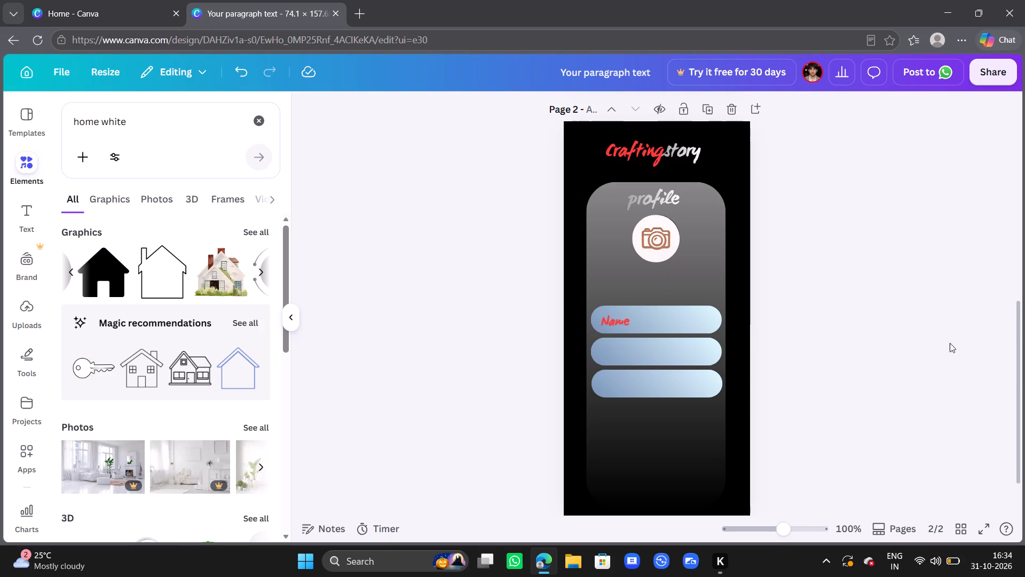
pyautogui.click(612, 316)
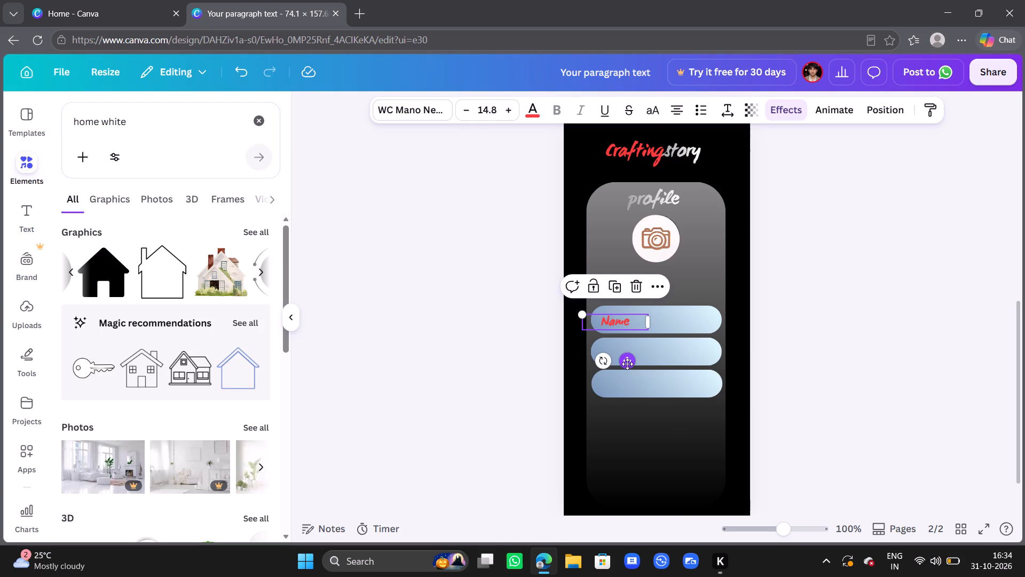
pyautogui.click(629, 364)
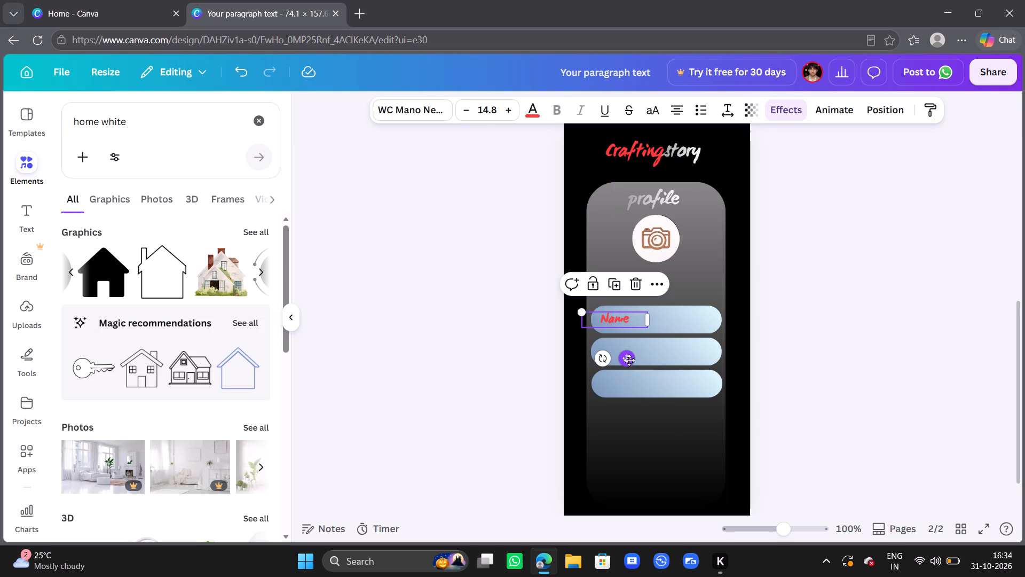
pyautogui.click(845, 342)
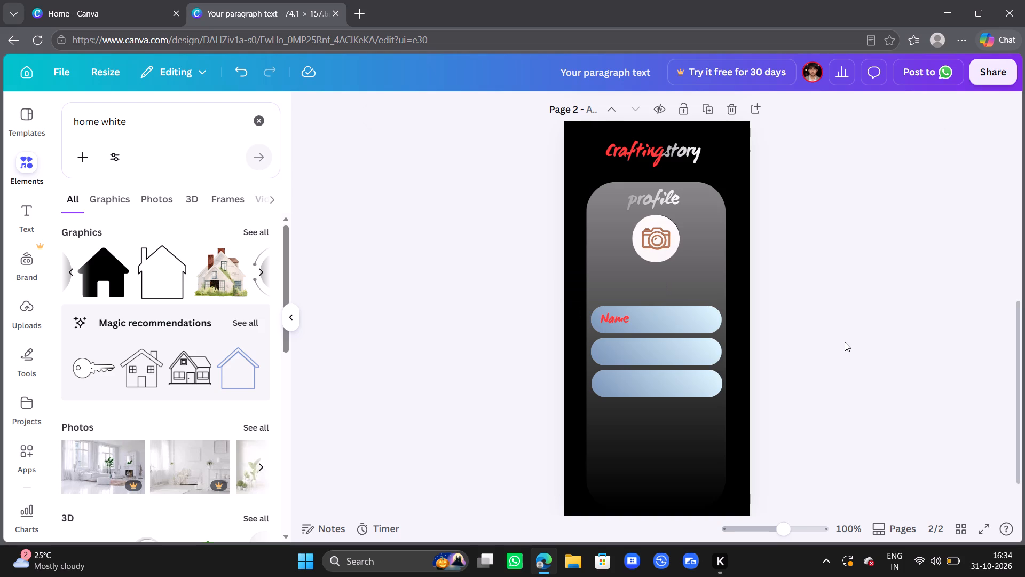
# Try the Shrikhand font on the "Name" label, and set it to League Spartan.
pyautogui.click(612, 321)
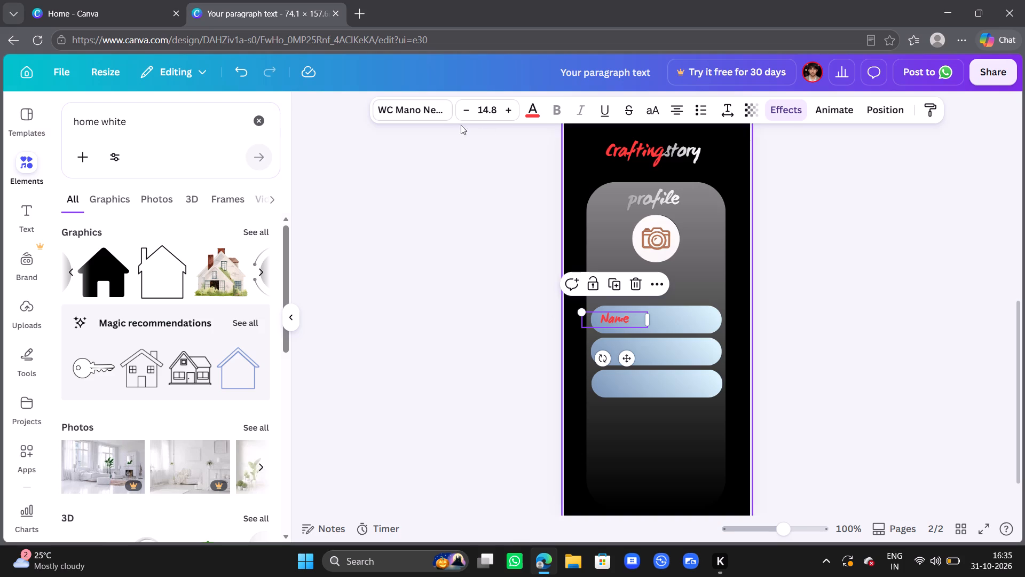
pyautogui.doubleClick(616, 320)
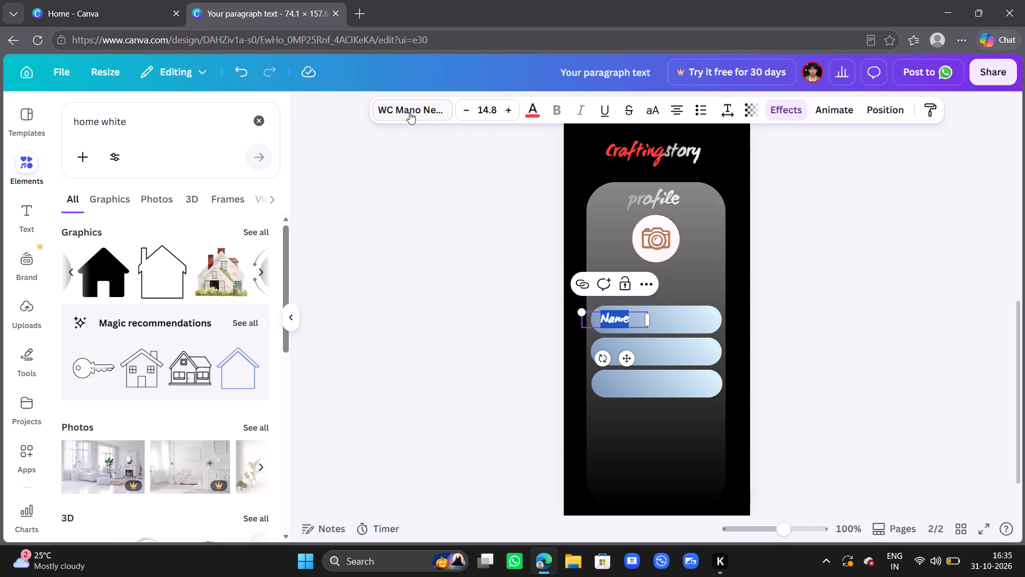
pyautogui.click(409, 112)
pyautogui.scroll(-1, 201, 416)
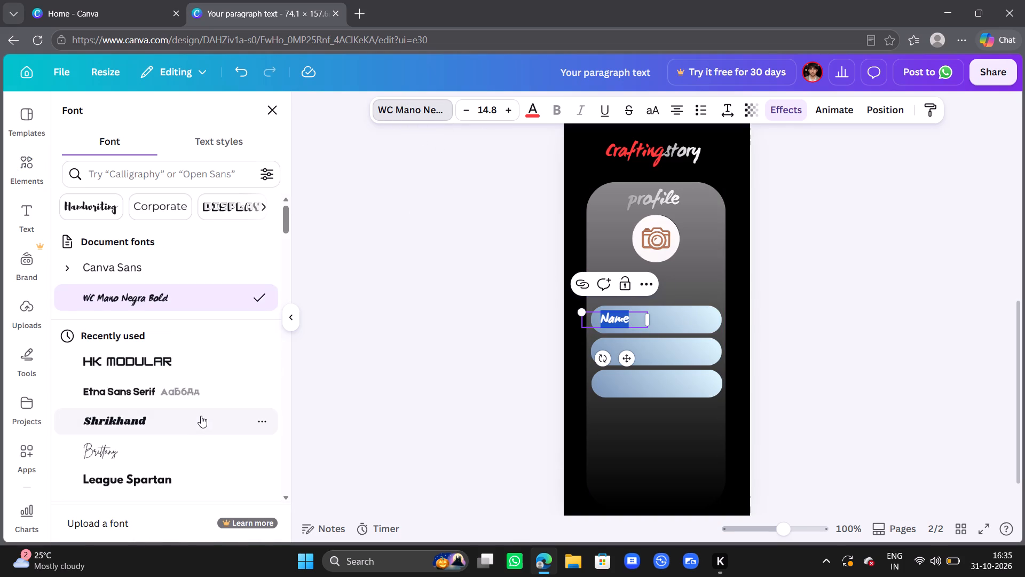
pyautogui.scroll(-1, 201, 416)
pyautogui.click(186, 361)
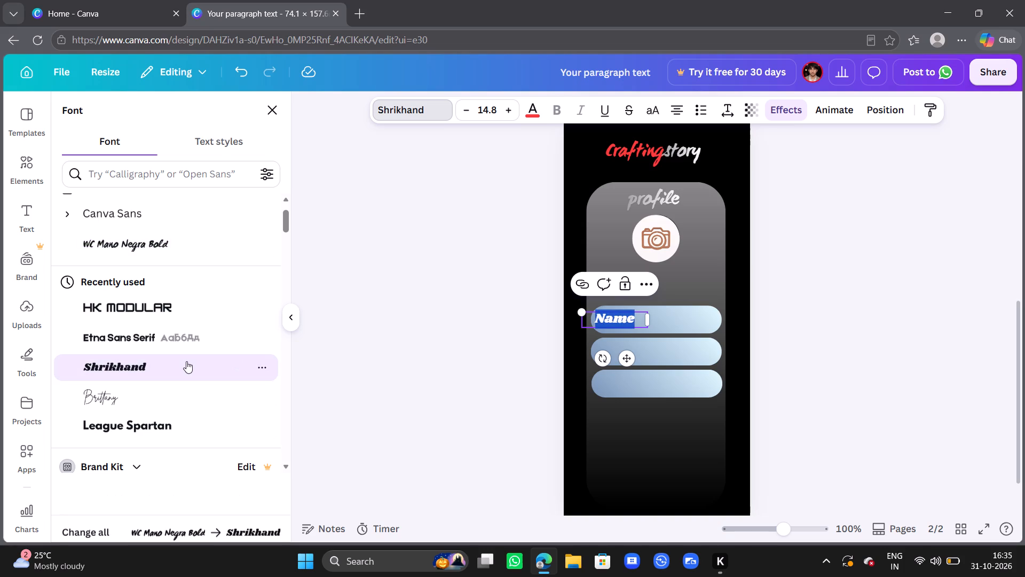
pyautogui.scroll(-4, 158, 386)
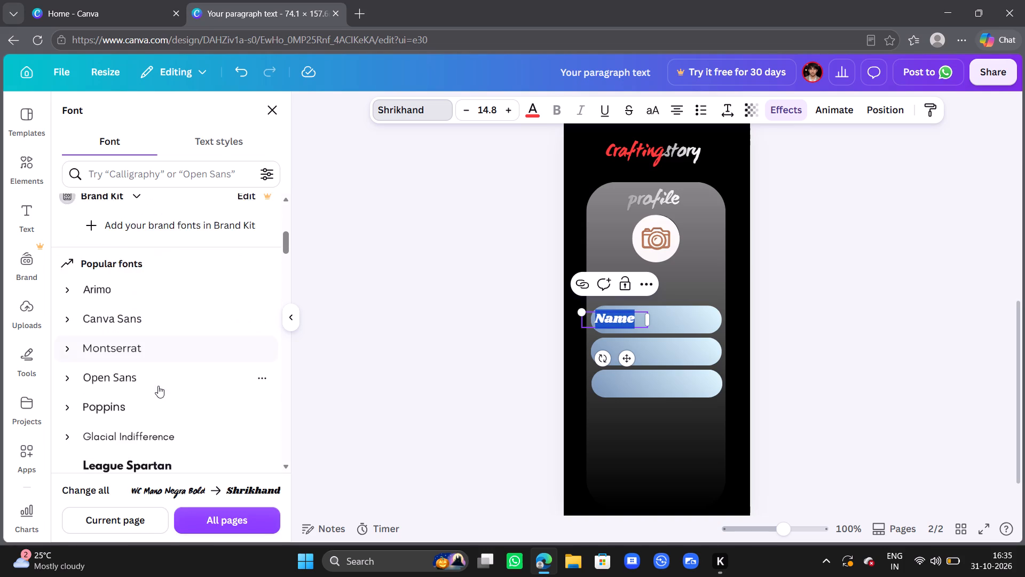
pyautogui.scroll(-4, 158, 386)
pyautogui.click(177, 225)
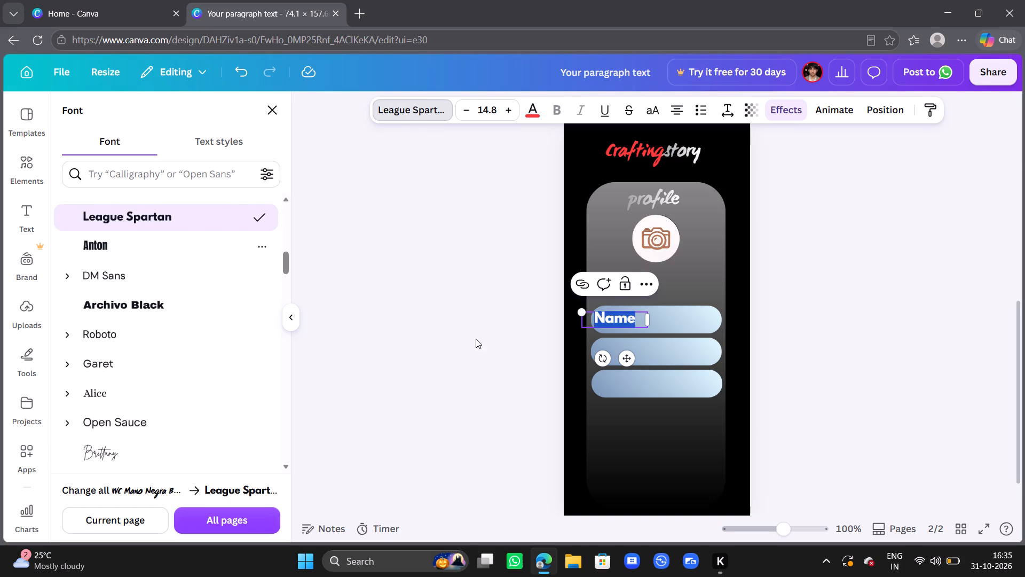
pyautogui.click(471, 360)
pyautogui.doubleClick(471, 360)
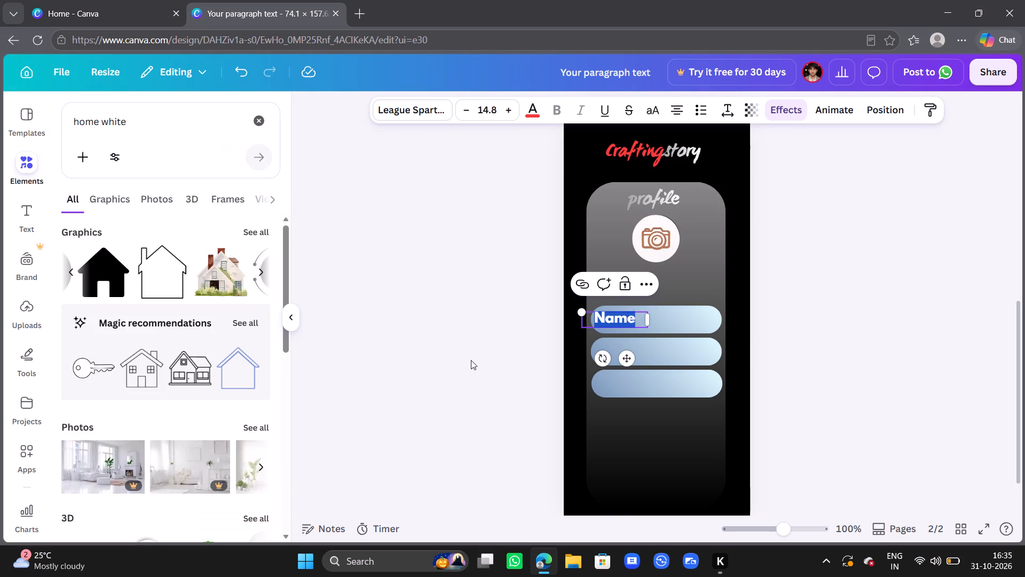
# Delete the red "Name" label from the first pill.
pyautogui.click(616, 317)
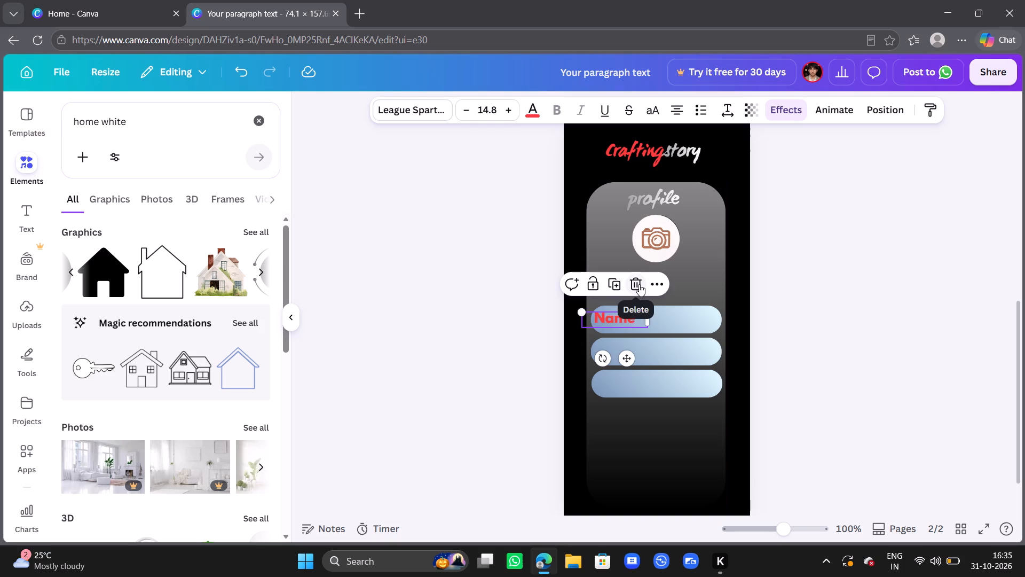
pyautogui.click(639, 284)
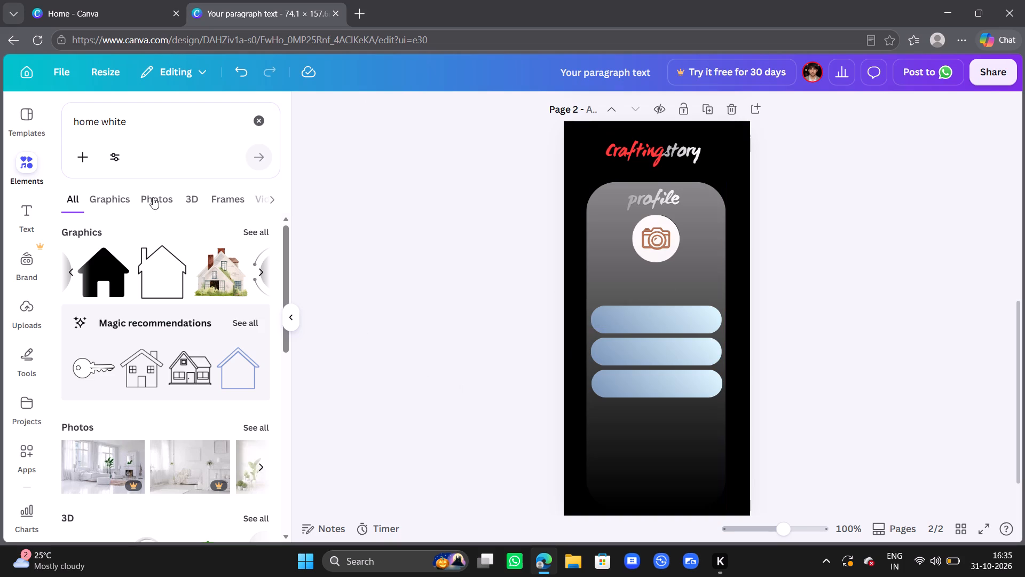
# Add a new default text box to the profile page, over the first pill.
pyautogui.click(38, 221)
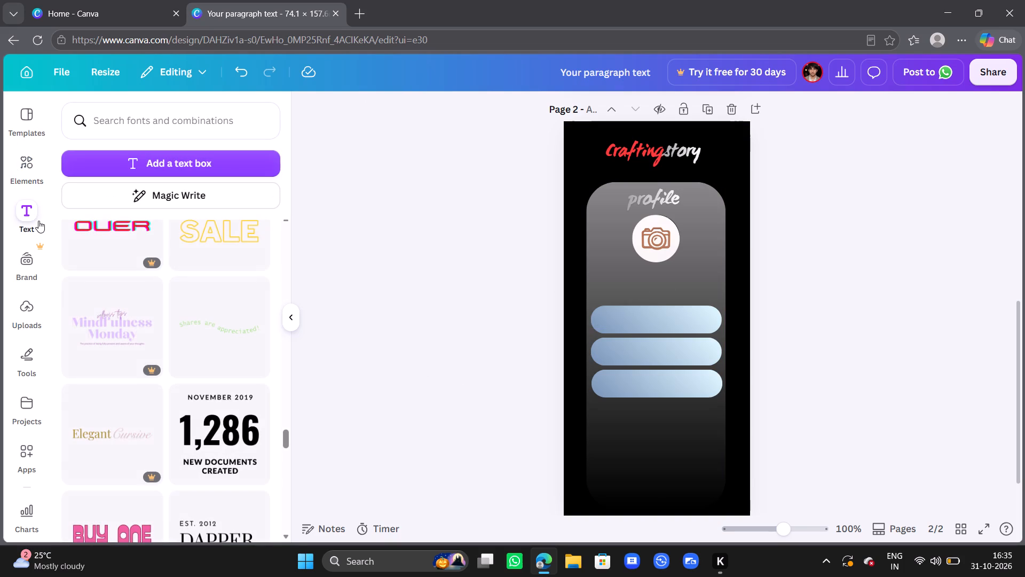
pyautogui.scroll(3, 181, 308)
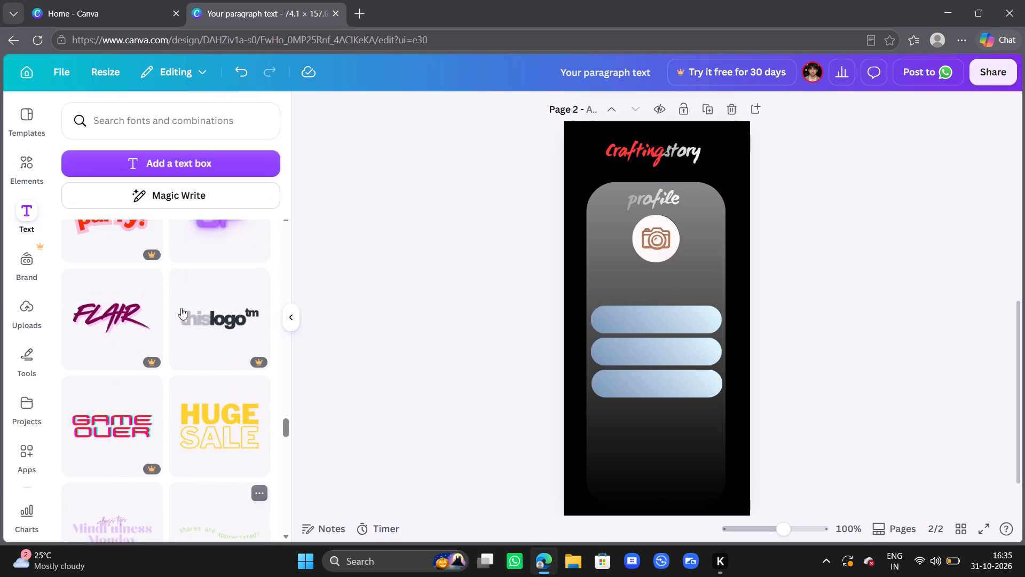
pyautogui.scroll(1, 181, 308)
pyautogui.hscroll(3, 181, 308)
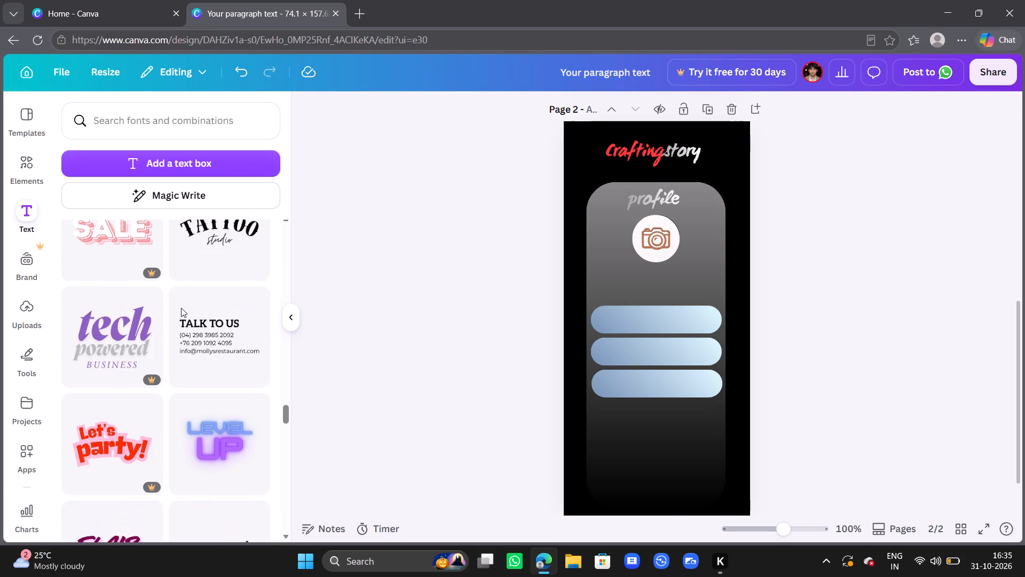
pyautogui.hscroll(3, 181, 308)
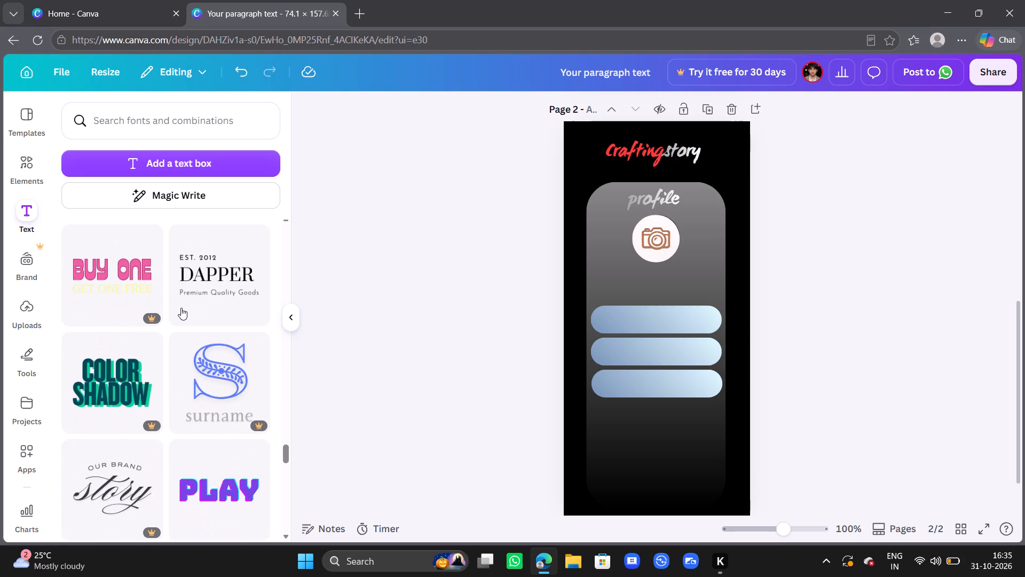
pyautogui.hscroll(2, 181, 308)
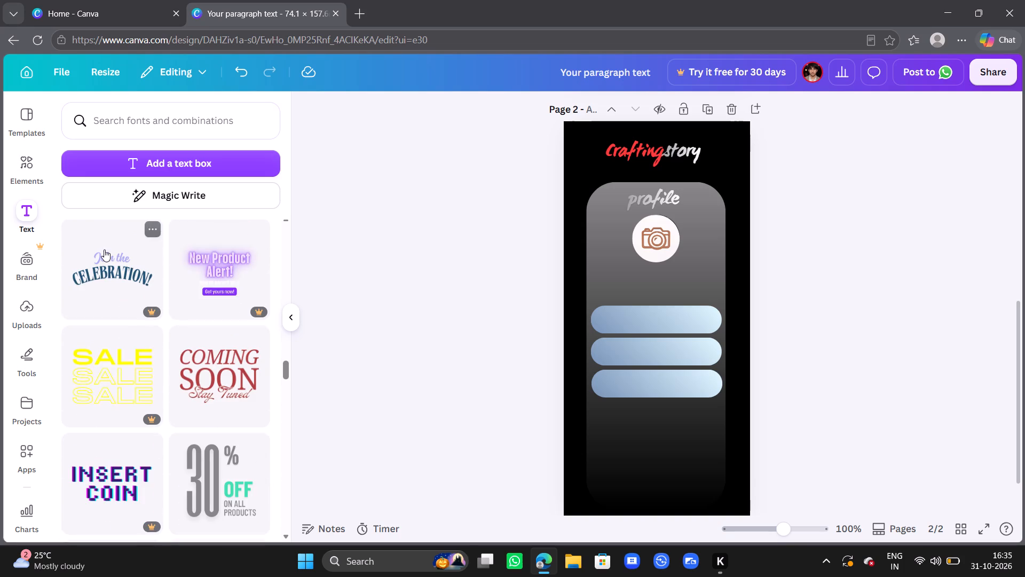
pyautogui.scroll(13, 105, 248)
pyautogui.scroll(10, 105, 248)
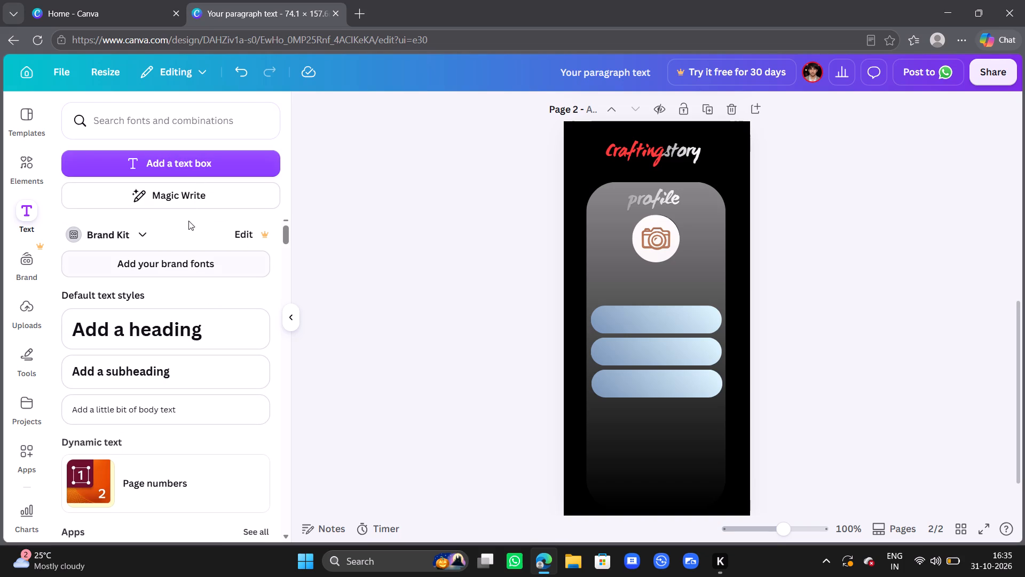
pyautogui.click(194, 168)
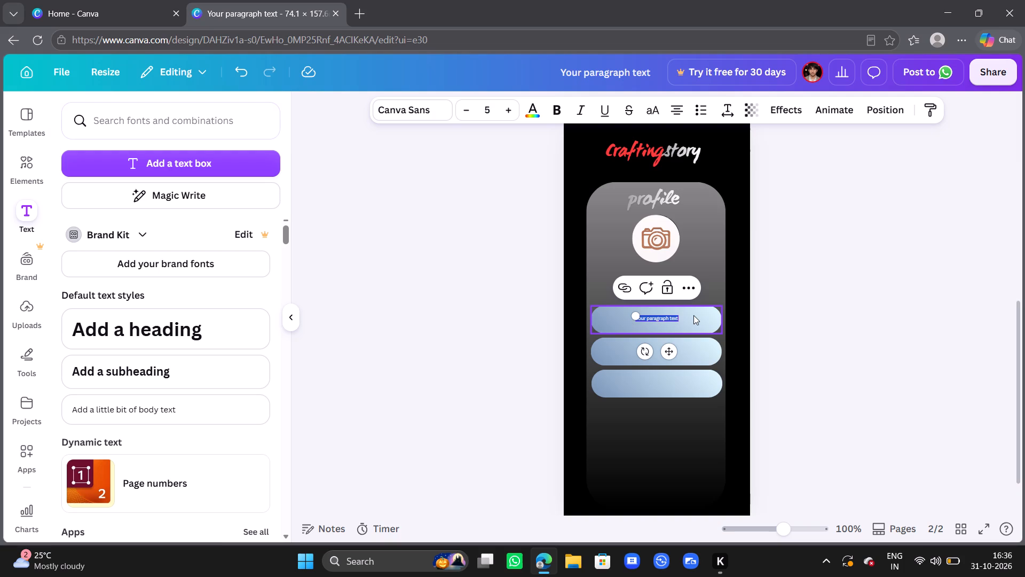
# Replace the new text box's placeholder with "Name" and set its font size to 11.
pyautogui.press('BackSpace')
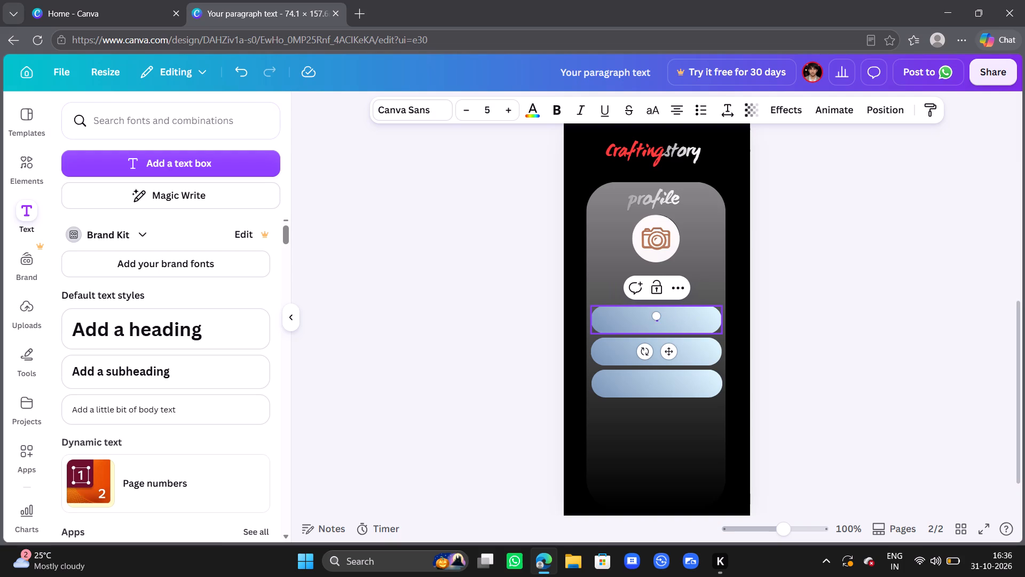
pyautogui.tripleClick(507, 111)
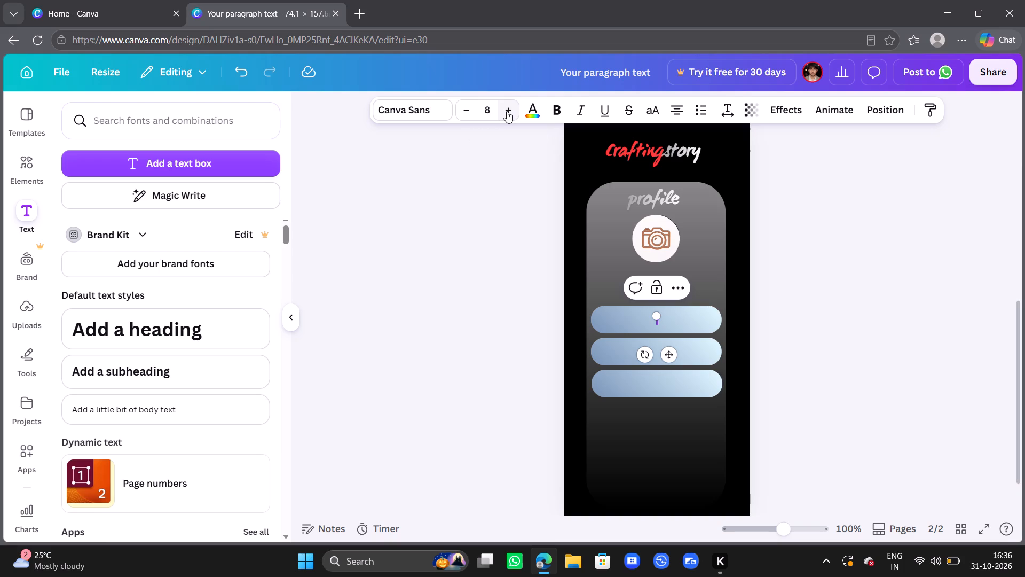
pyautogui.click(507, 111)
pyautogui.write('ame')
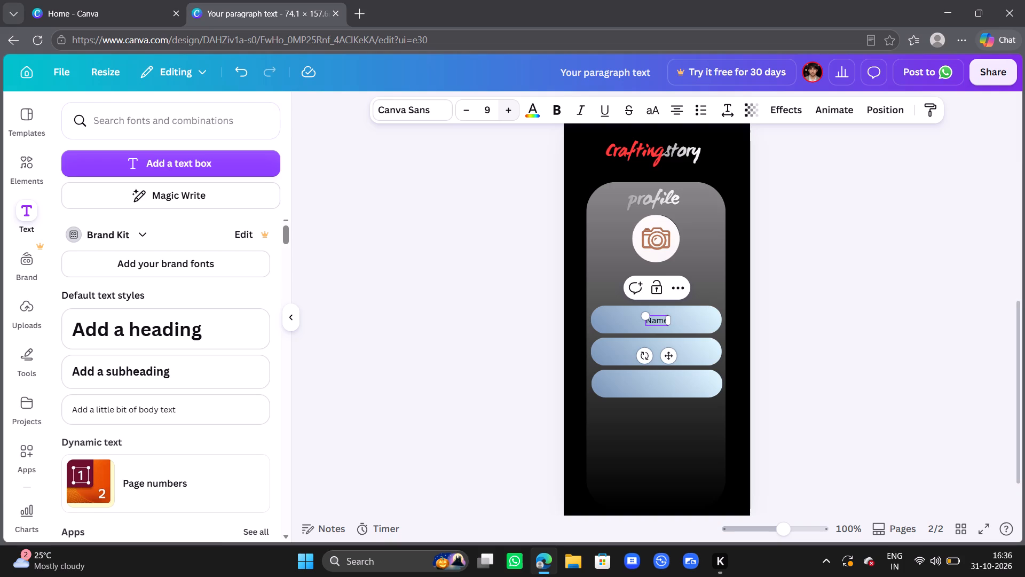
pyautogui.click(511, 107)
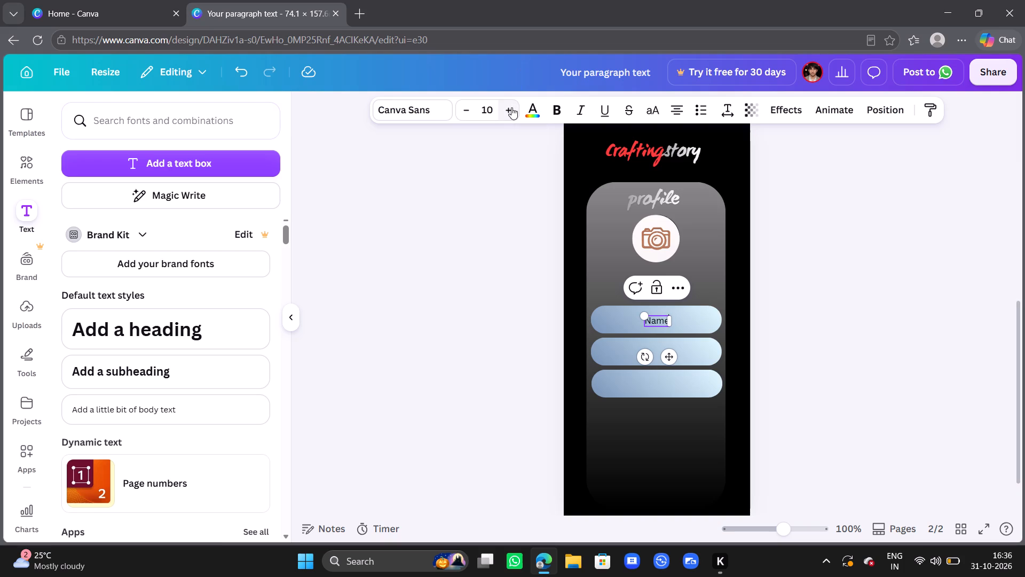
pyautogui.click(511, 107)
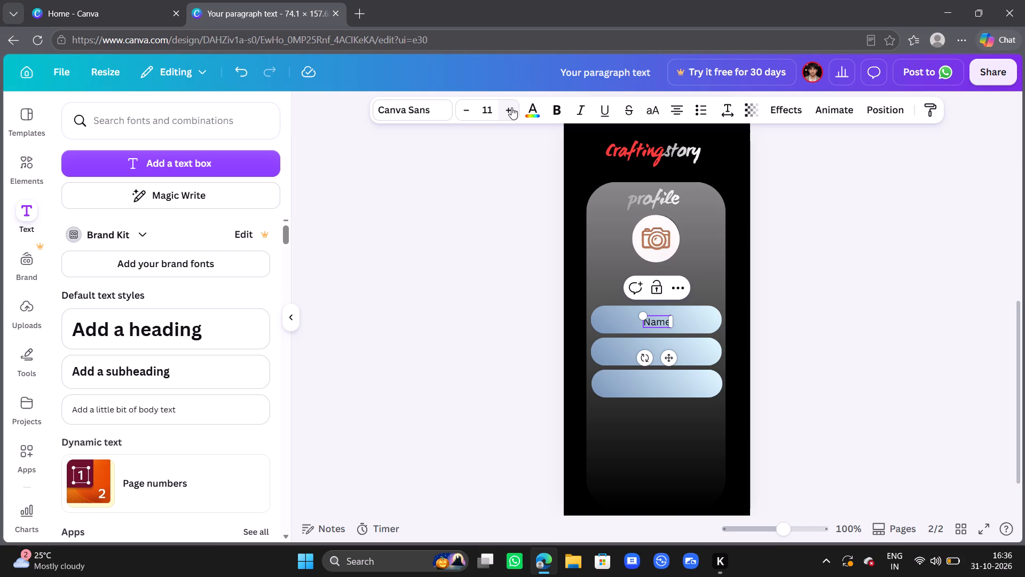
# Try the Glacial Indifference font on the "Name" label, and set it to Alice.
pyautogui.click(385, 110)
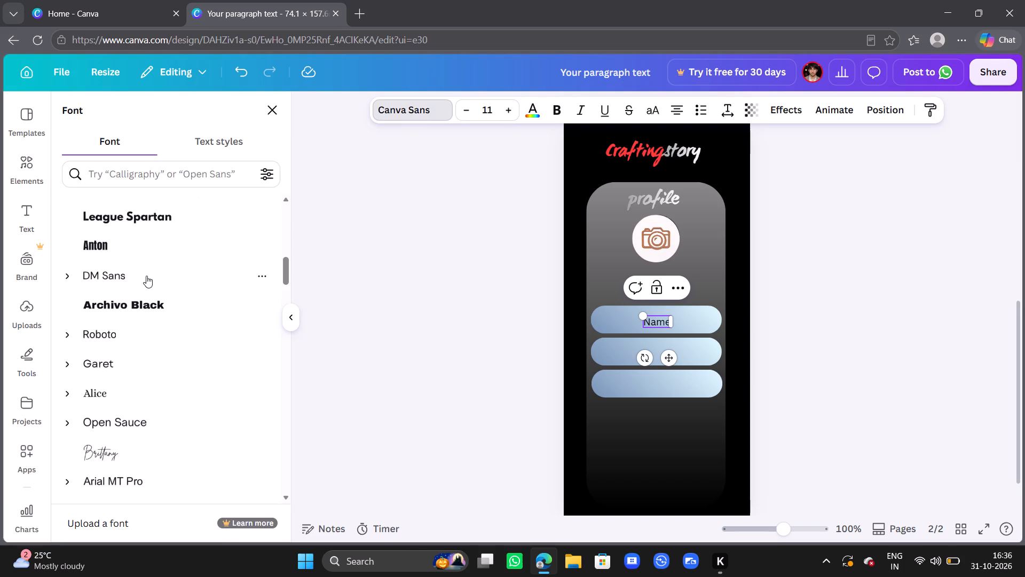
pyautogui.scroll(1, 146, 276)
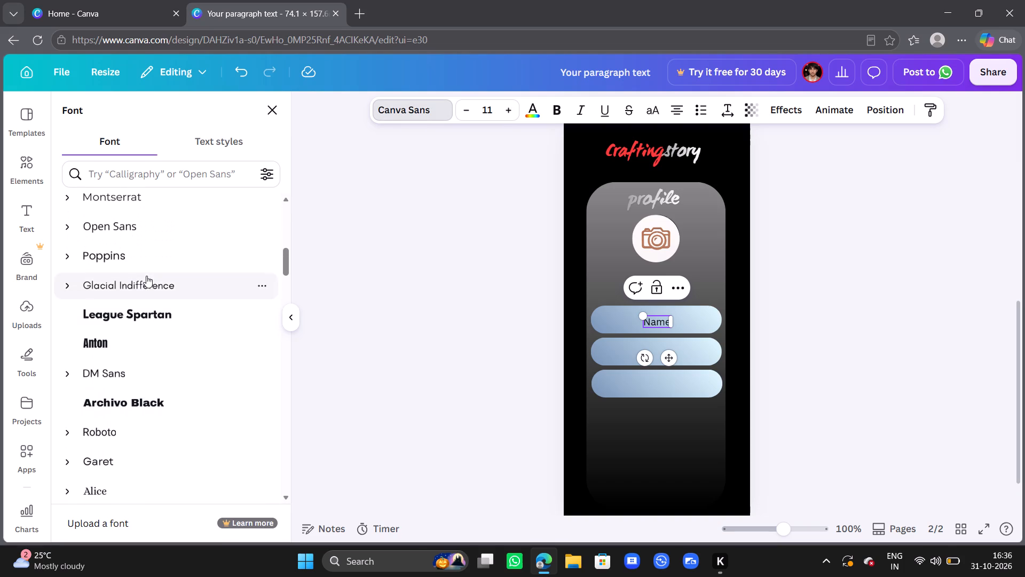
pyautogui.scroll(1, 146, 276)
pyautogui.click(142, 290)
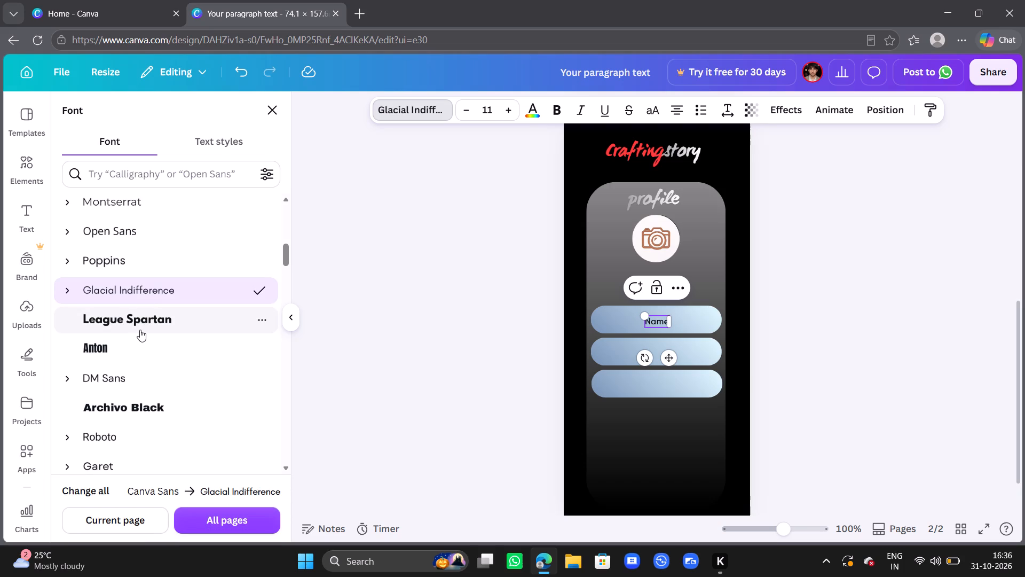
pyautogui.scroll(-1, 141, 349)
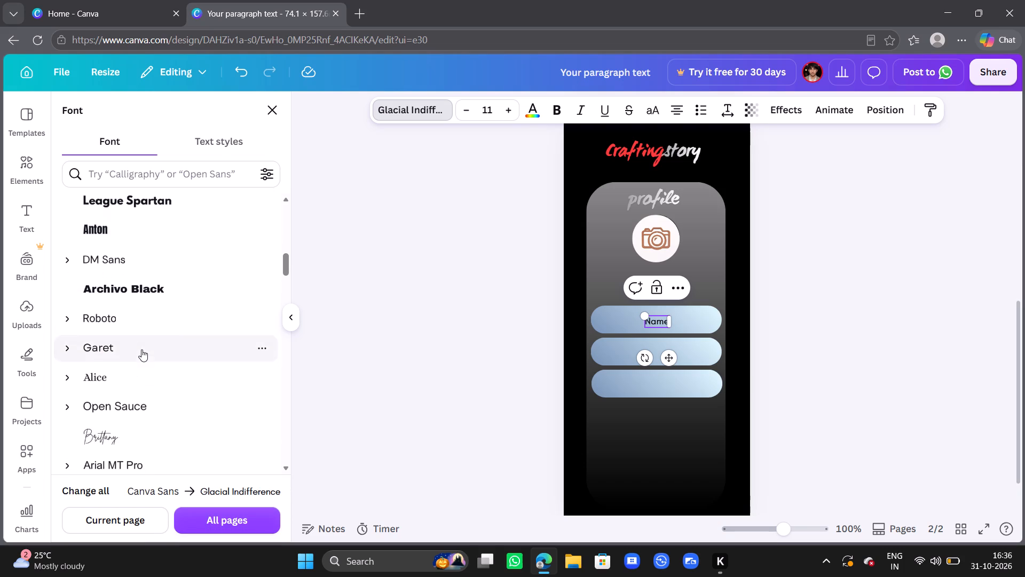
pyautogui.scroll(-2, 141, 349)
pyautogui.click(145, 333)
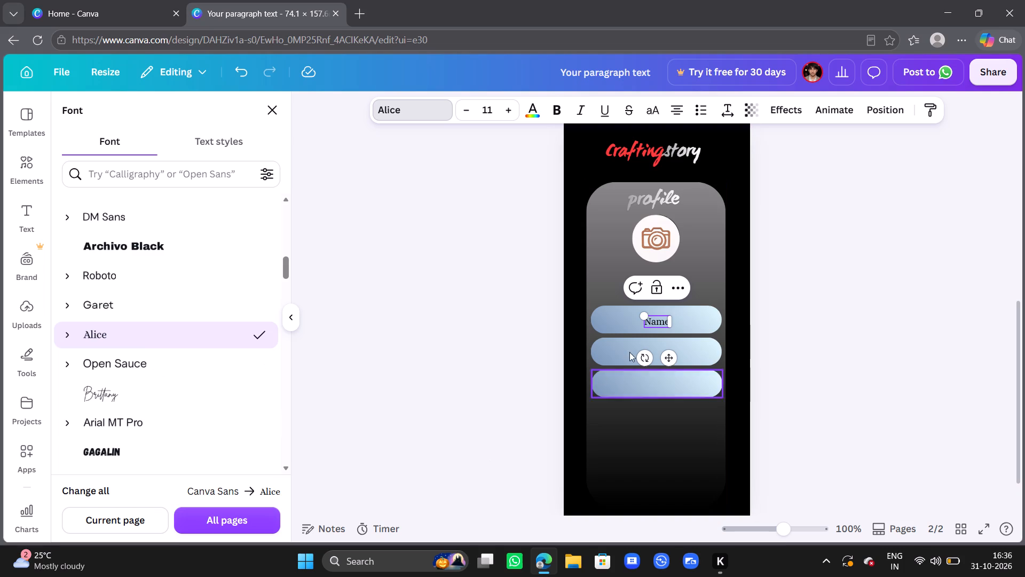
pyautogui.doubleClick(657, 322)
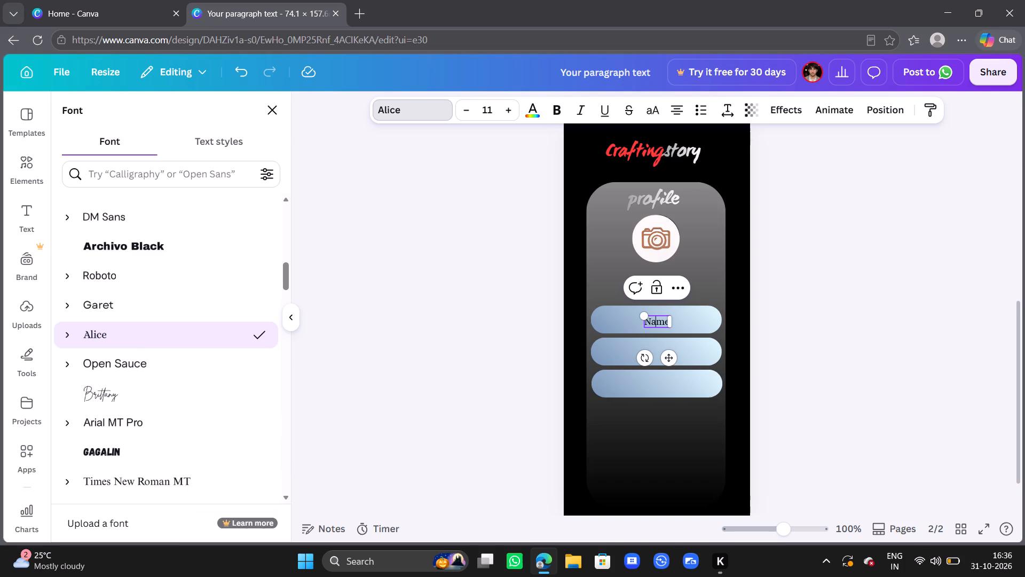
pyautogui.doubleClick(657, 322)
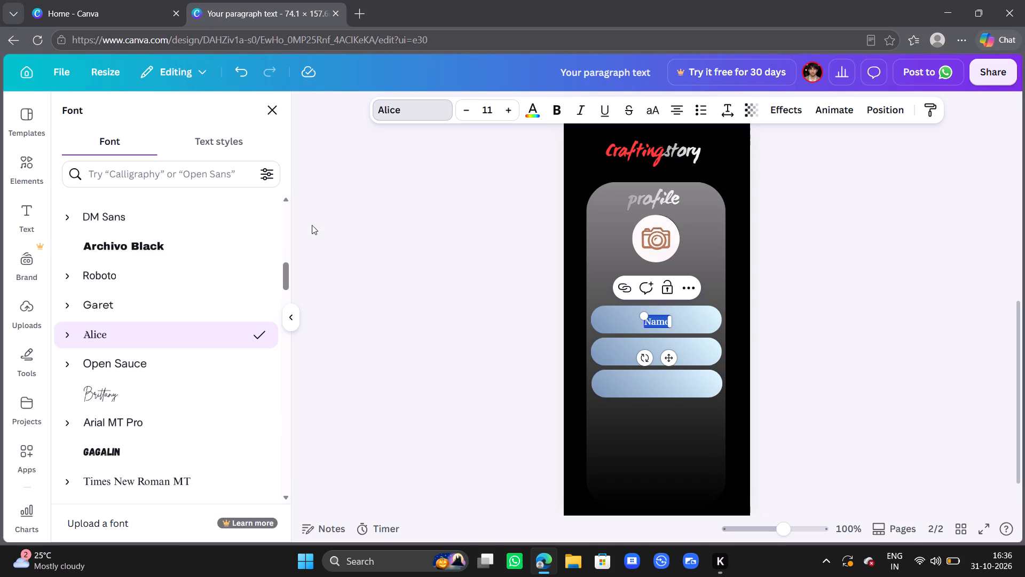
pyautogui.click(188, 332)
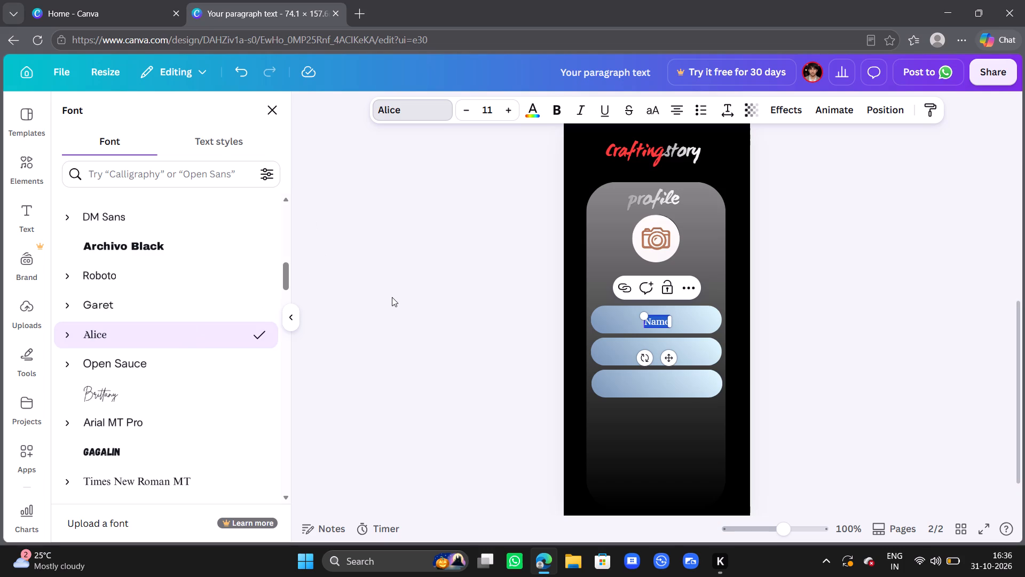
pyautogui.click(392, 297)
pyautogui.click(392, 297)
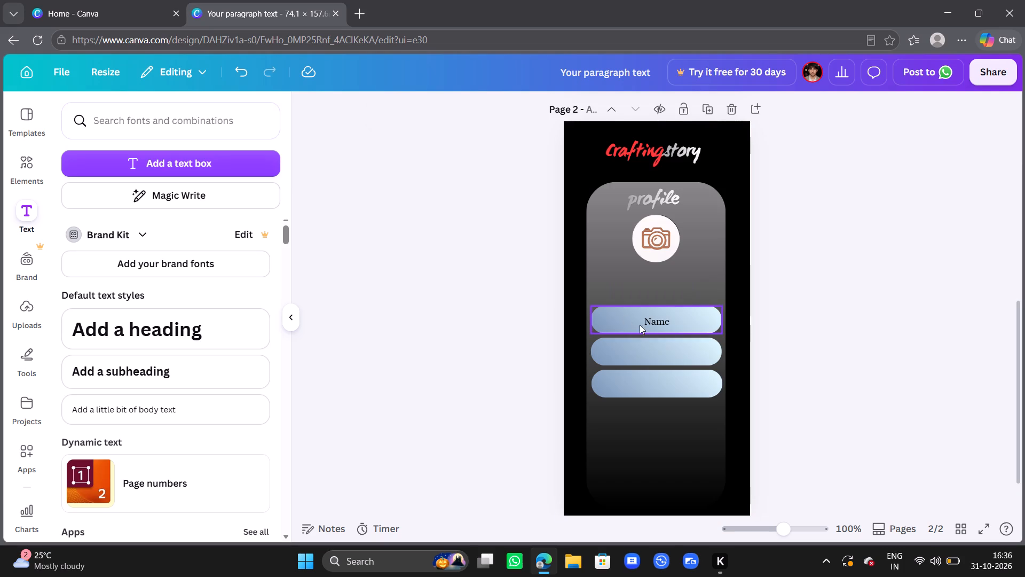
# Make the "Name" label bold and move it near the first pill's left end, vertically centred.
pyautogui.click(660, 321)
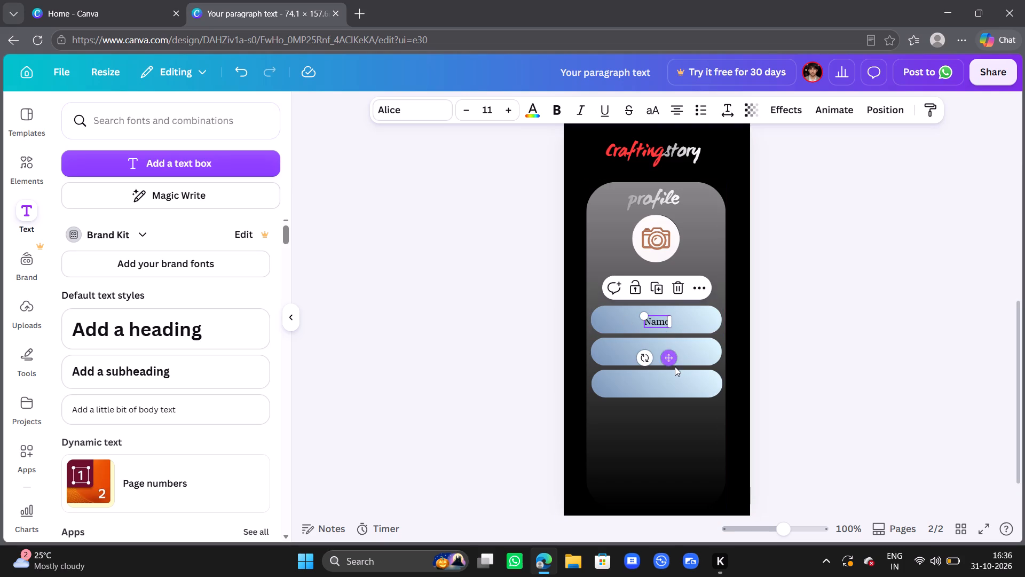
pyautogui.click(560, 116)
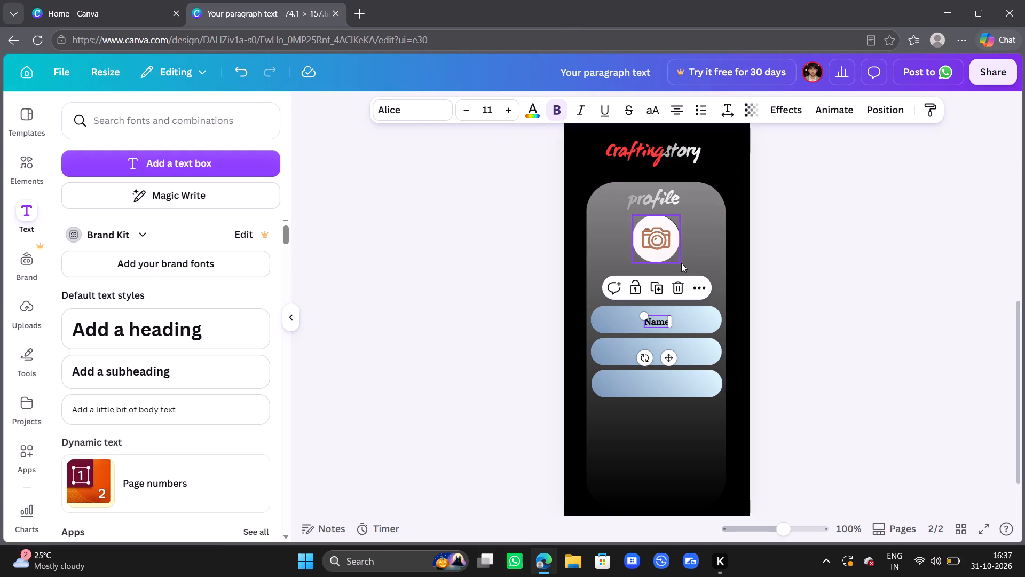
pyautogui.moveTo(670, 359); pyautogui.dragTo(626, 359)
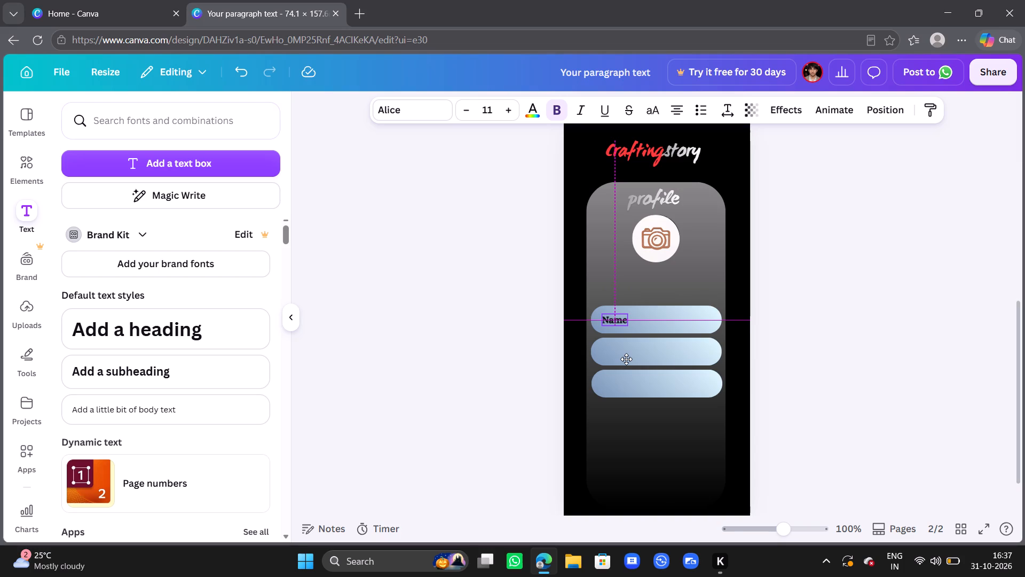
pyautogui.click(932, 351)
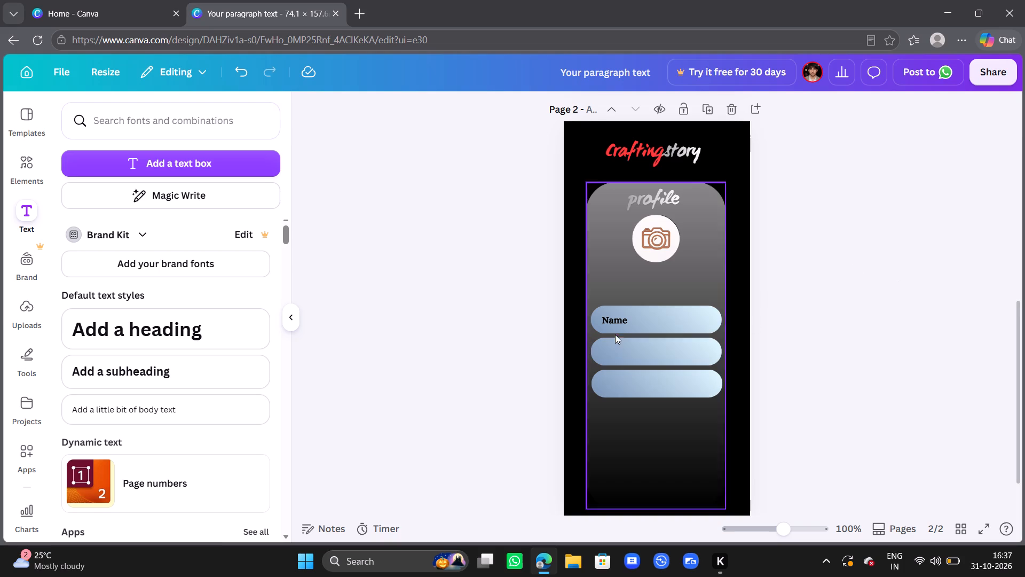
# Copy the "Name" label and place the duplicate near the second pill's left end, vertically centred.
pyautogui.click(613, 318)
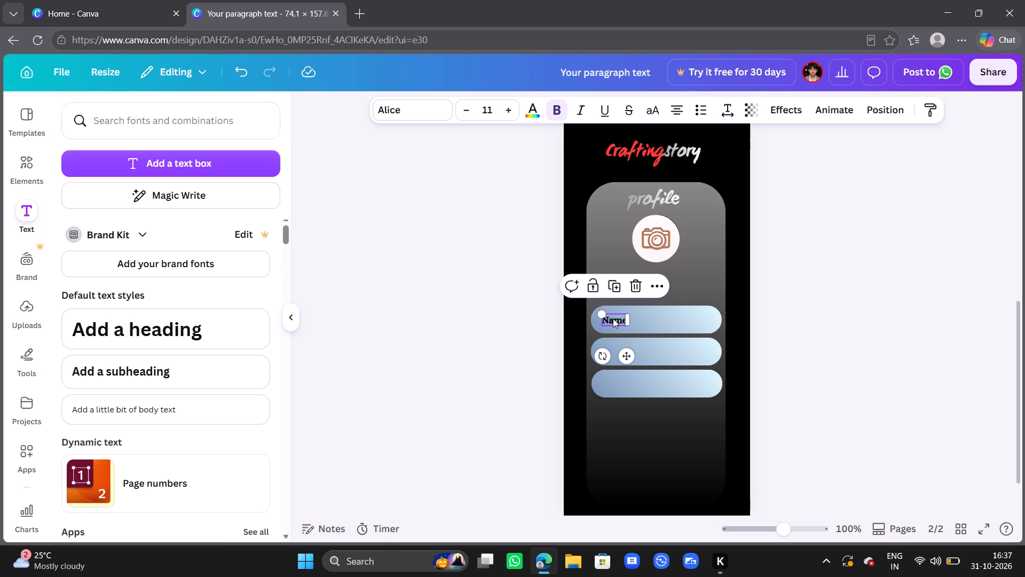
pyautogui.hotkey('ctrl', 'c')
pyautogui.hotkey('ctrl', 'v')
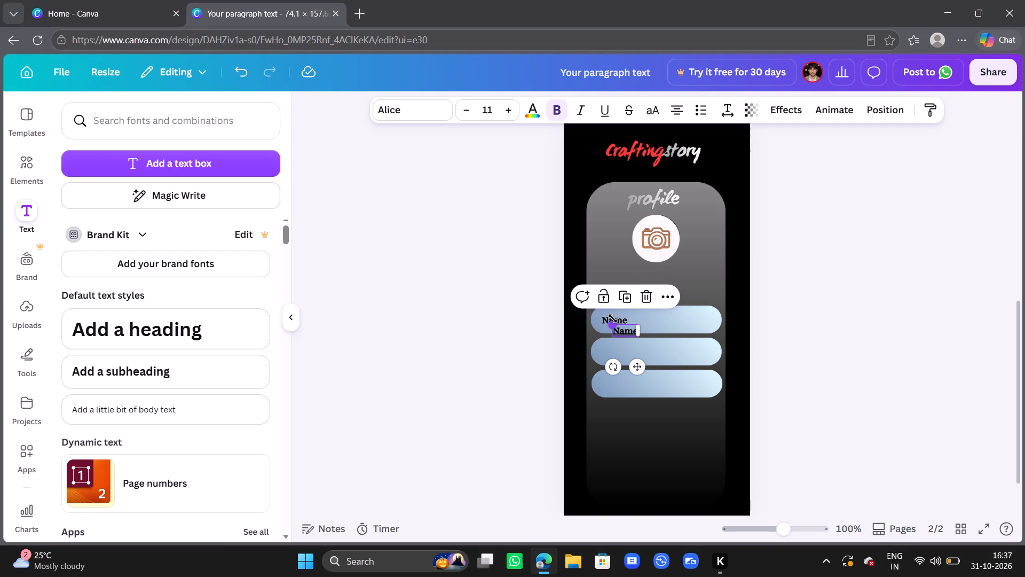
pyautogui.press('Down')
pyautogui.press('Down')
pyautogui.press('Down')
pyautogui.press('Down')
pyautogui.press('Down')
pyautogui.press('Down')
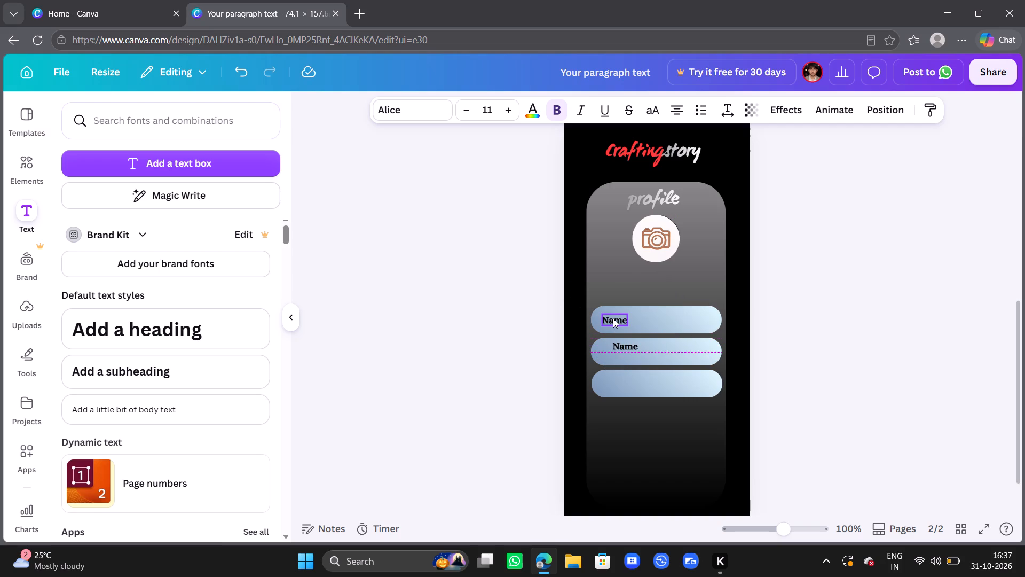
pyautogui.press('Down')
pyautogui.press('Down')
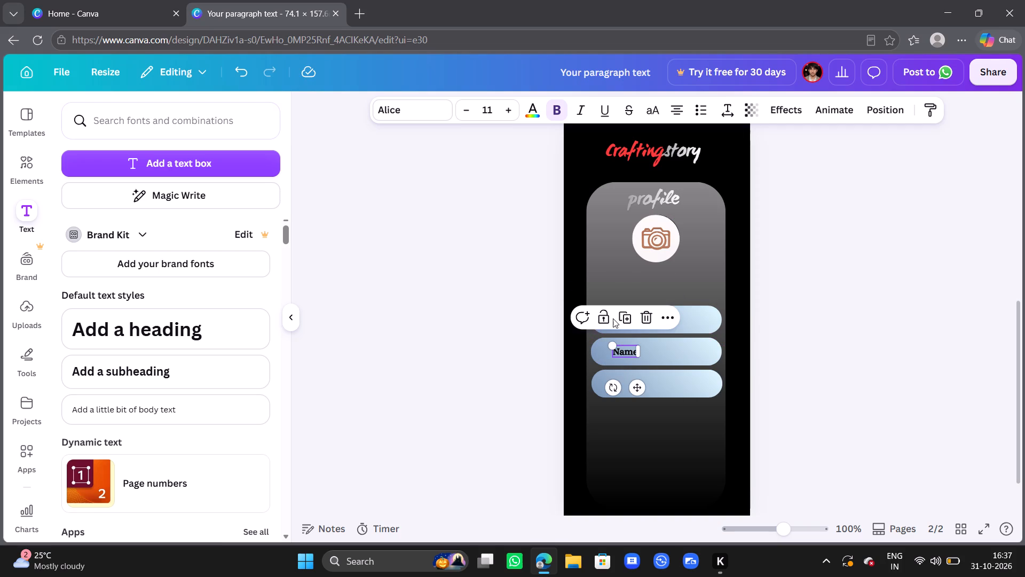
pyautogui.press('Left')
pyautogui.press('Left')
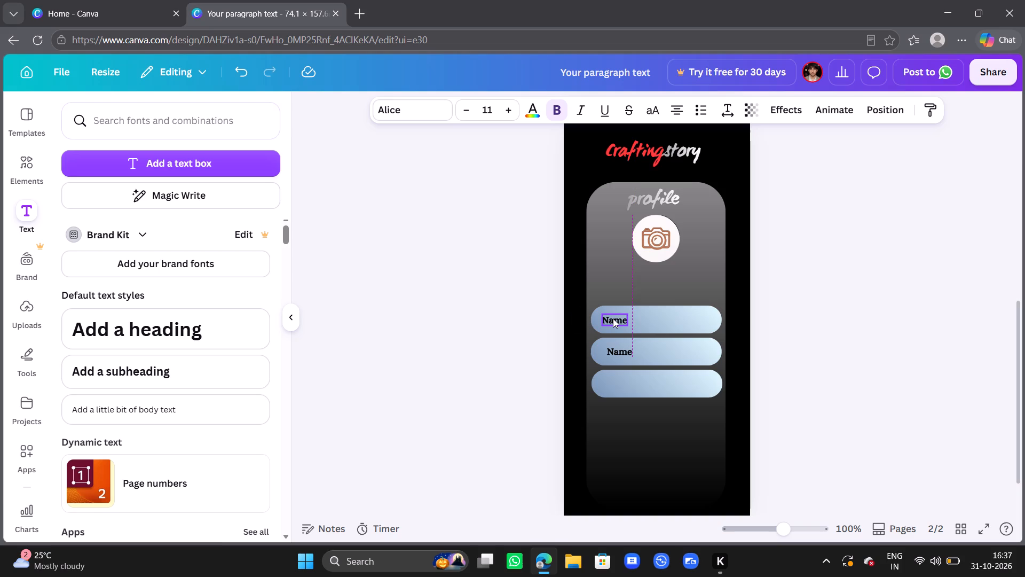
pyautogui.press('Left')
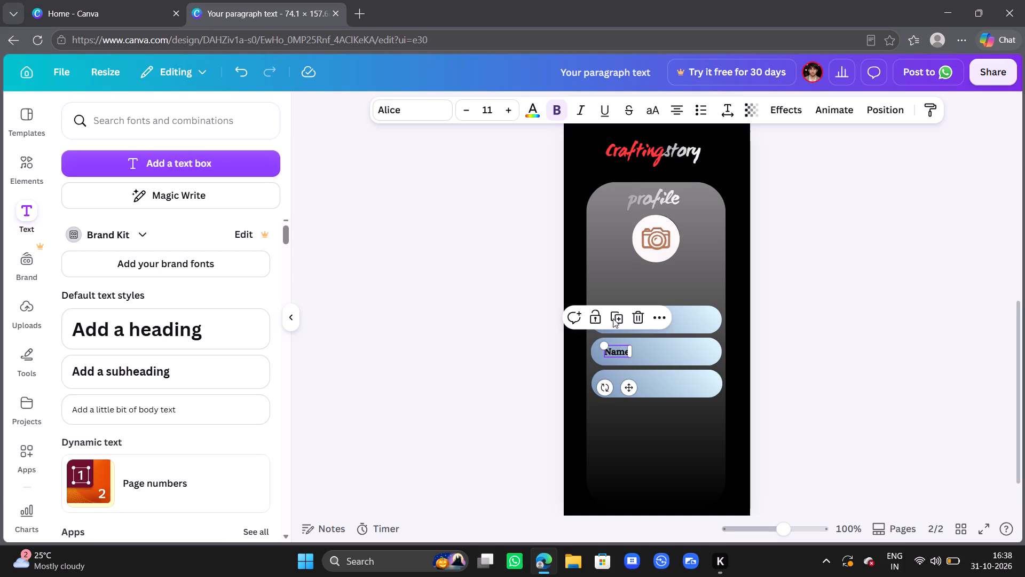
pyautogui.click(888, 341)
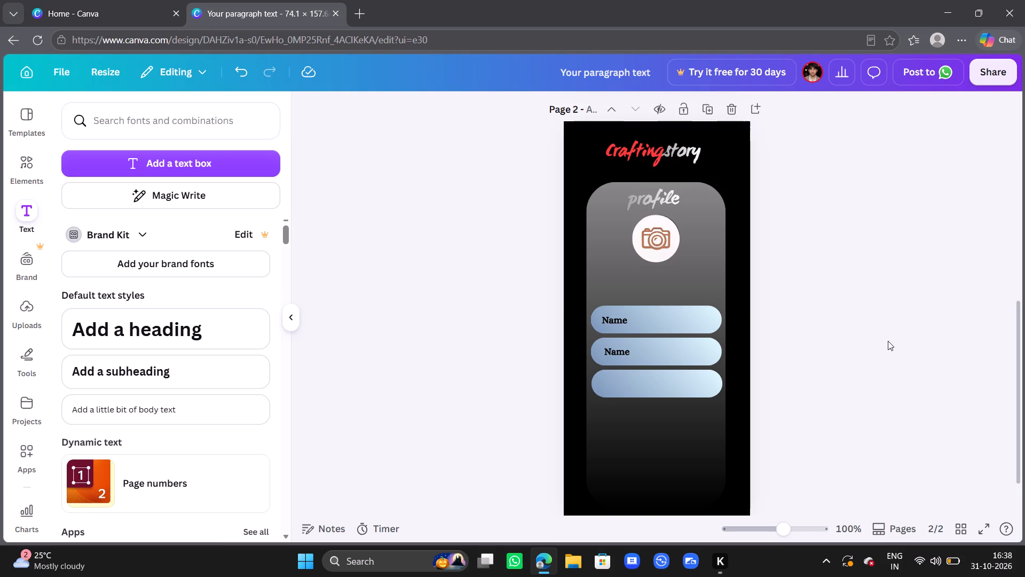
# Copy the second pill's "Name" label and place the duplicate near the third pill's left end, vertically centred.
pyautogui.click(627, 354)
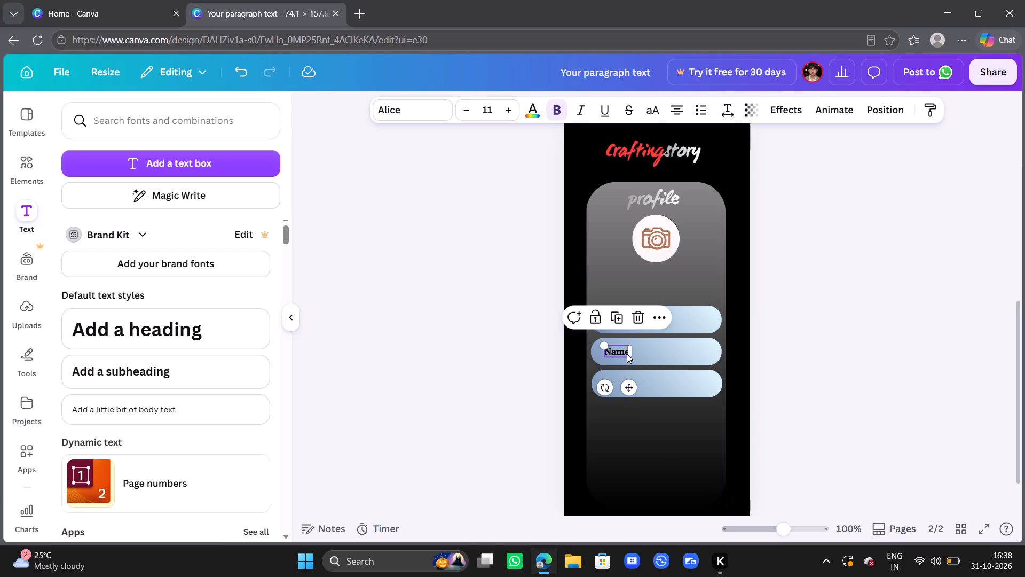
pyautogui.hotkey('ctrl', 'c')
pyautogui.hotkey('ctrl', 'v')
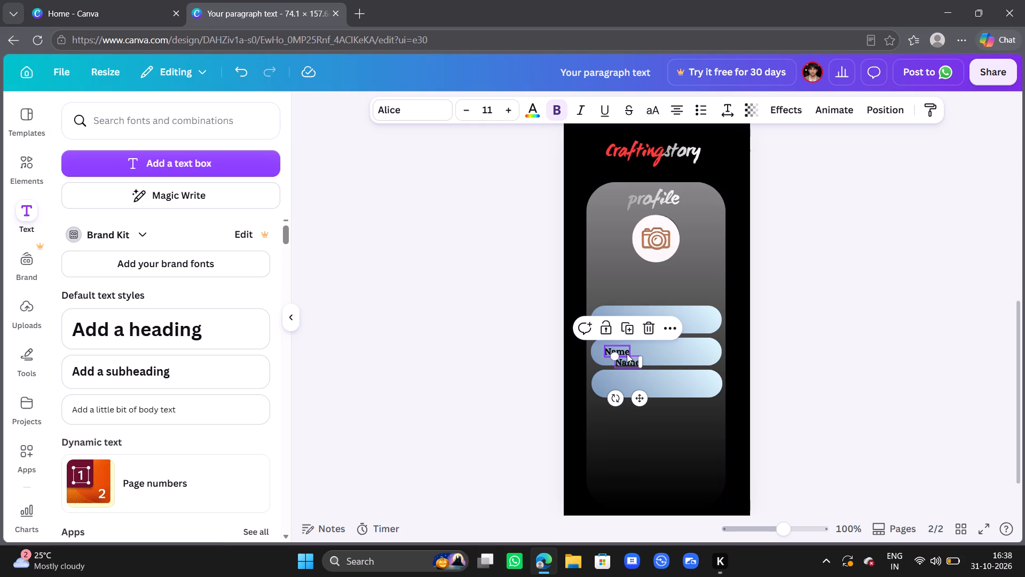
pyautogui.press('Down')
pyautogui.press('Down')
pyautogui.press('Down')
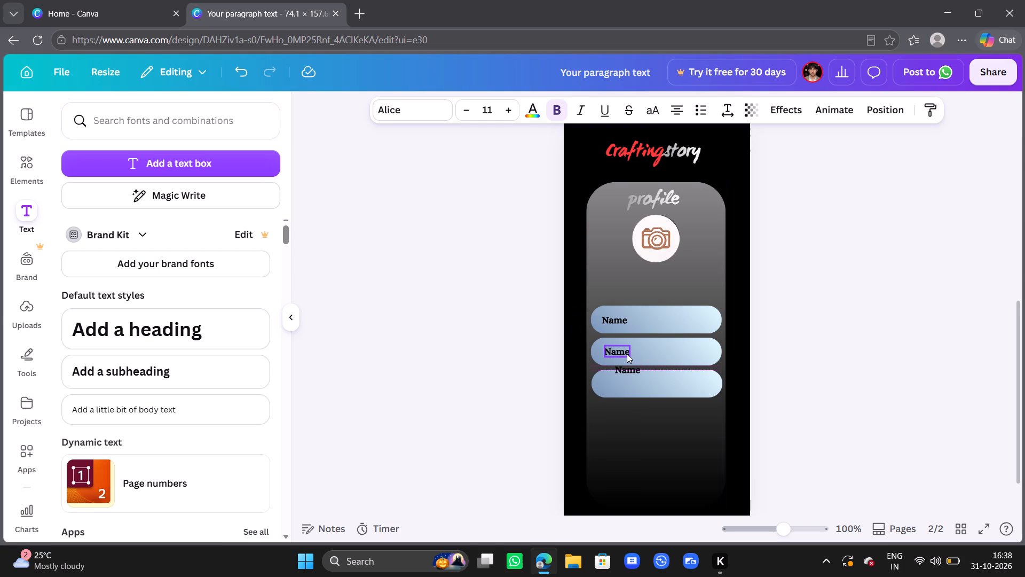
pyautogui.press('Down')
pyautogui.press('Down')
pyautogui.press('Down')
pyautogui.press('Down')
pyautogui.press('Down')
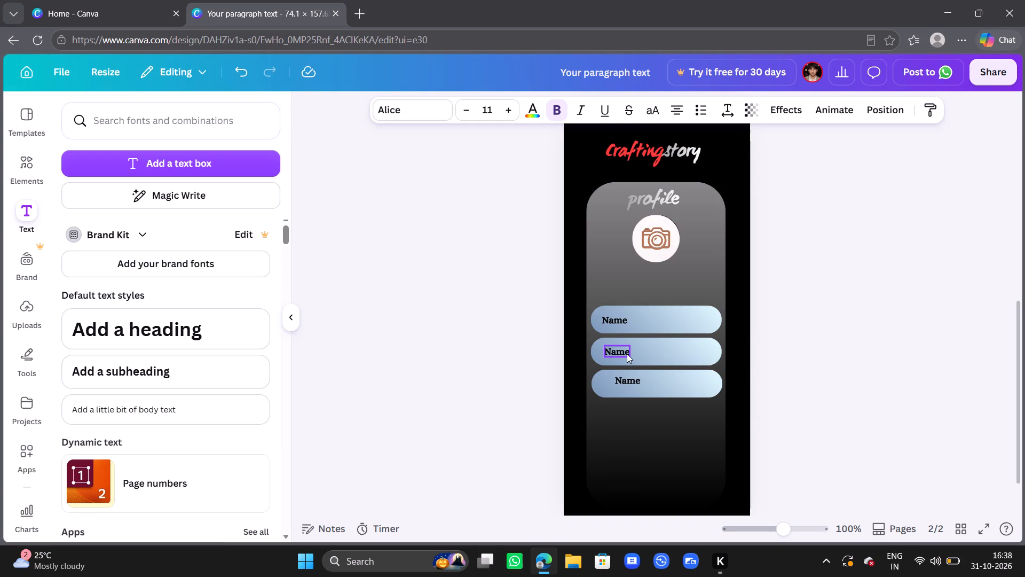
pyautogui.press('Down')
pyautogui.press('Left')
pyautogui.press('Left')
pyautogui.press('Left')
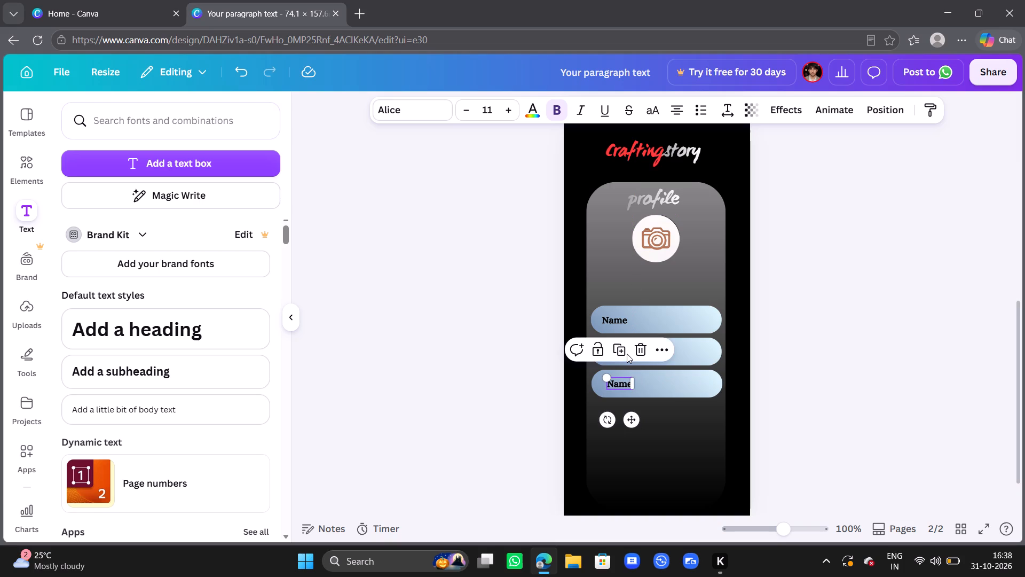
pyautogui.click(843, 385)
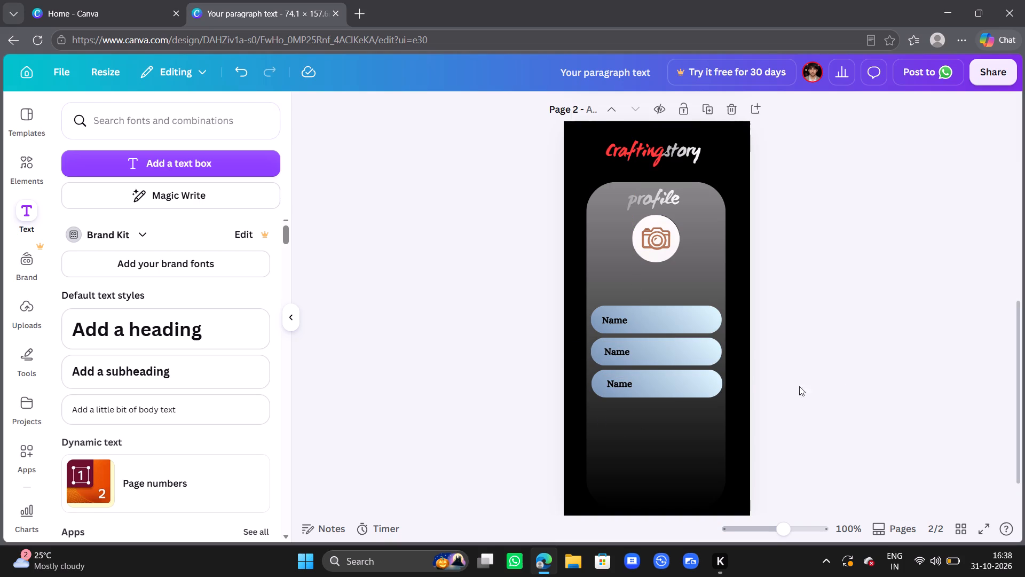
# Nudge the "Name" labels on the second and third pills left to line up with the first pill's label.
pyautogui.click(620, 379)
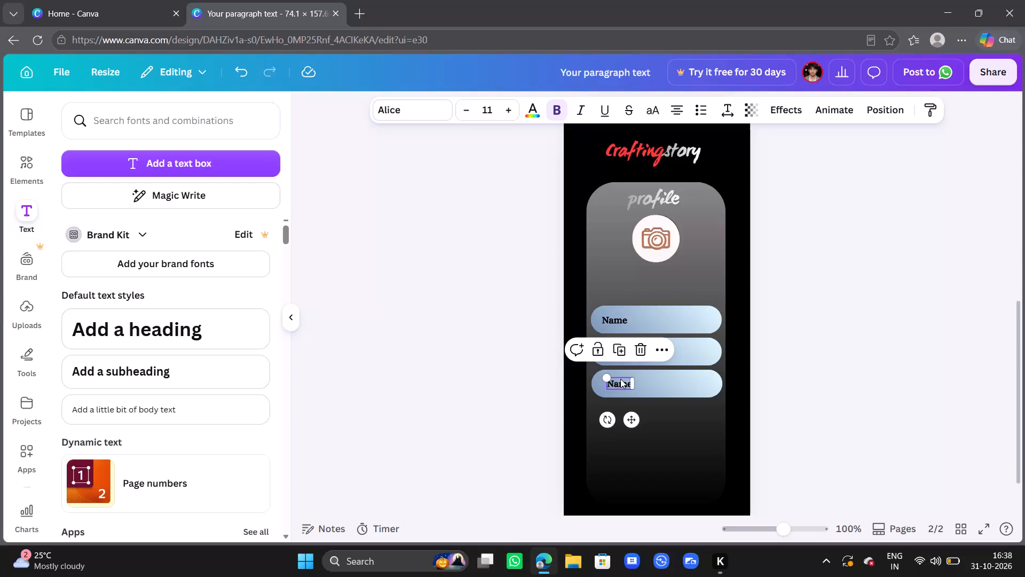
pyautogui.press('Left')
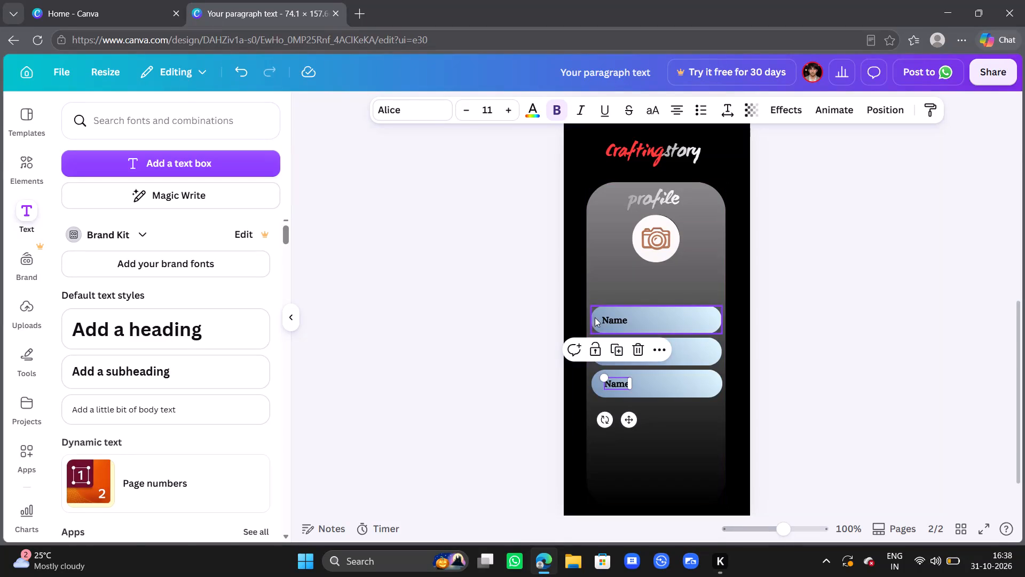
pyautogui.click(803, 370)
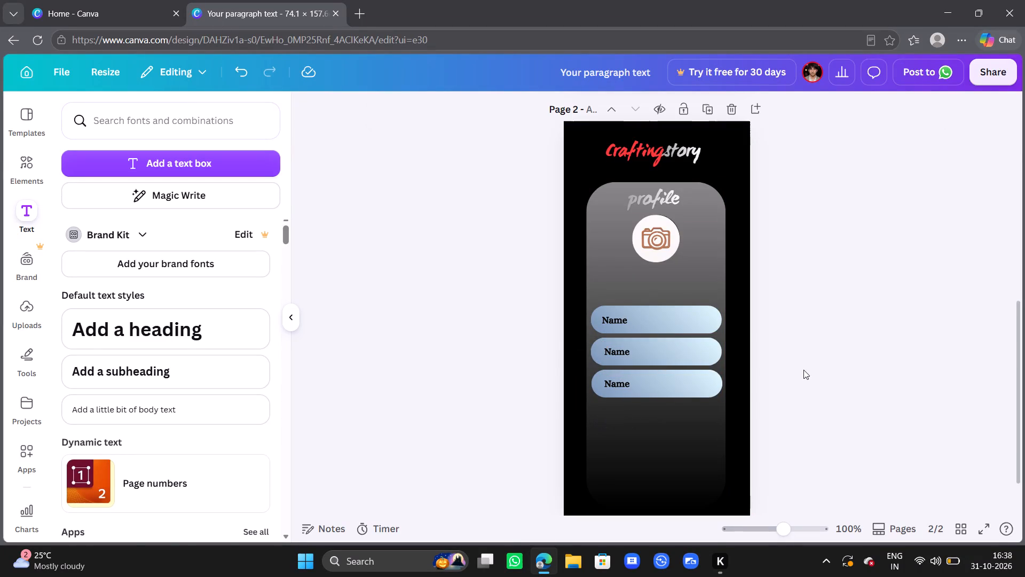
pyautogui.click(610, 351)
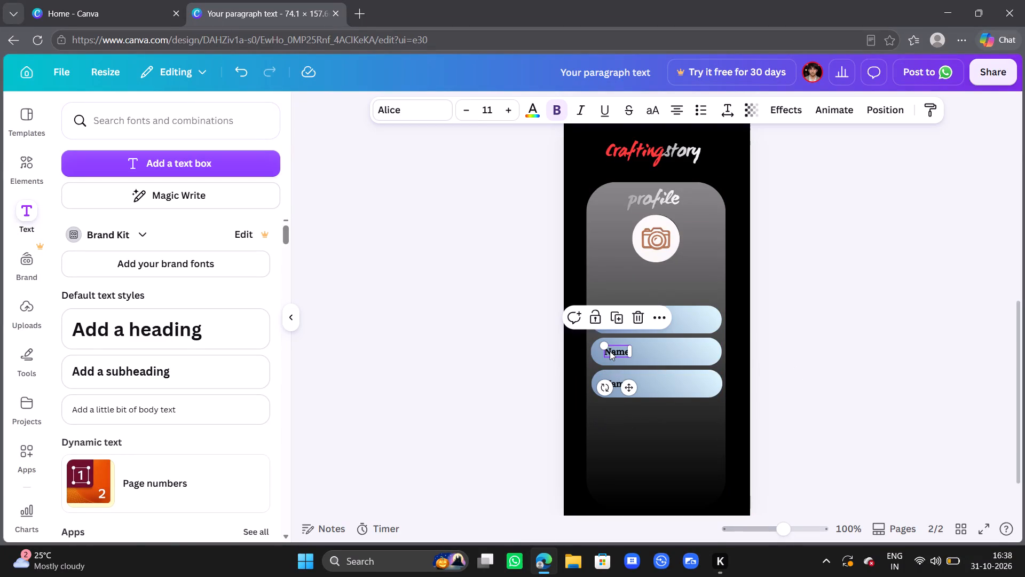
pyautogui.press('Left')
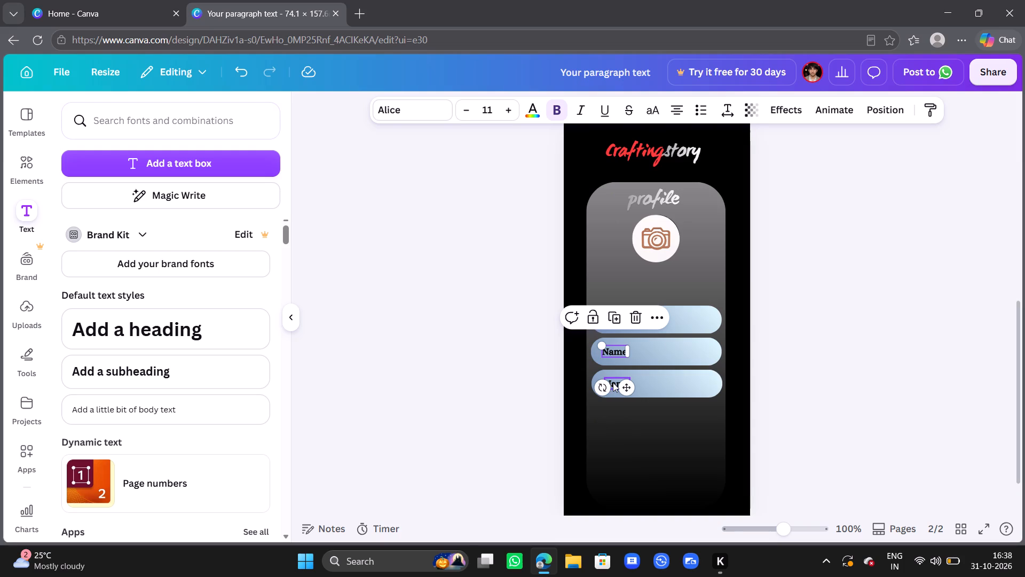
pyautogui.click(613, 382)
pyautogui.press('Left')
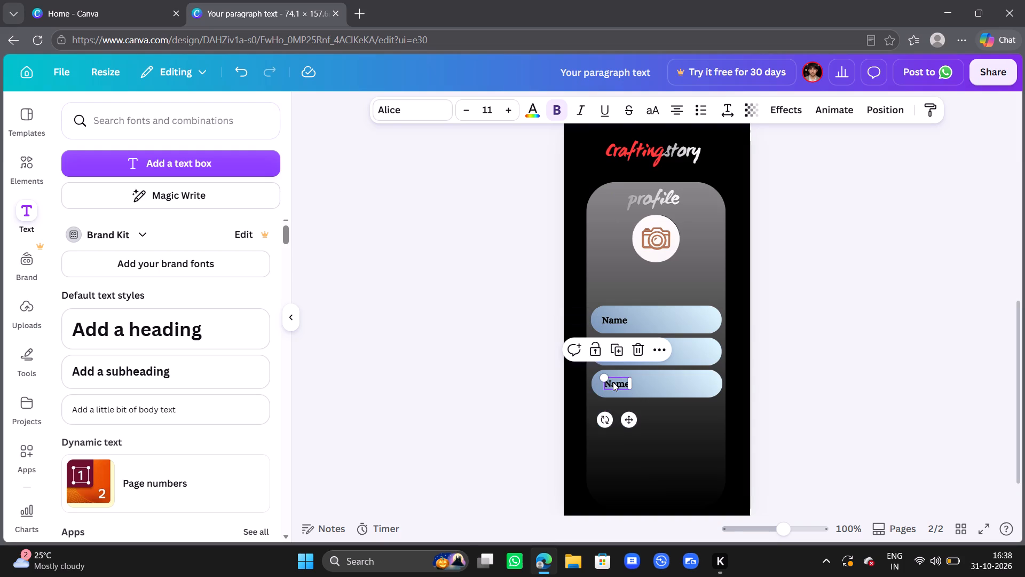
pyautogui.click(886, 339)
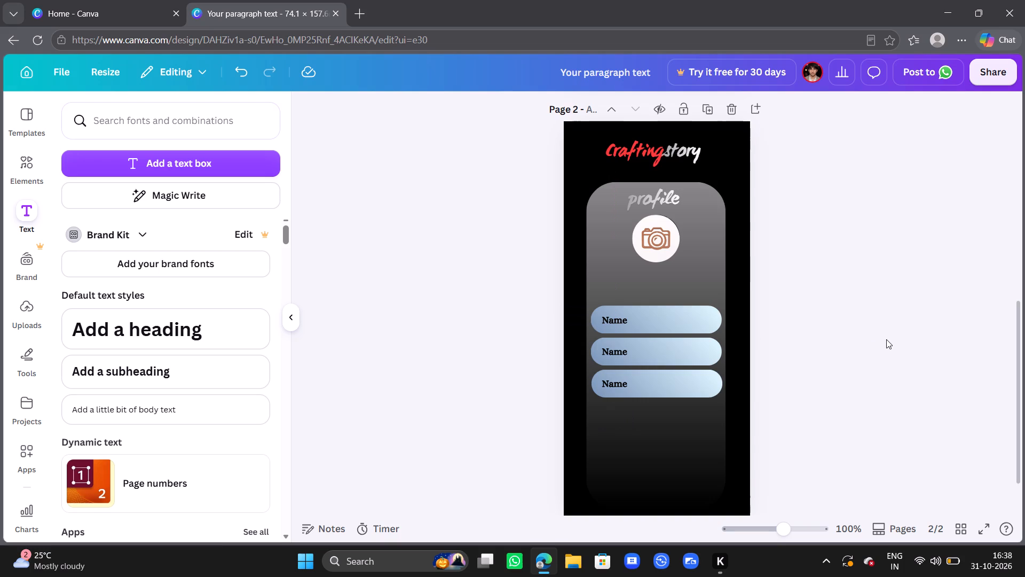
# Append a space and a colon to the first pill's label so it reads "Name :".
pyautogui.click(621, 319)
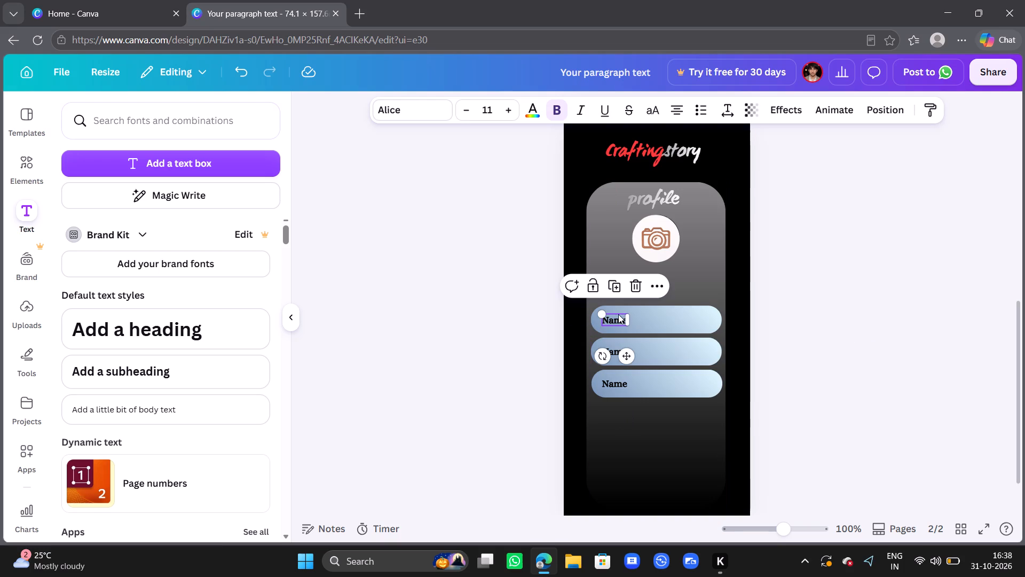
pyautogui.doubleClick(617, 317)
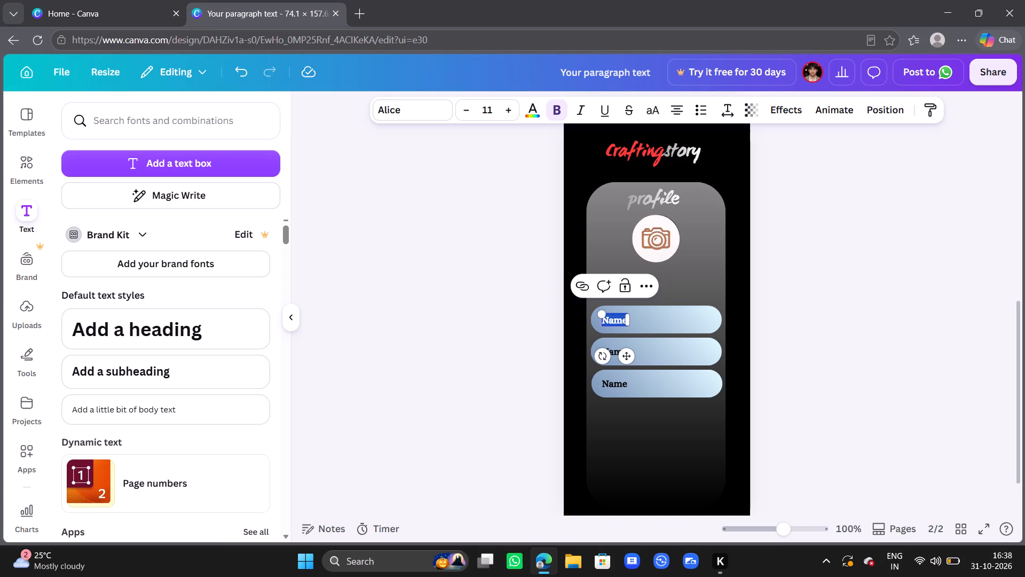
pyautogui.press('Right')
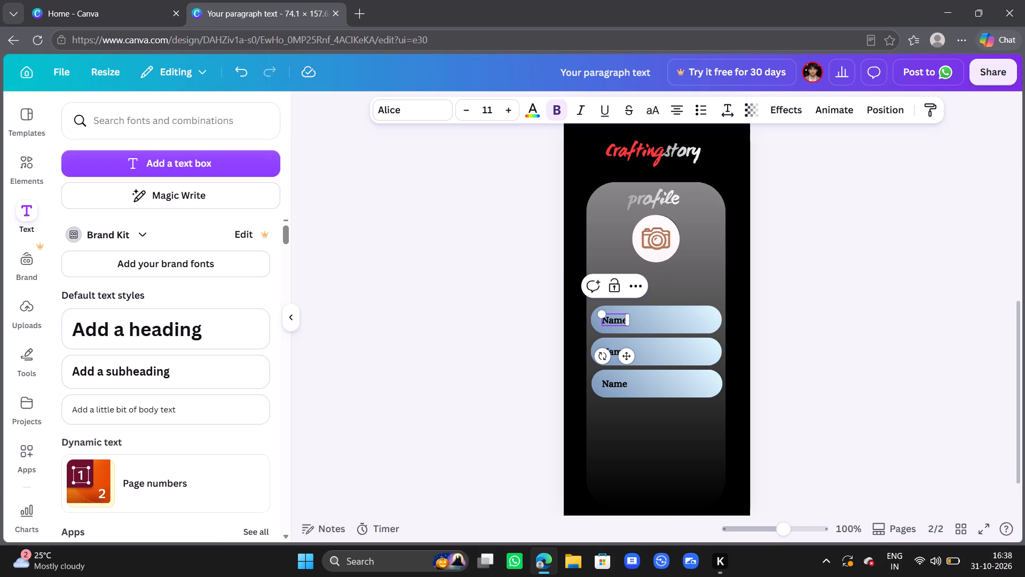
pyautogui.press('space')
pyautogui.hotkey('shift', ':')
pyautogui.click(917, 381)
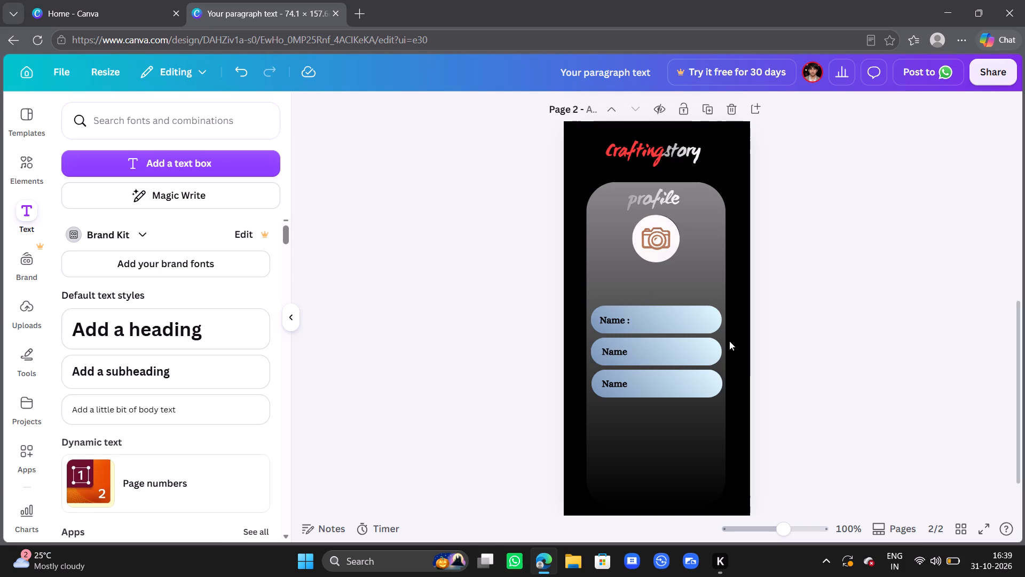
# Append a space and a colon to the second pill's label so it reads "Name :".
pyautogui.click(612, 352)
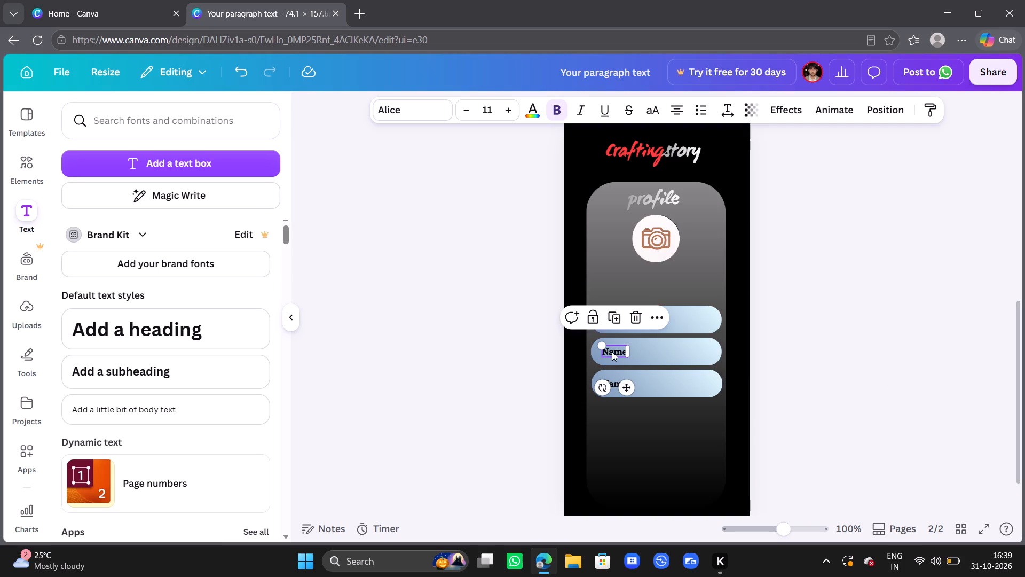
pyautogui.doubleClick(612, 352)
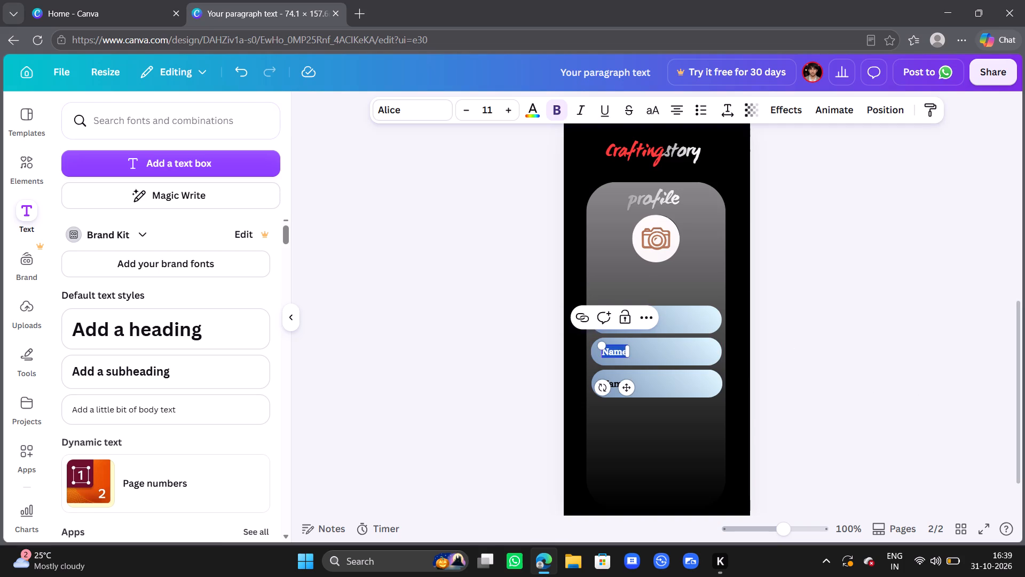
pyautogui.press('Right')
pyautogui.press('space')
pyautogui.hotkey('shift', ':')
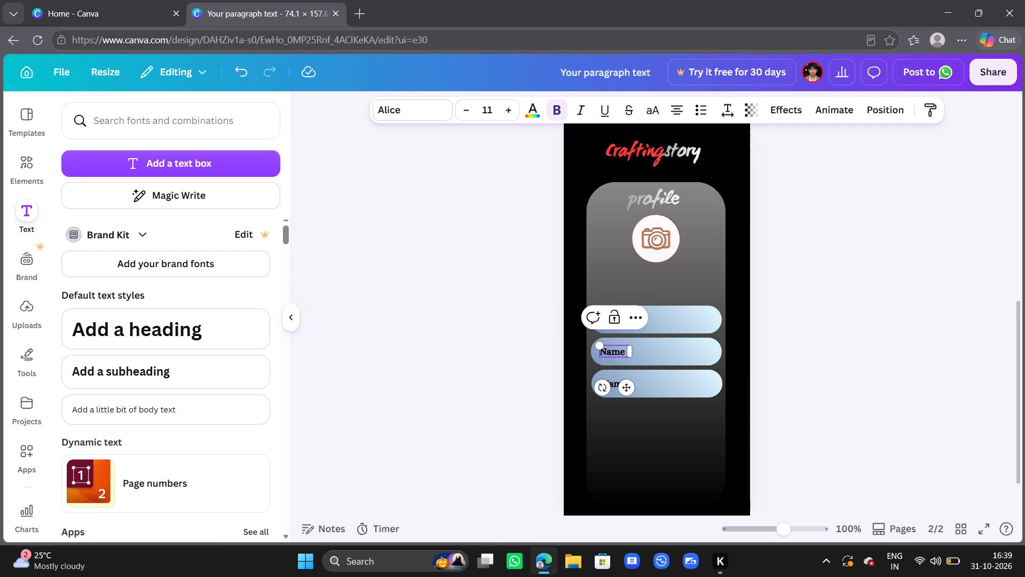
pyautogui.click(833, 346)
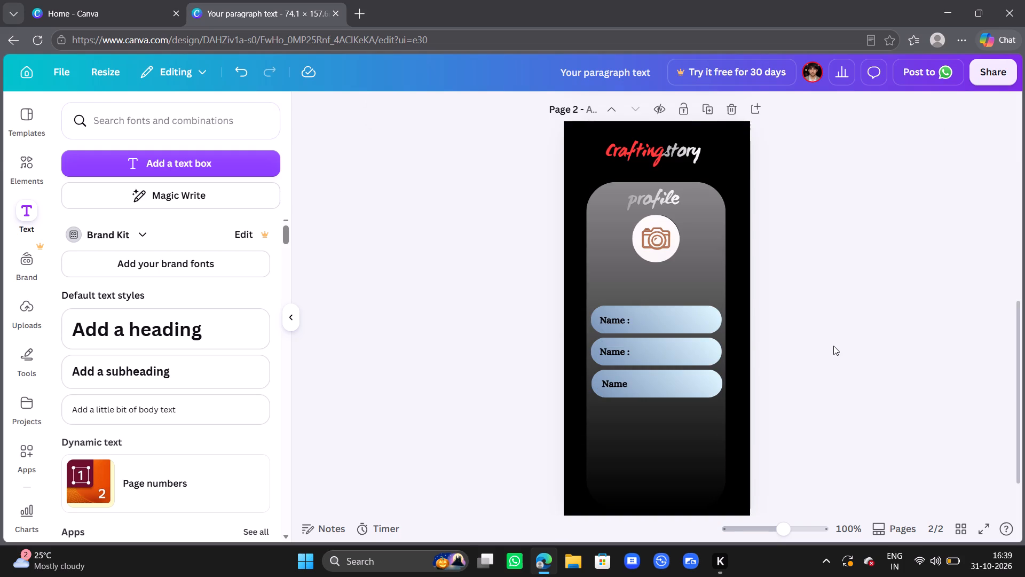
# Append a space and a colon to the third pill's label so it reads "Name :".
pyautogui.doubleClick(618, 384)
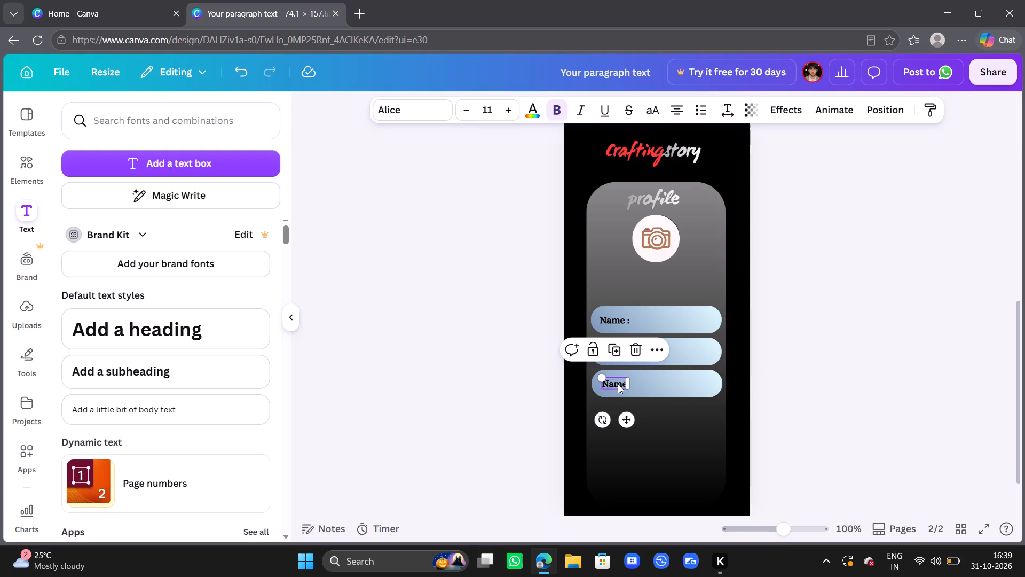
pyautogui.press('Right')
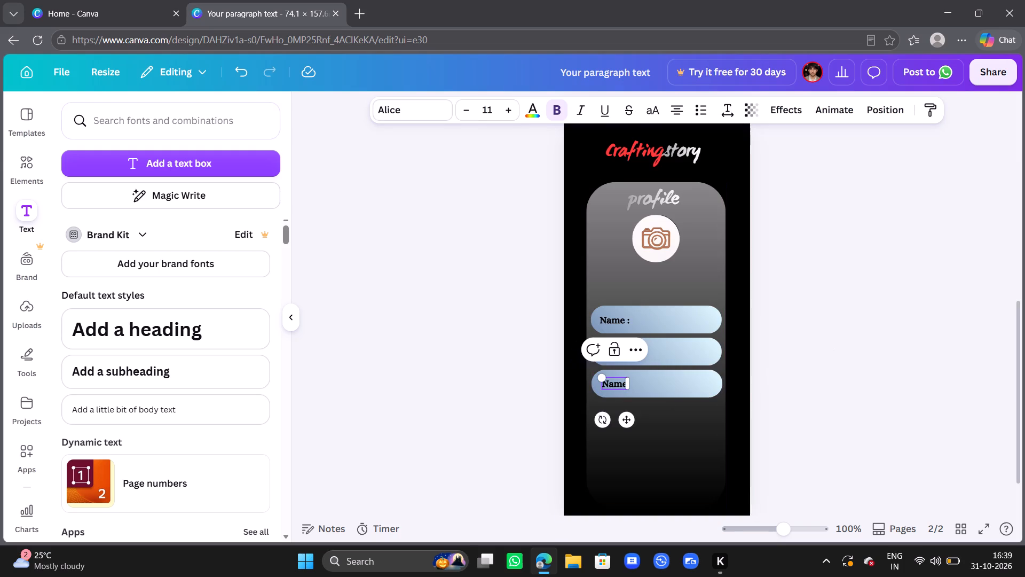
pyautogui.press('space')
pyautogui.hotkey('shift', ':')
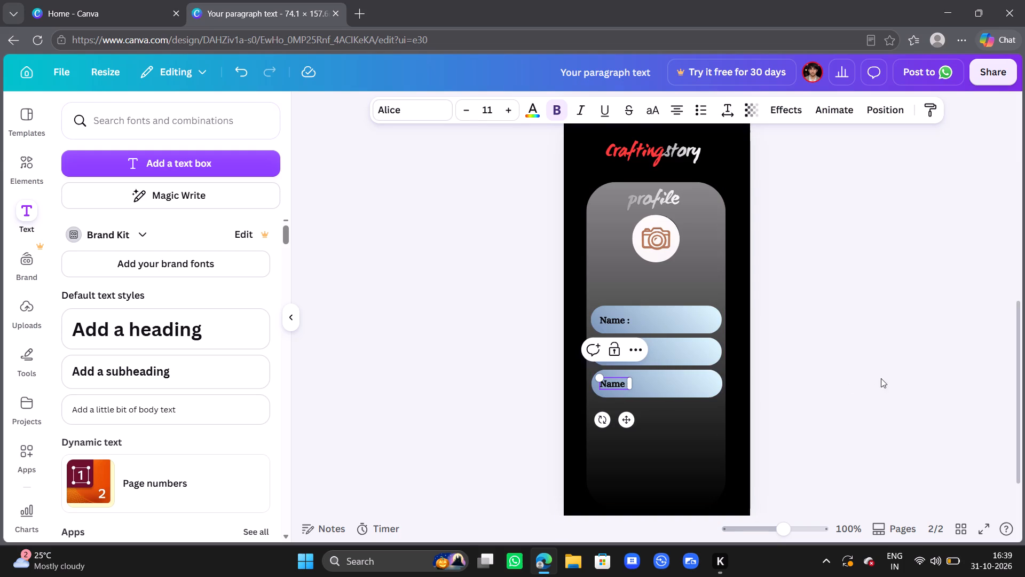
pyautogui.click(887, 366)
pyautogui.click(887, 366)
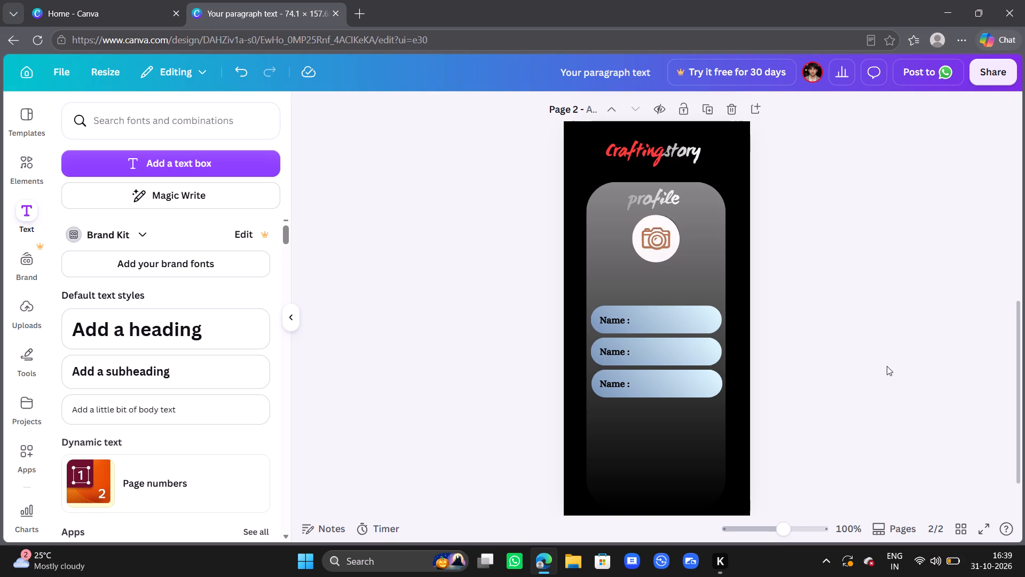
# Copy the third pale-blue pill and place the duplicate near the bottom of the grey panel, aligned with the pills above.
pyautogui.click(673, 389)
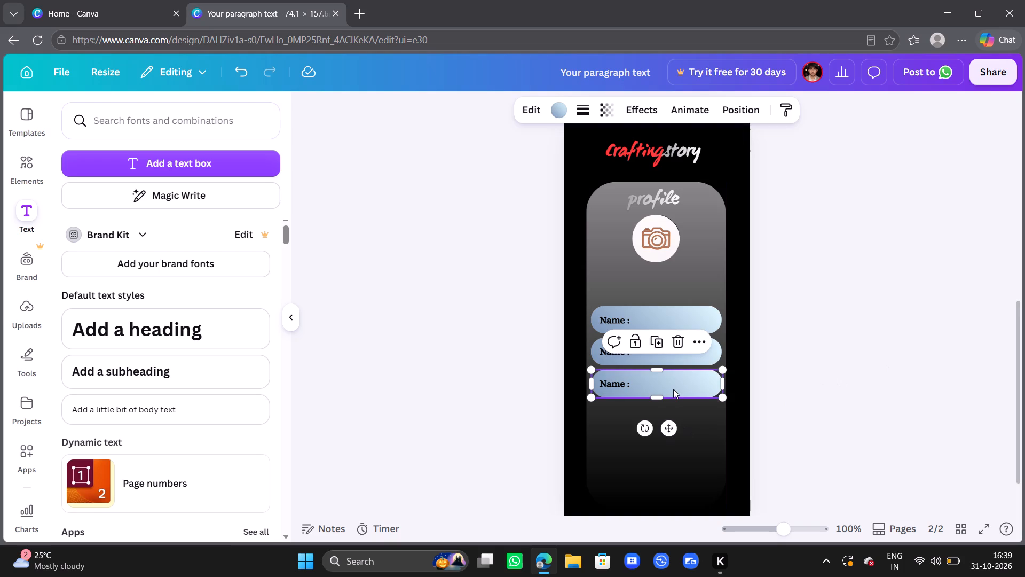
pyautogui.hotkey('ctrl', 'c')
pyautogui.hotkey('ctrl', 'v')
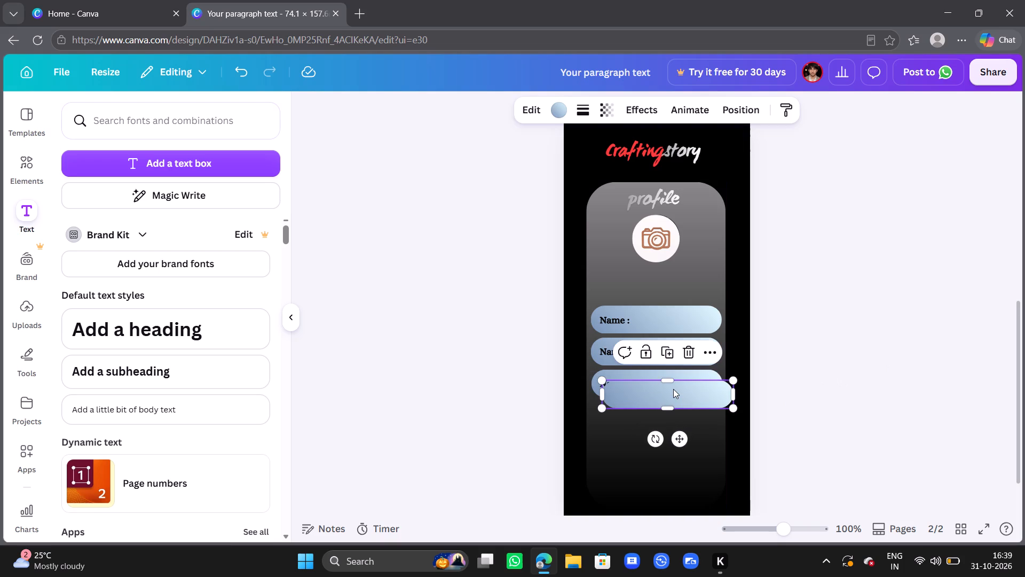
pyautogui.moveTo(683, 442); pyautogui.dragTo(673, 488)
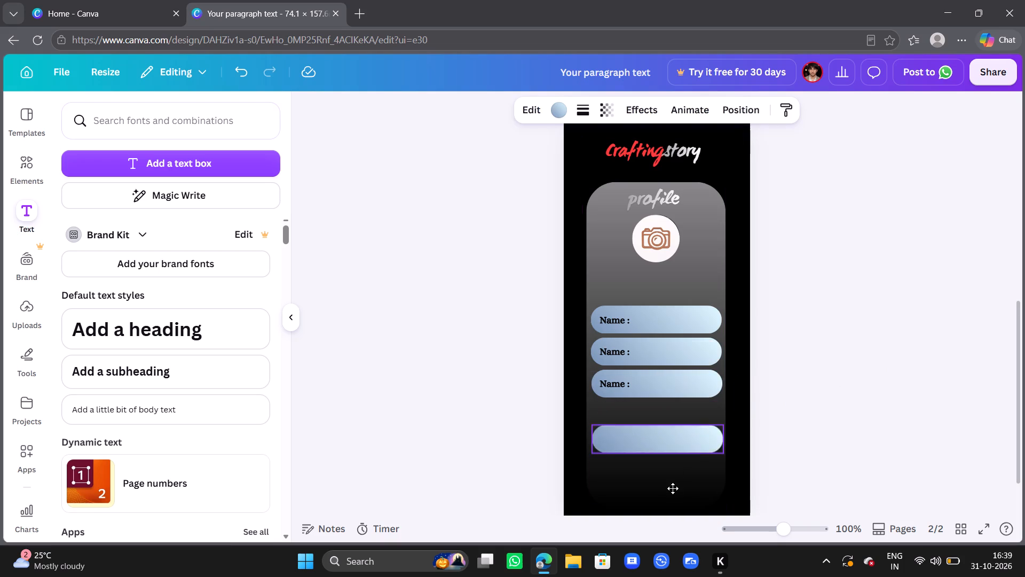
pyautogui.moveTo(673, 488); pyautogui.dragTo(673, 511)
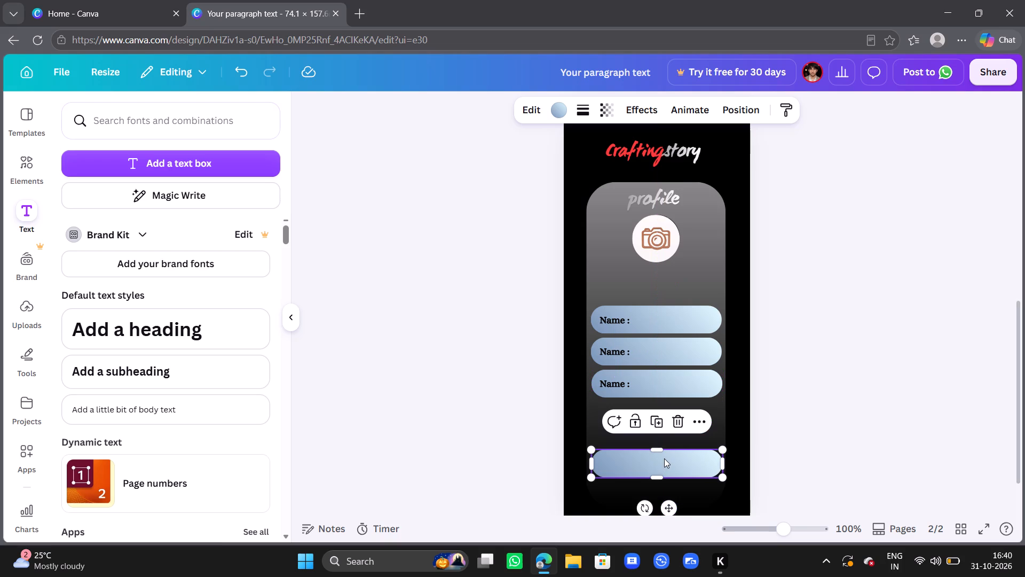
# Try the blue-pink and blue-purple gradients on the bottom pill, and set it to the #ff5757 to #8c52ff linear gradient.
pyautogui.click(555, 112)
pyautogui.scroll(-1, 148, 488)
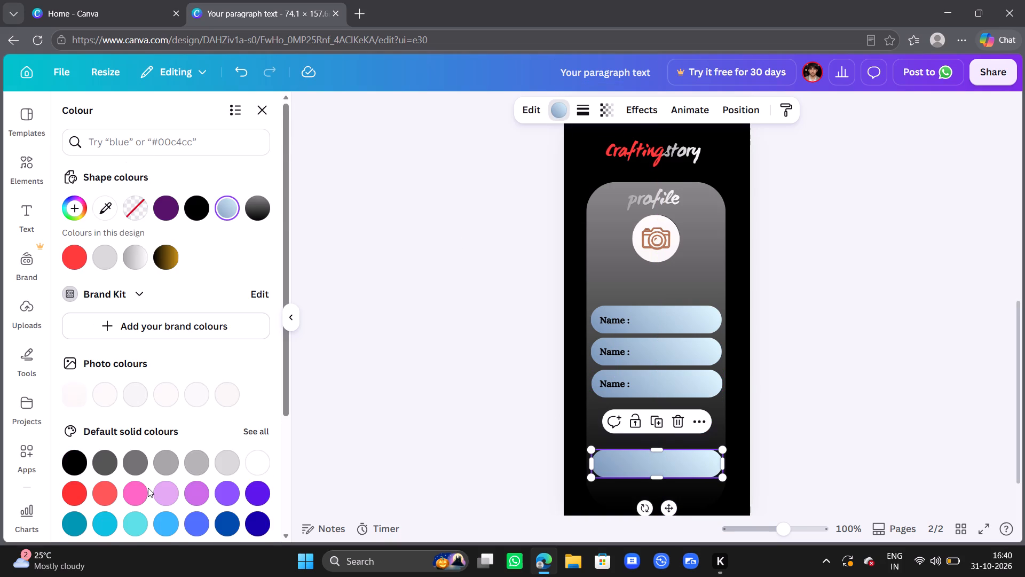
pyautogui.scroll(-3, 148, 488)
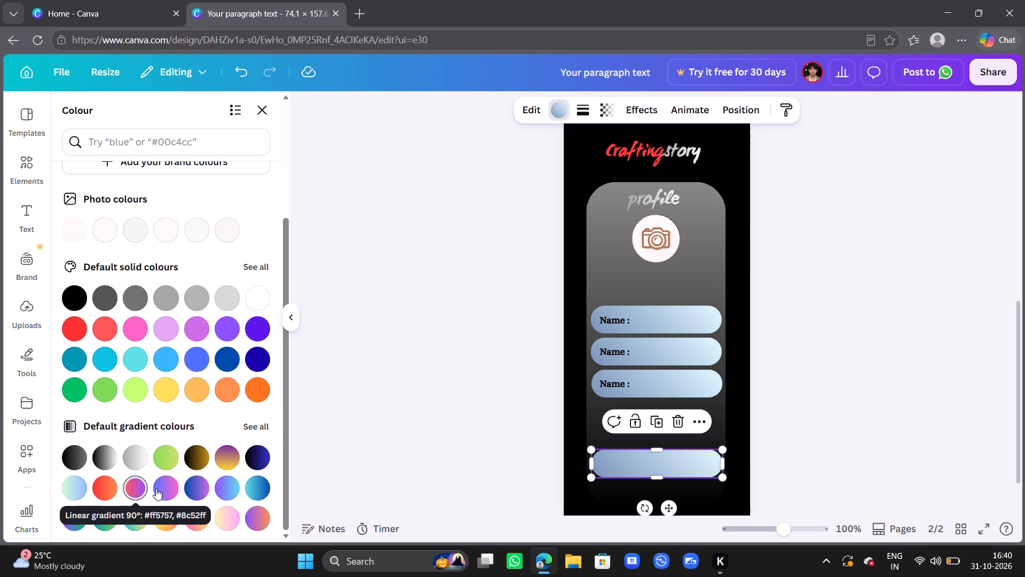
pyautogui.click(165, 488)
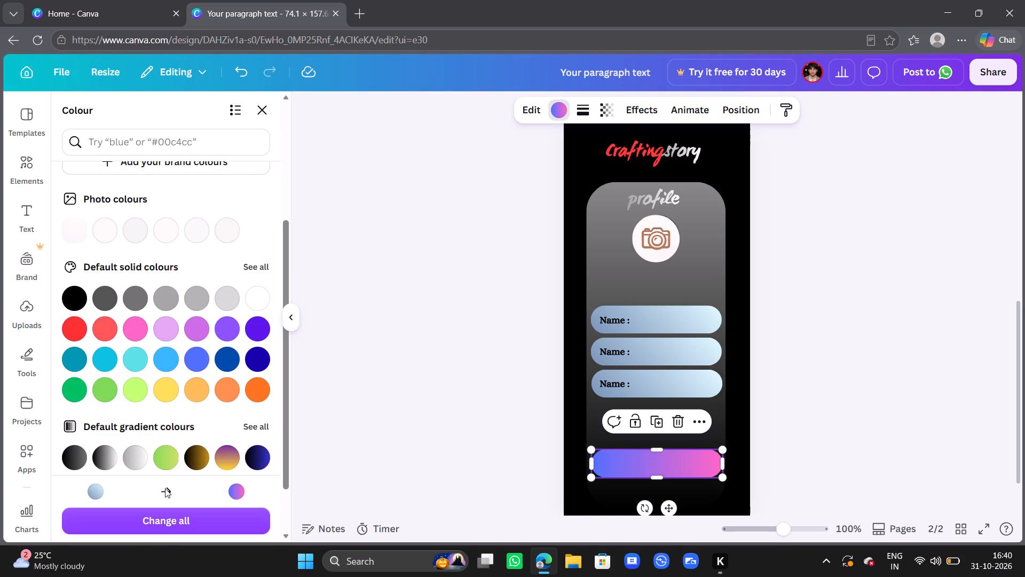
pyautogui.scroll(-3, 188, 435)
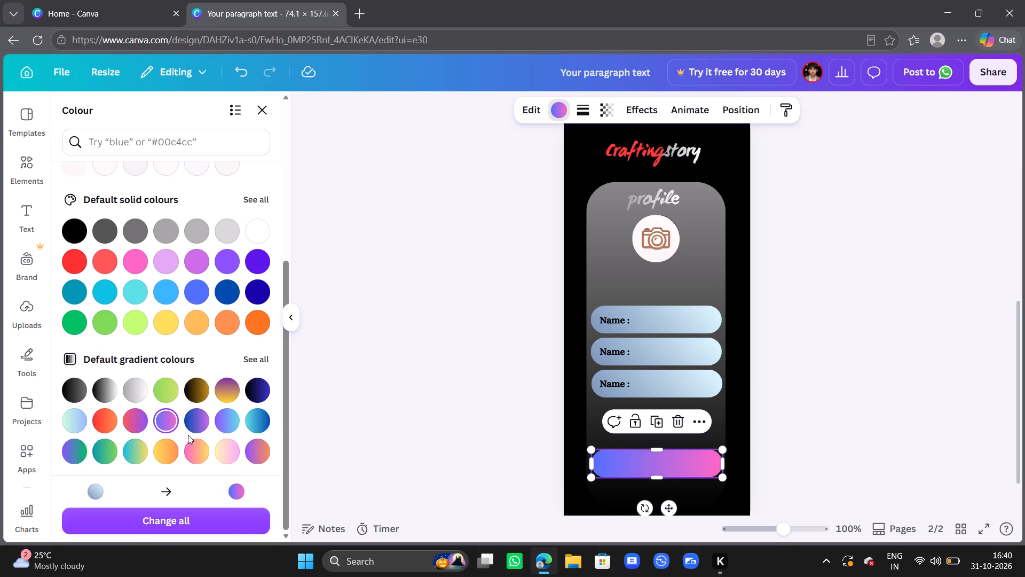
pyautogui.click(193, 423)
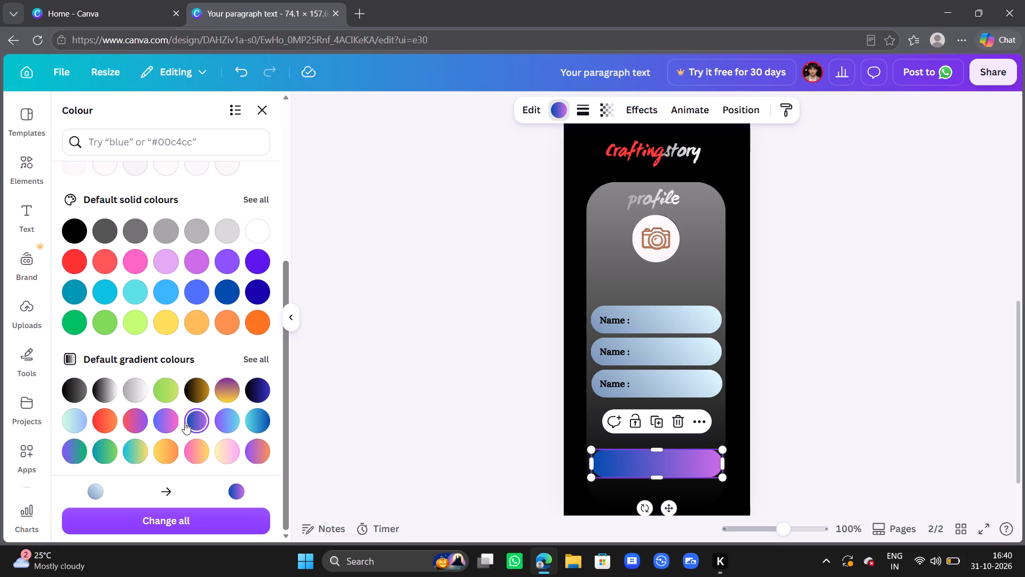
pyautogui.click(170, 425)
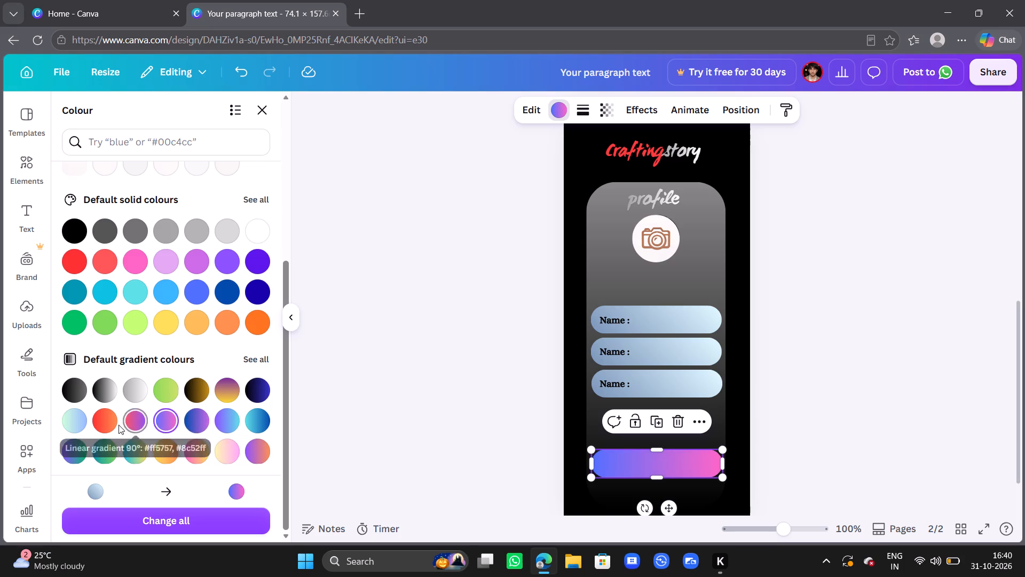
pyautogui.click(132, 422)
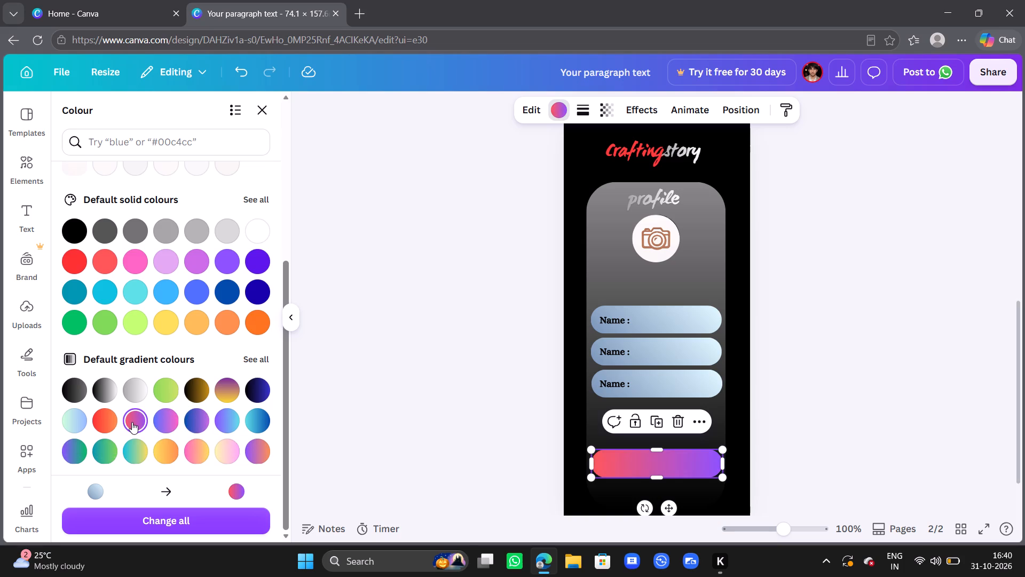
pyautogui.click(418, 363)
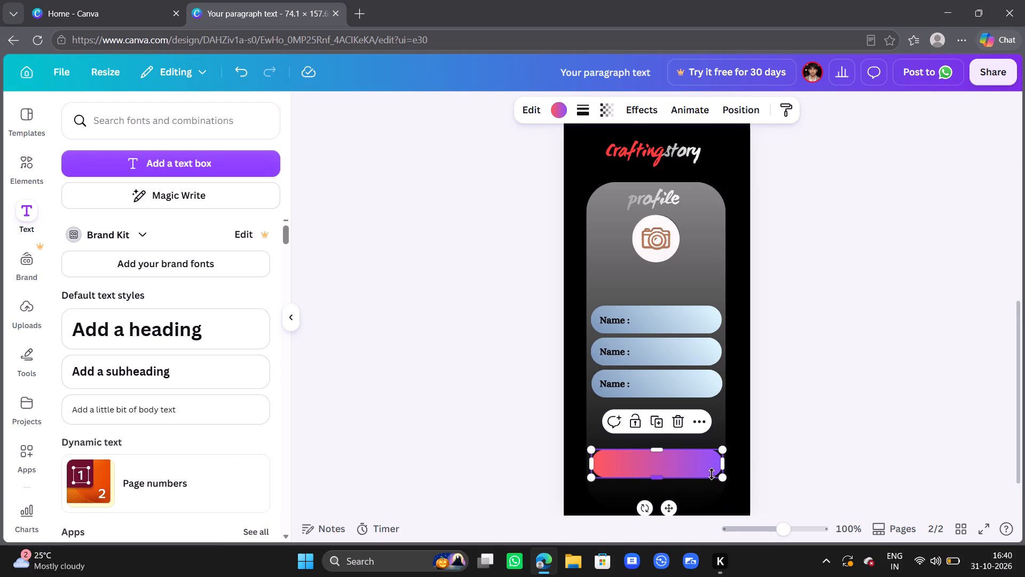
# Narrow the red-to-purple pill very slightly at its right end to match the pills above.
pyautogui.click(723, 464)
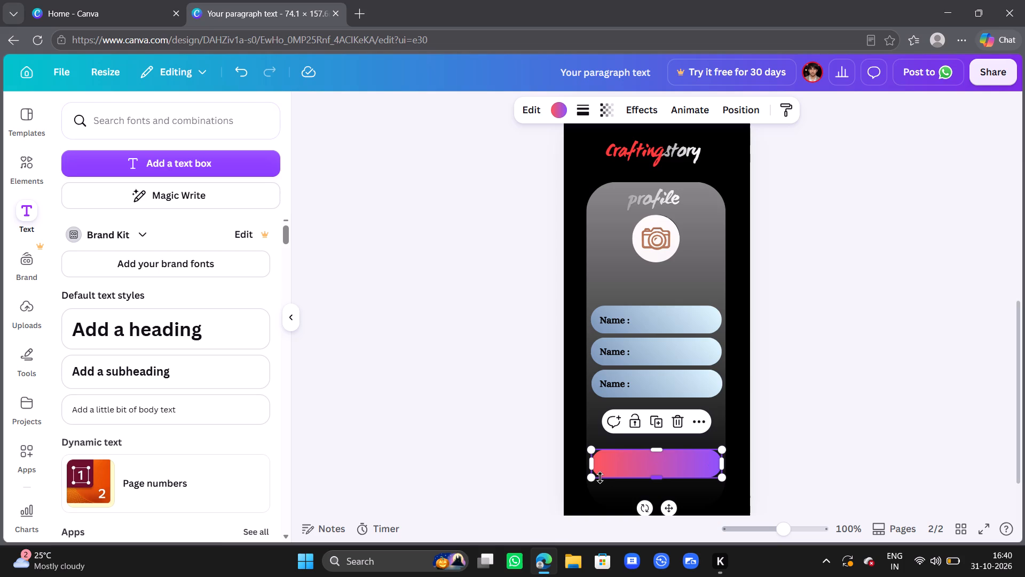
pyautogui.click(592, 462)
pyautogui.click(876, 387)
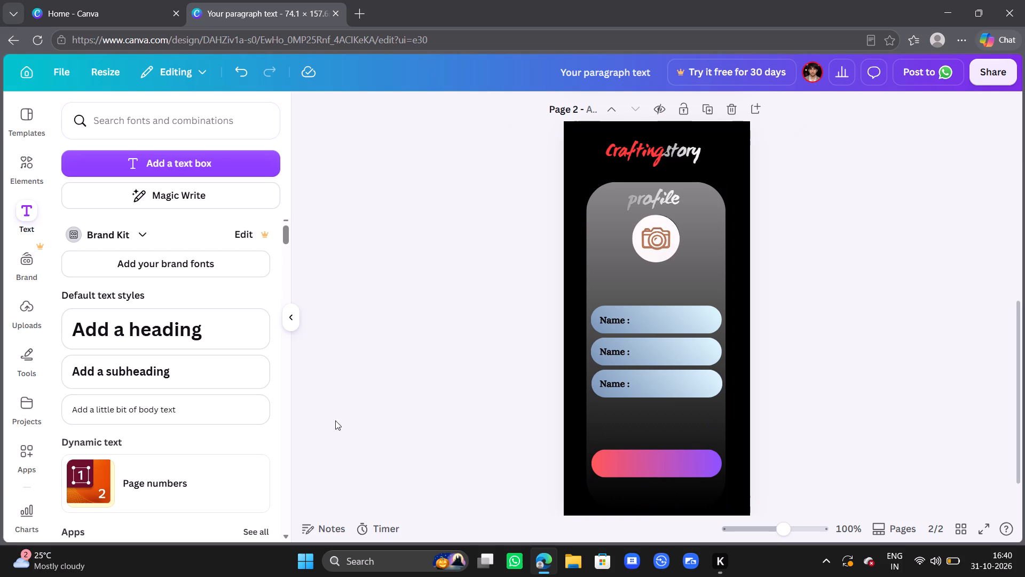
# Add the black "Happy BIRTHDAY" font combination to the page and delete its "BIRTHDAY" line, keeping the script "Happy" text.
pyautogui.scroll(-2, 175, 383)
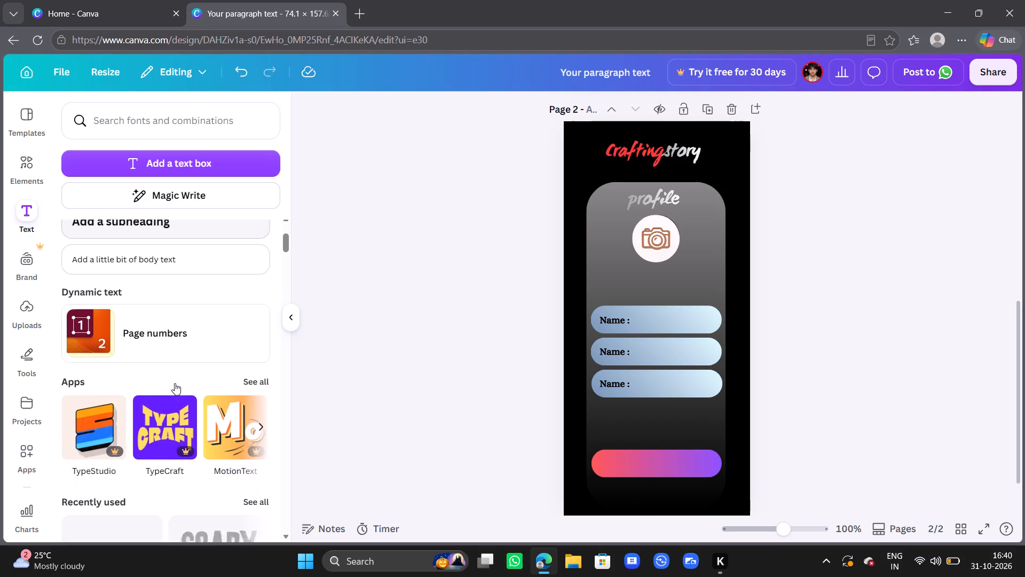
pyautogui.scroll(-5, 175, 383)
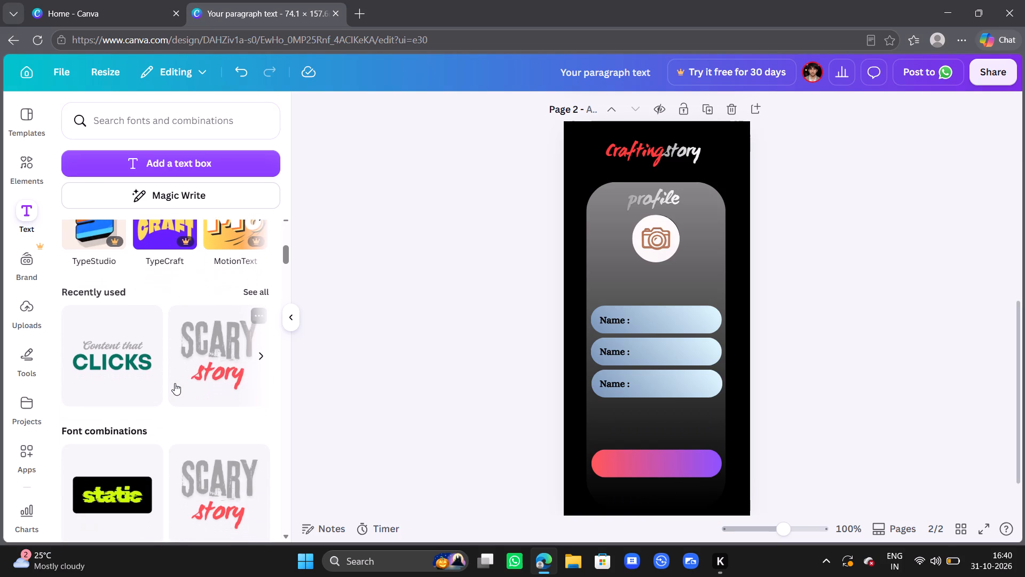
pyautogui.scroll(-2, 175, 383)
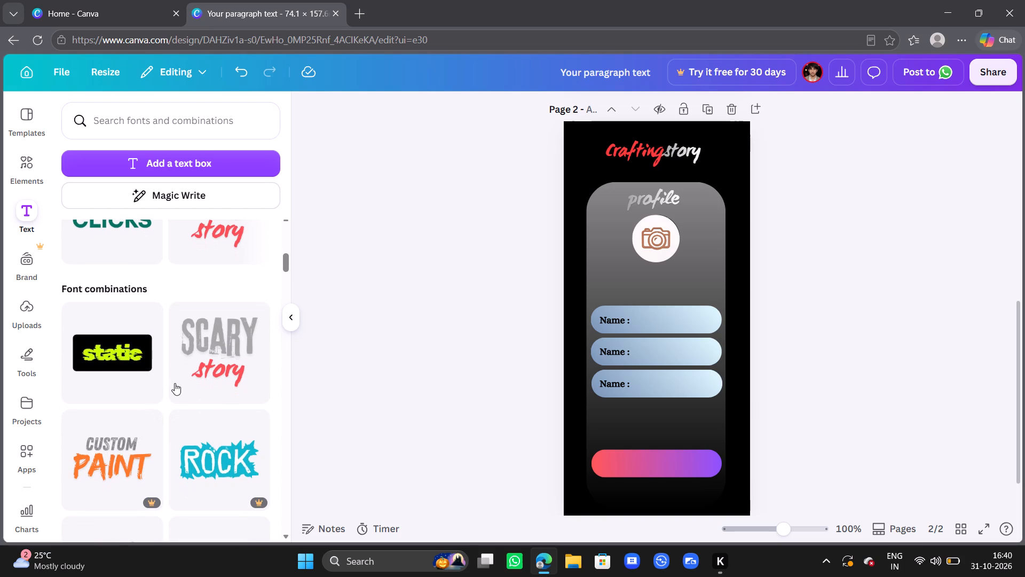
pyautogui.scroll(-2, 175, 383)
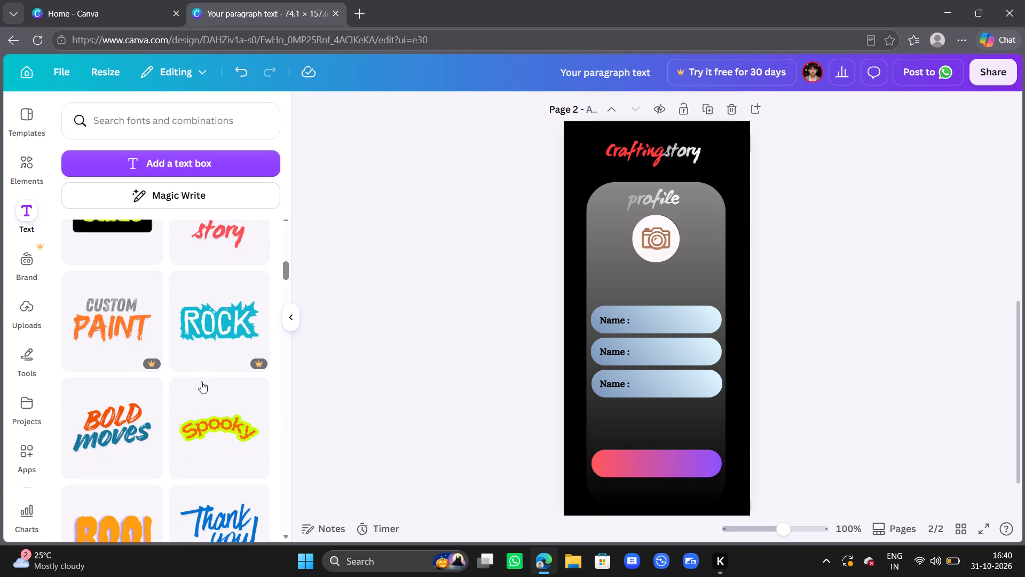
pyautogui.scroll(-1, 201, 381)
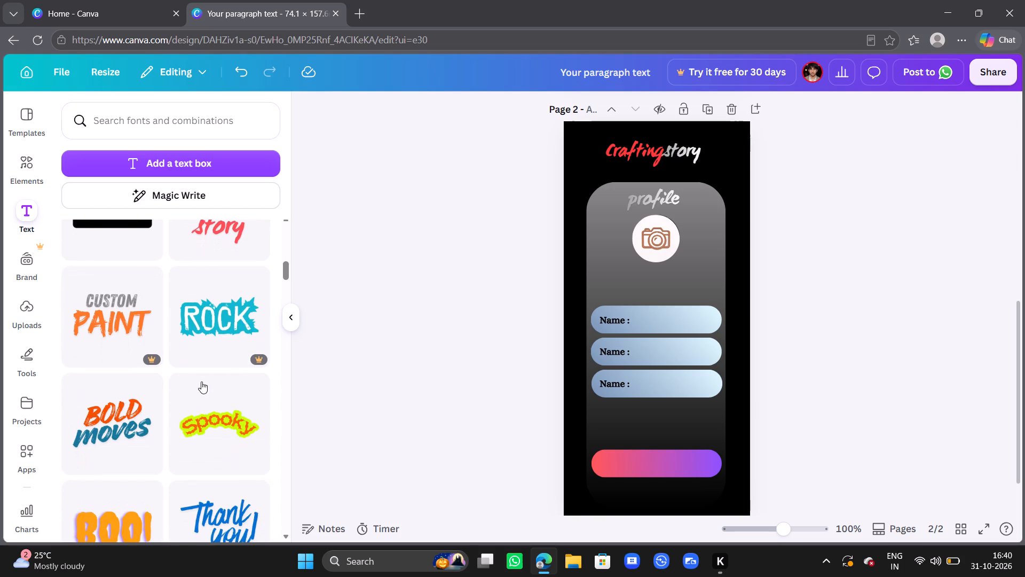
pyautogui.scroll(-2, 201, 381)
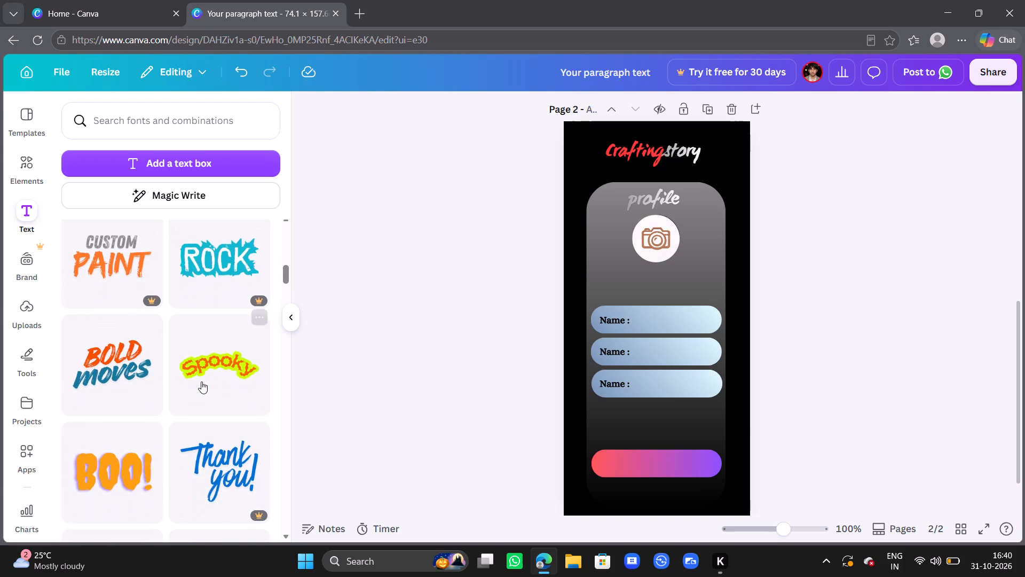
pyautogui.scroll(-2, 201, 381)
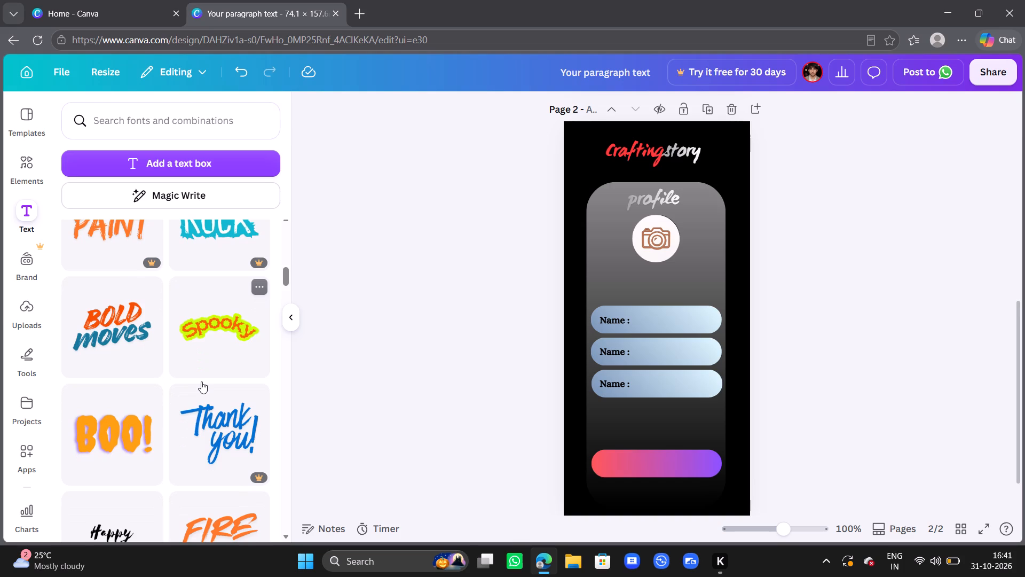
pyautogui.scroll(-4, 201, 381)
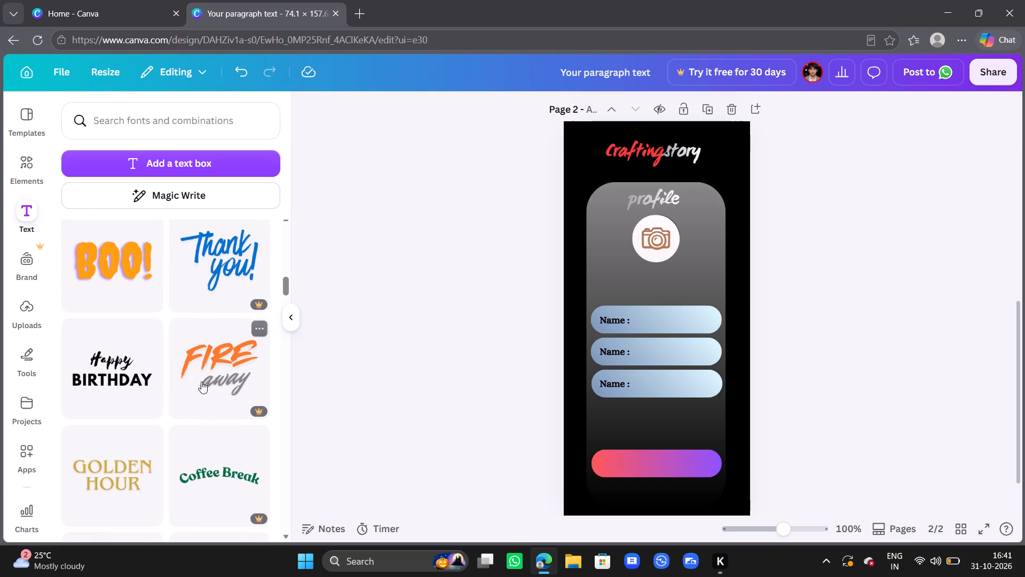
pyautogui.scroll(-2, 201, 381)
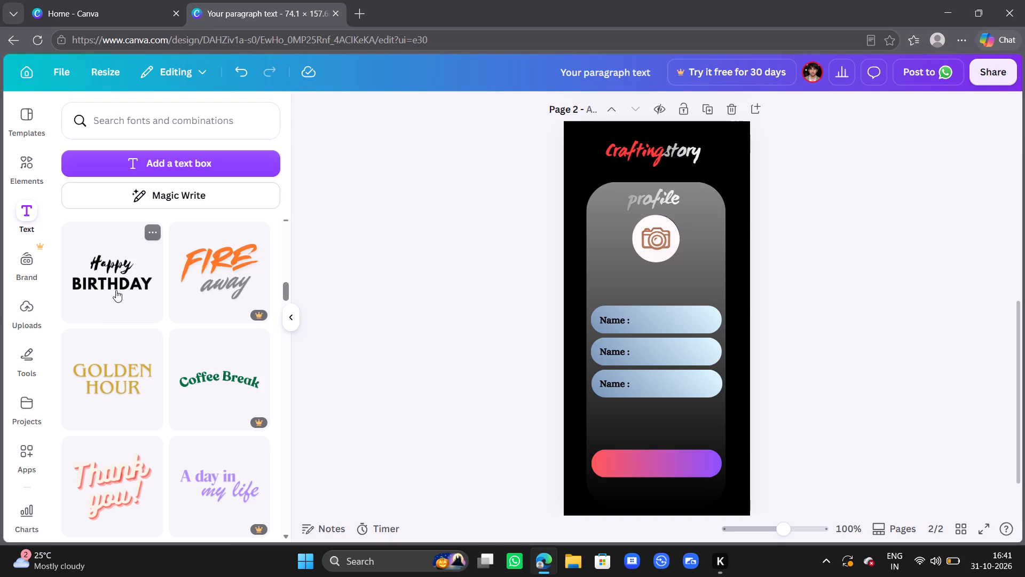
pyautogui.click(116, 290)
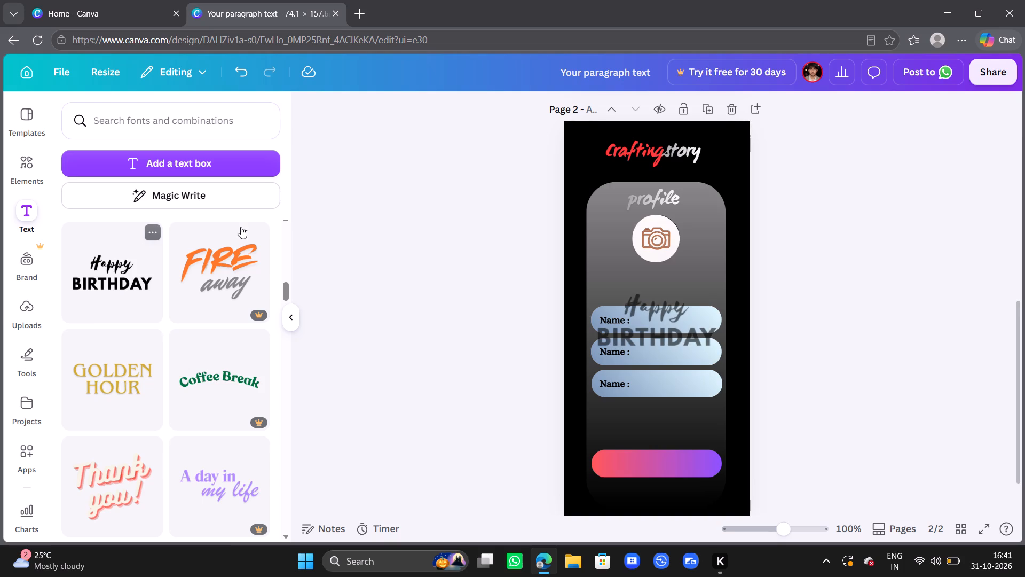
pyautogui.click(660, 334)
pyautogui.press('BackSpace')
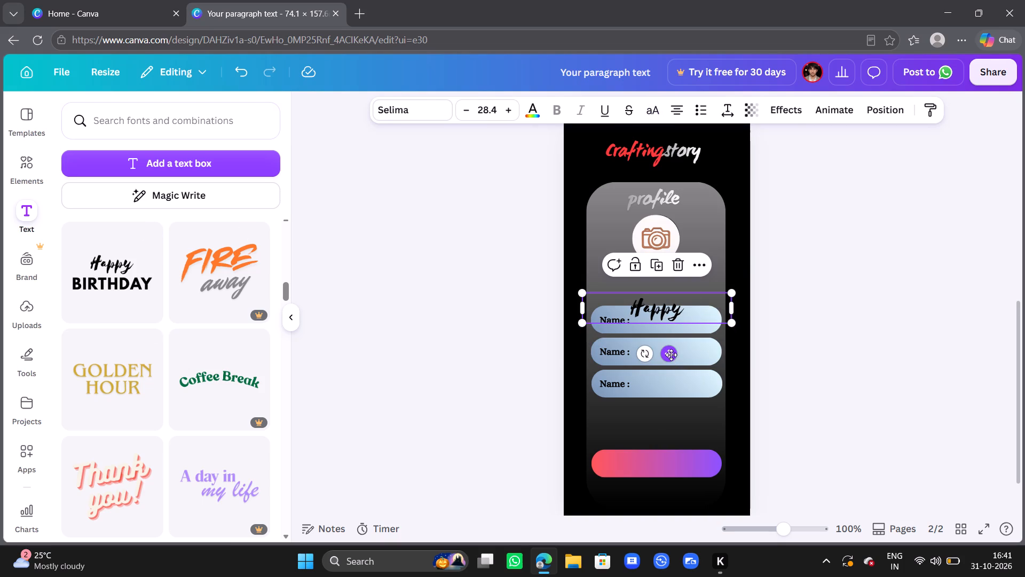
# Move the script "Happy" text down onto the red-to-purple pill and centre it there.
pyautogui.click(671, 355)
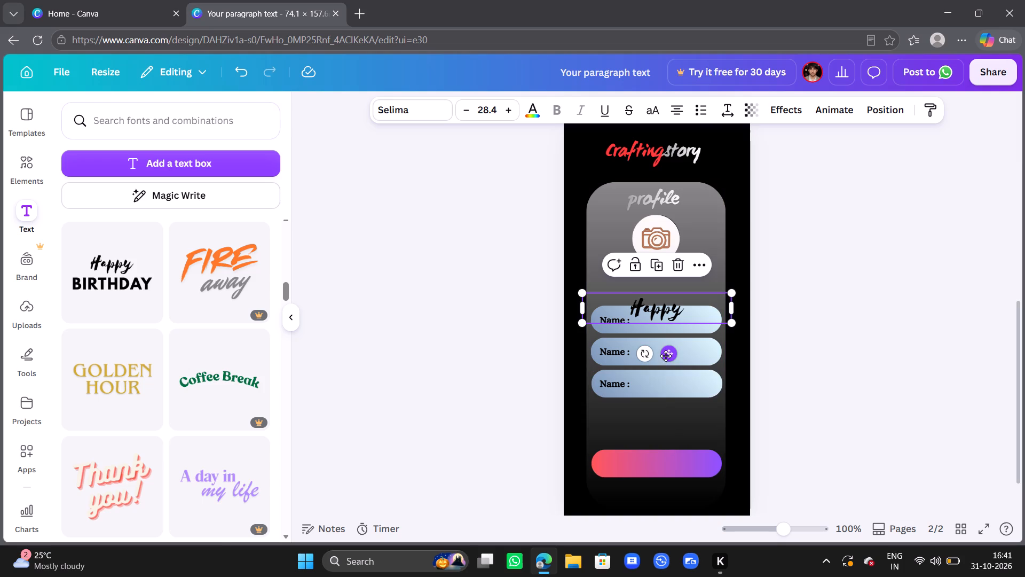
pyautogui.moveTo(666, 356); pyautogui.dragTo(663, 506)
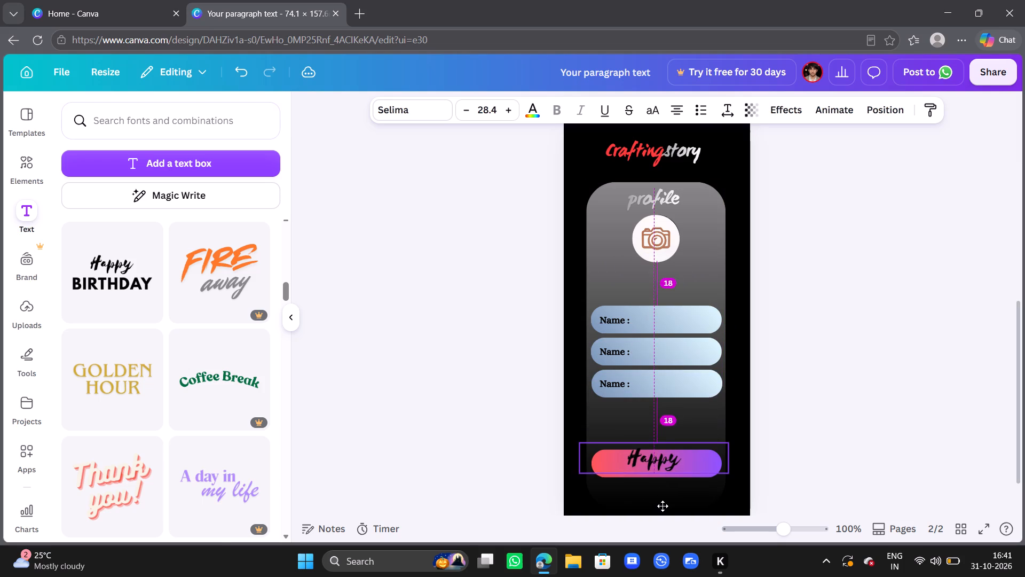
pyautogui.moveTo(663, 506); pyautogui.dragTo(665, 511)
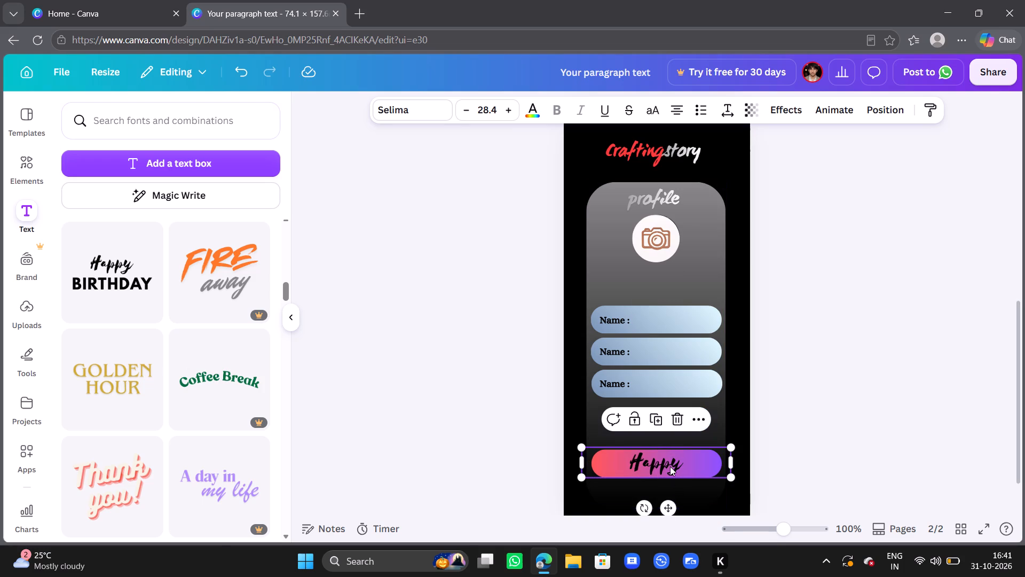
# Replace the script text on the red-to-purple pill with "Submit", using a capital S.
pyautogui.doubleClick(670, 466)
pyautogui.press('BackSpace')
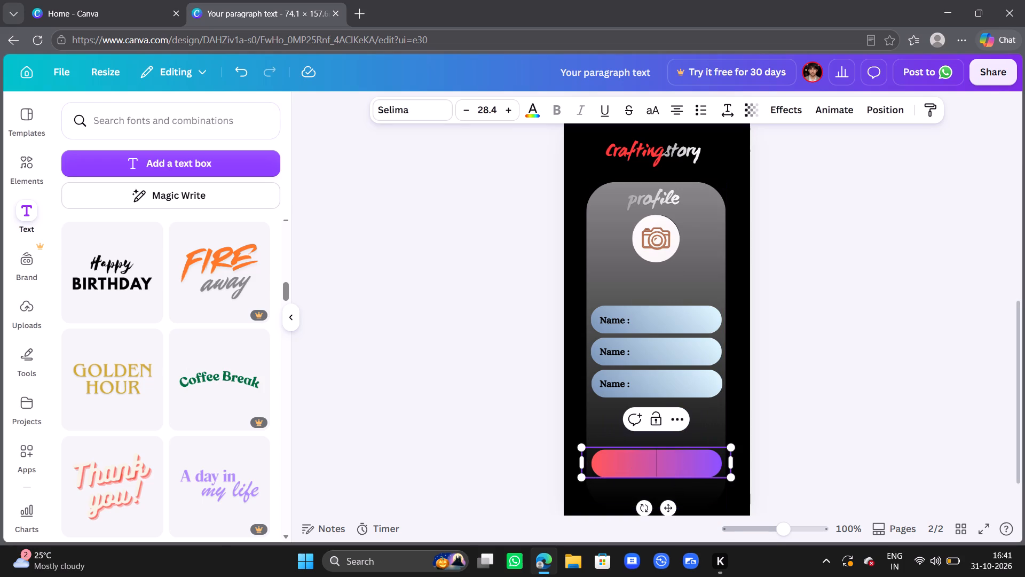
pyautogui.write('submit')
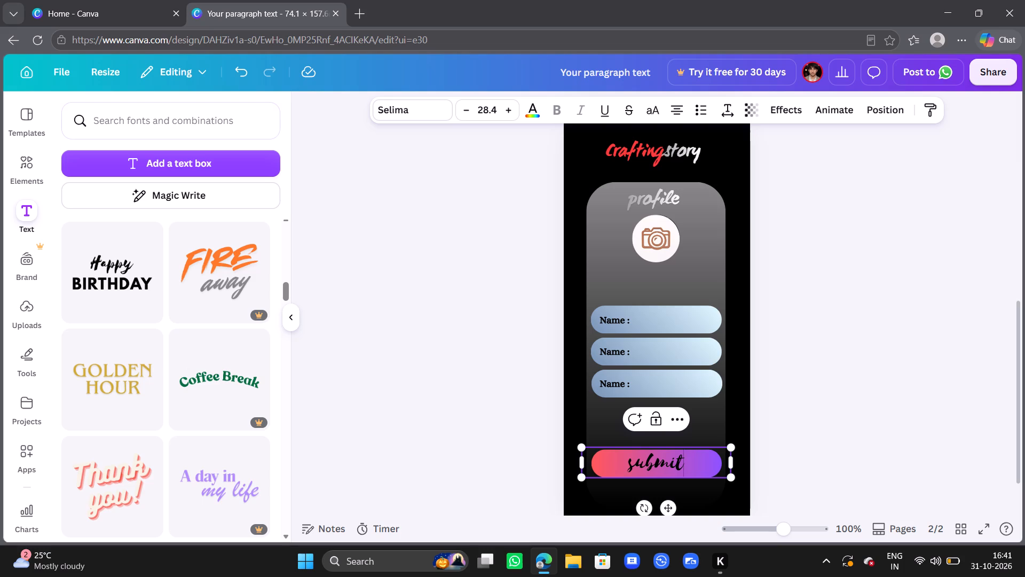
pyautogui.press('BackSpace')
pyautogui.press('BackSpace')
pyautogui.press('BackSpace')
pyautogui.press('BackSpace')
pyautogui.press('BackSpace')
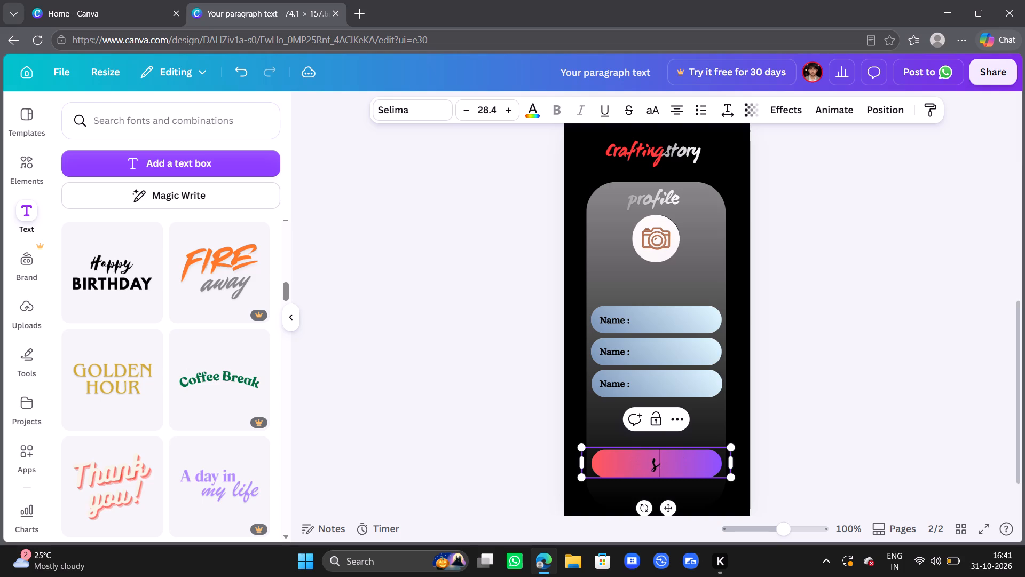
pyautogui.press('BackSpace')
pyautogui.press('s')
pyautogui.press('u')
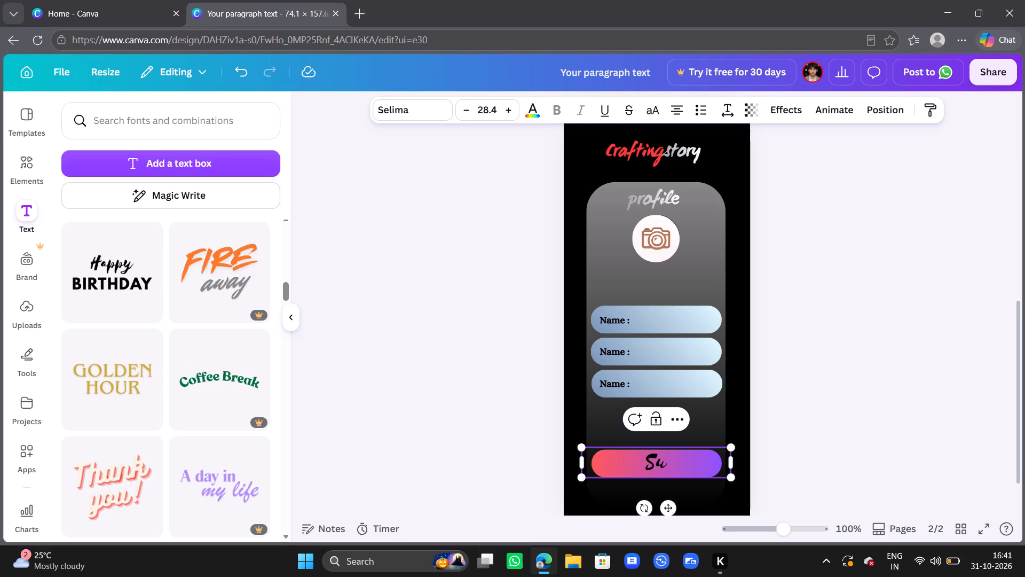
pyautogui.write('bmit')
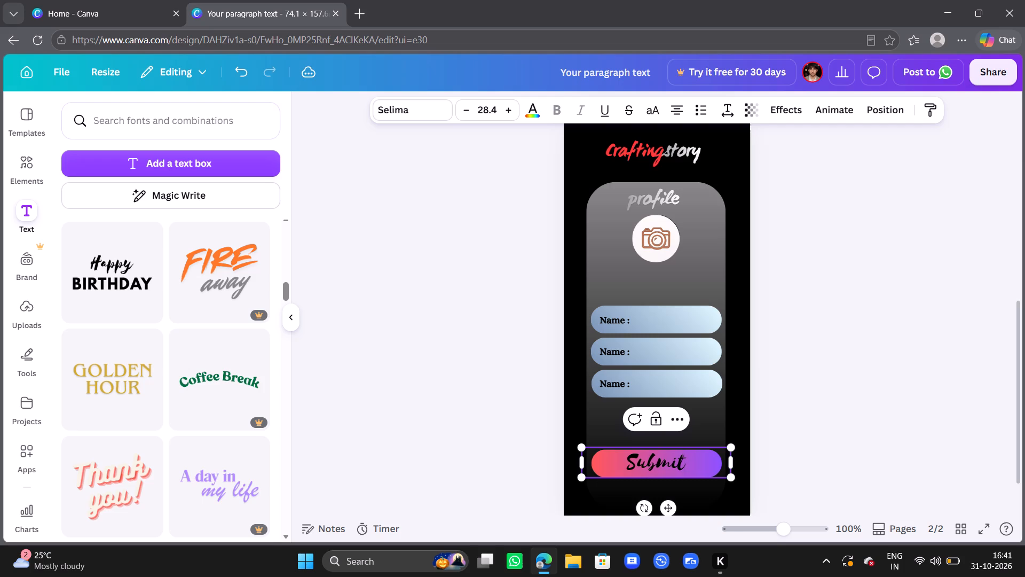
pyautogui.click(903, 419)
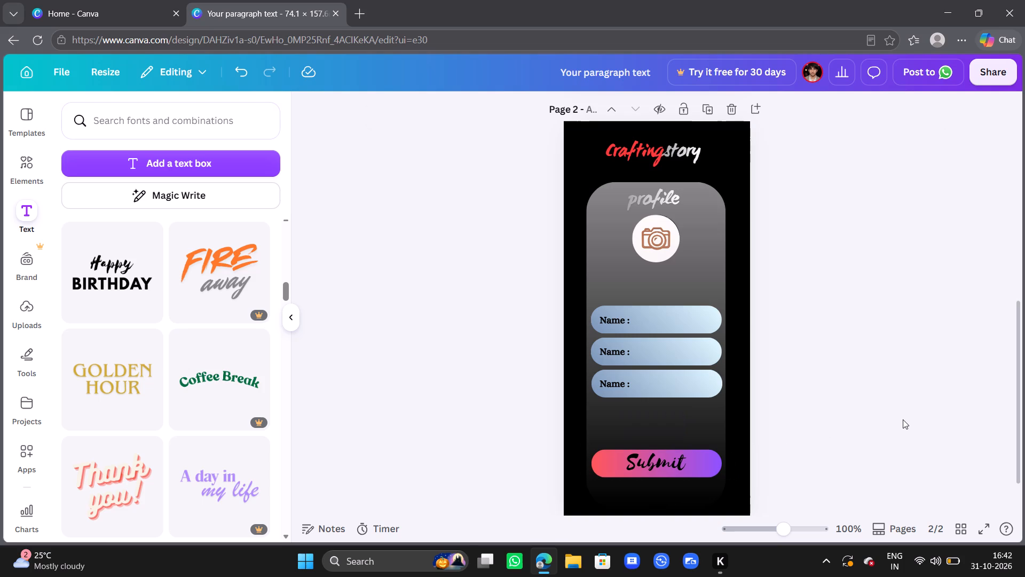
# Browse the font combinations for an alternative style for the "Submit" text.
pyautogui.scroll(-3, 139, 449)
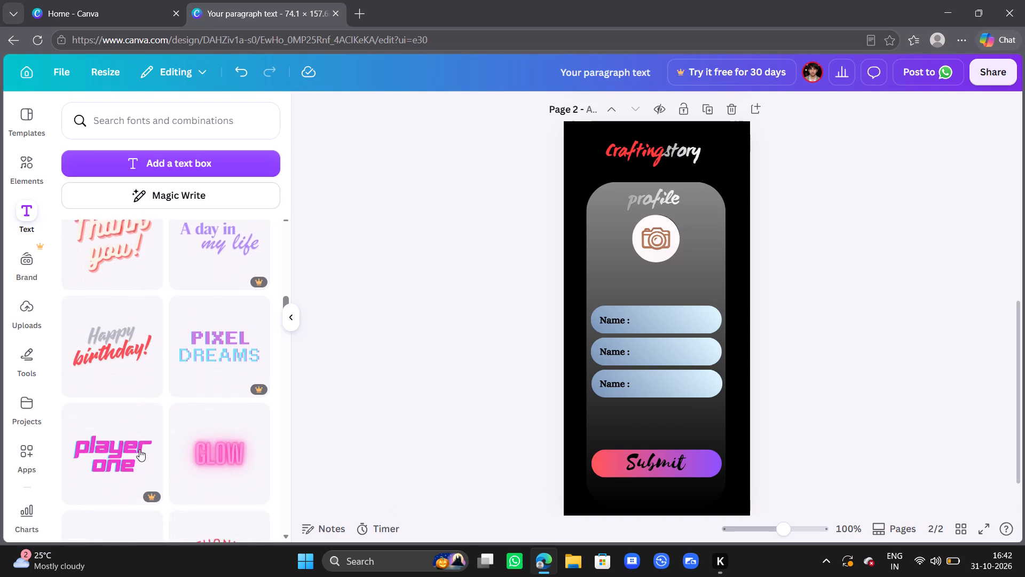
pyautogui.scroll(-3, 139, 449)
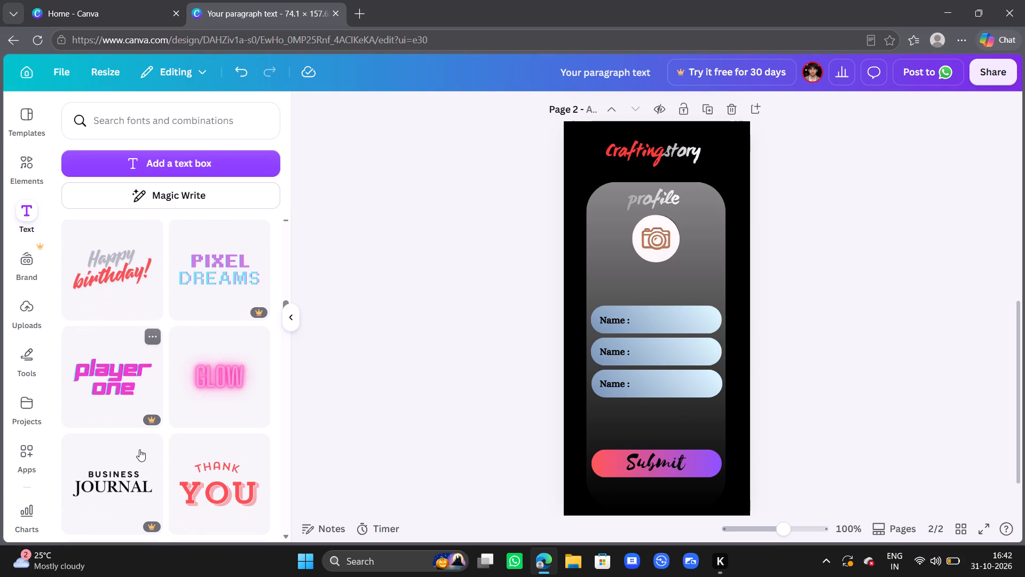
pyautogui.scroll(-5, 139, 449)
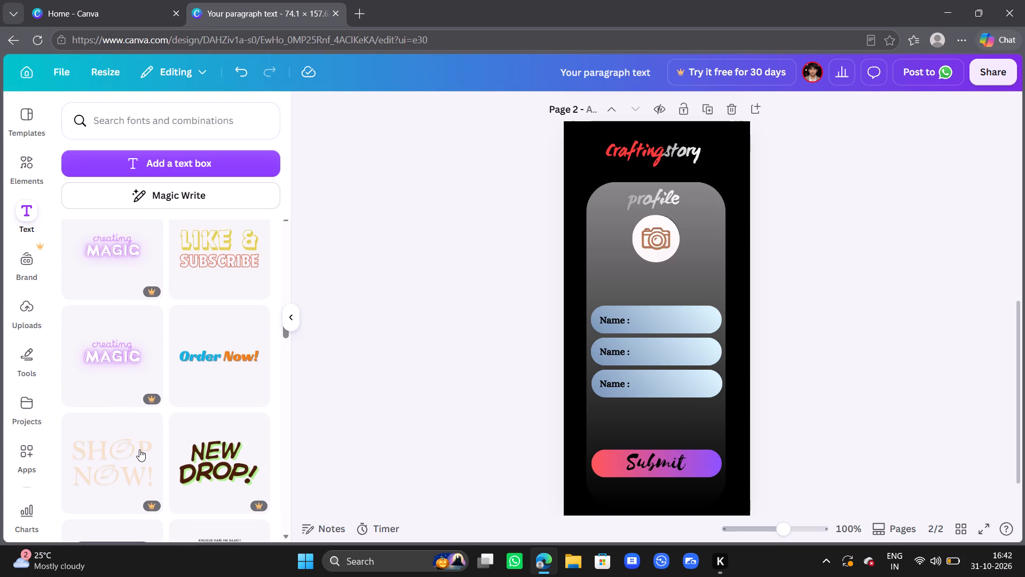
pyautogui.scroll(-2, 139, 449)
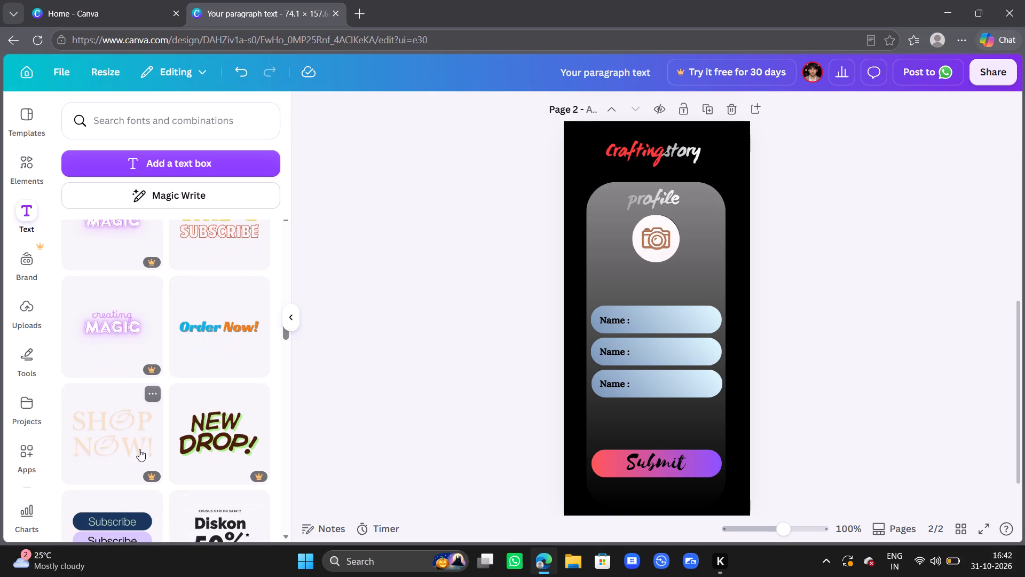
pyautogui.scroll(-2, 139, 449)
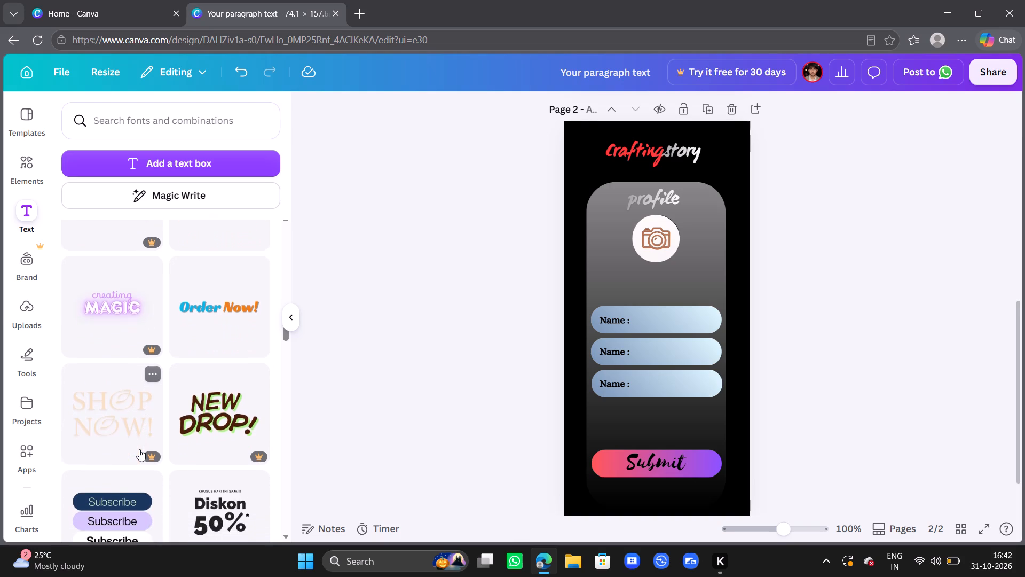
pyautogui.scroll(-2, 139, 449)
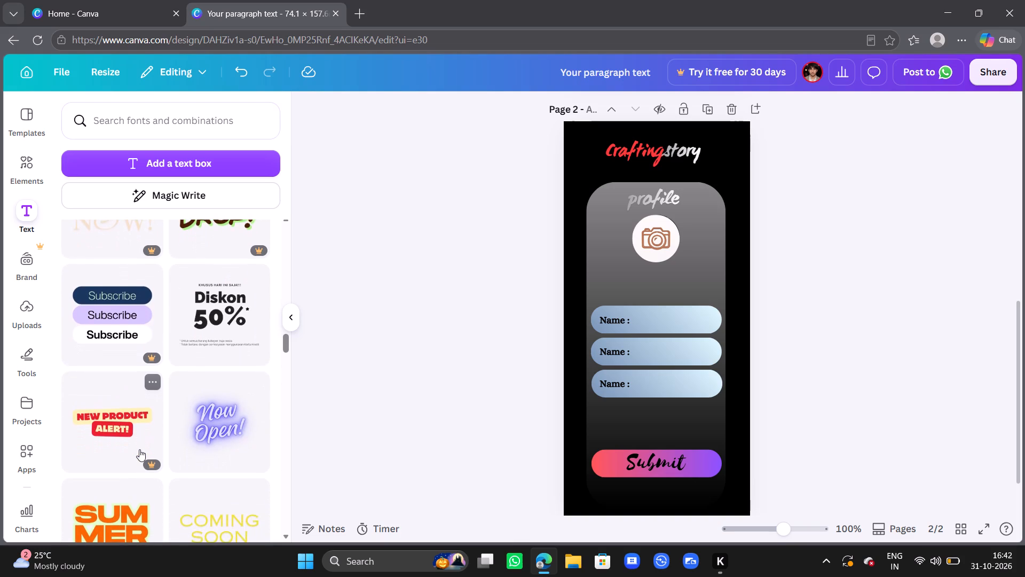
pyautogui.scroll(-2, 139, 449)
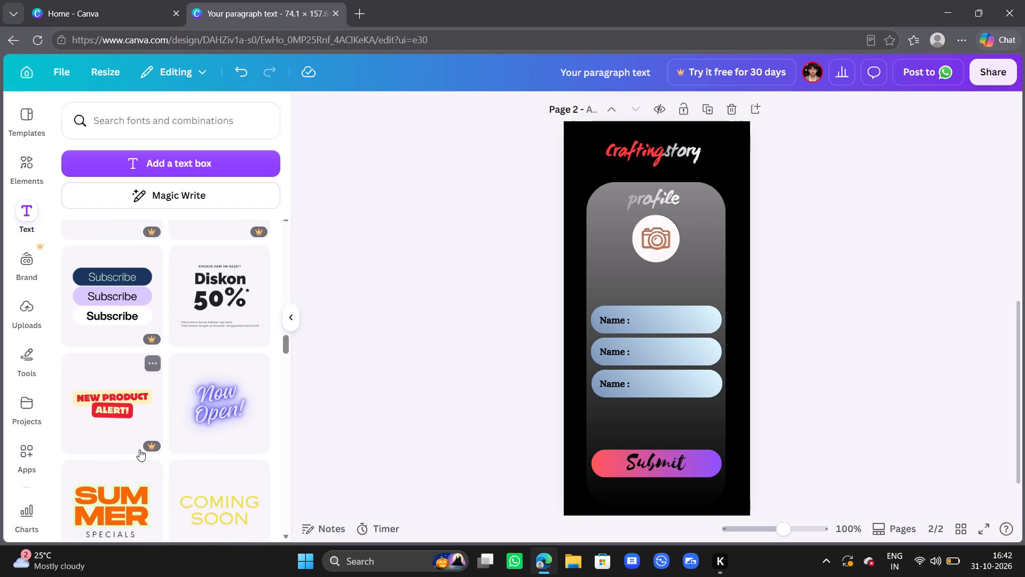
pyautogui.scroll(-6, 139, 449)
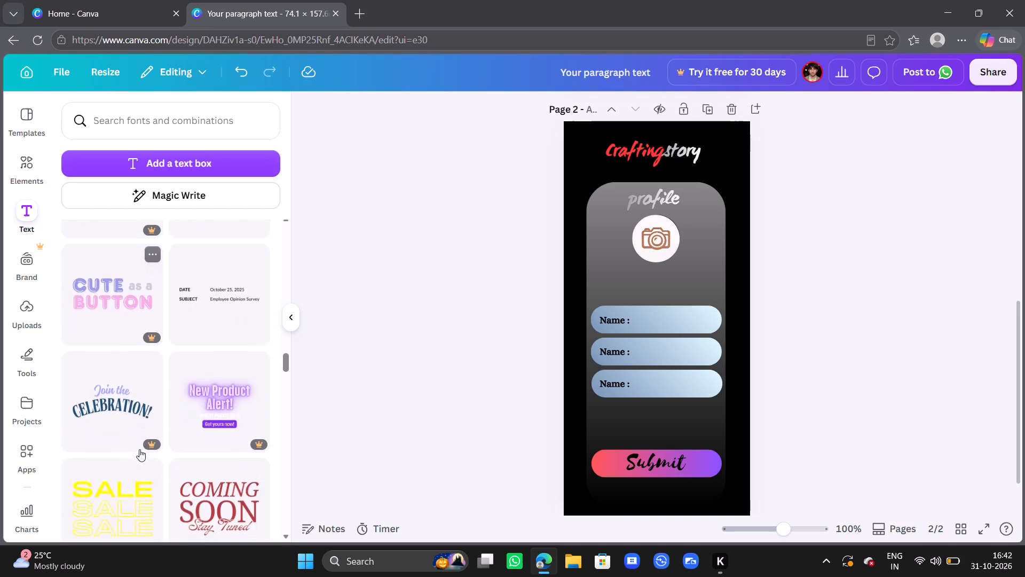
pyautogui.scroll(-5, 139, 449)
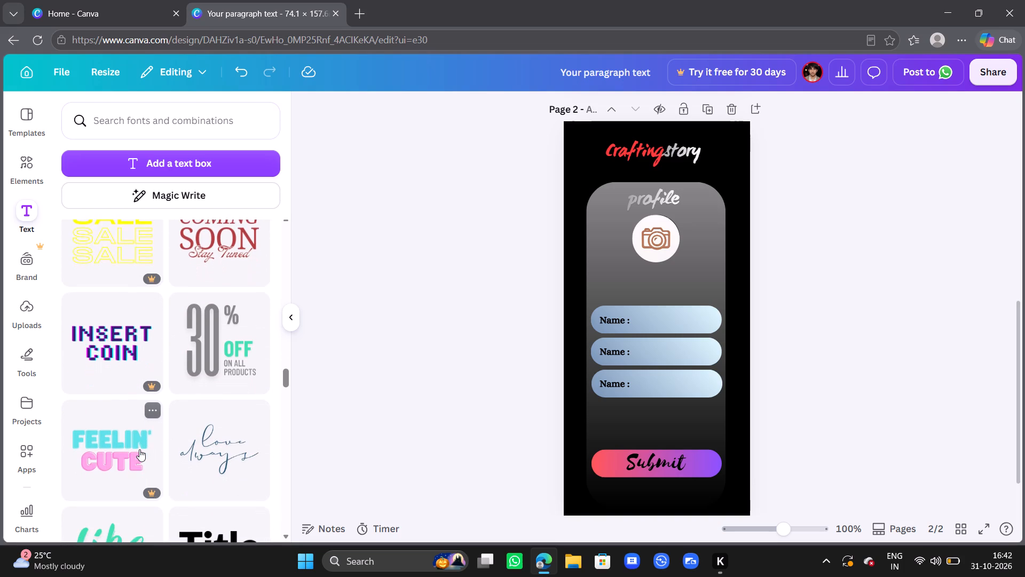
pyautogui.scroll(-2, 139, 449)
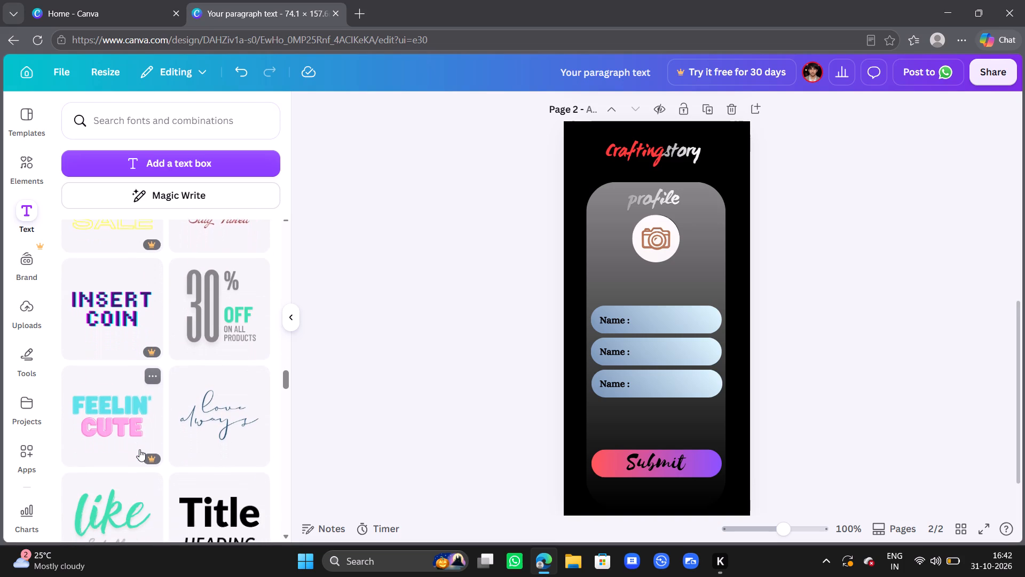
pyautogui.scroll(-4, 139, 449)
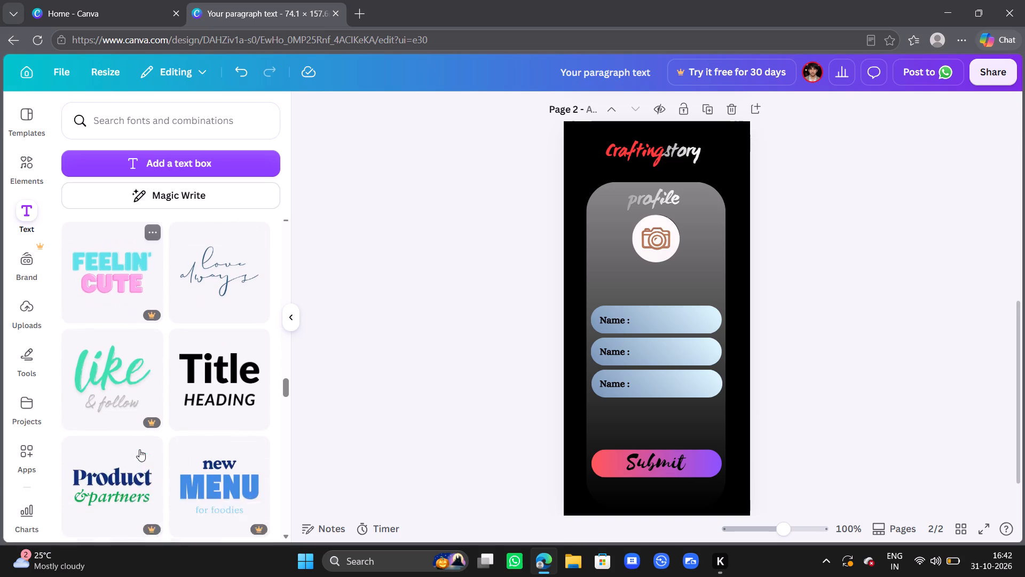
pyautogui.scroll(-4, 139, 449)
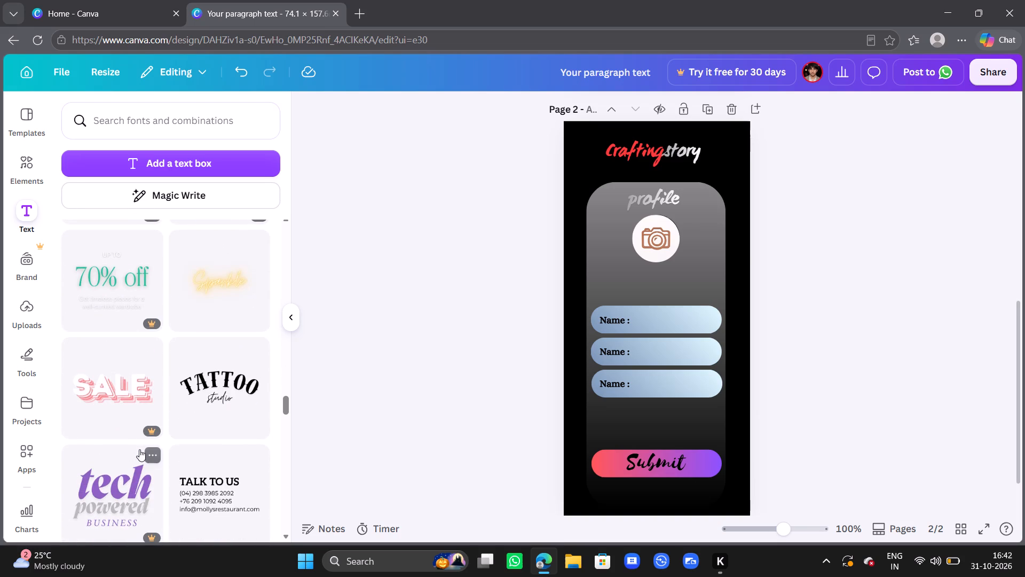
pyautogui.scroll(-2, 139, 449)
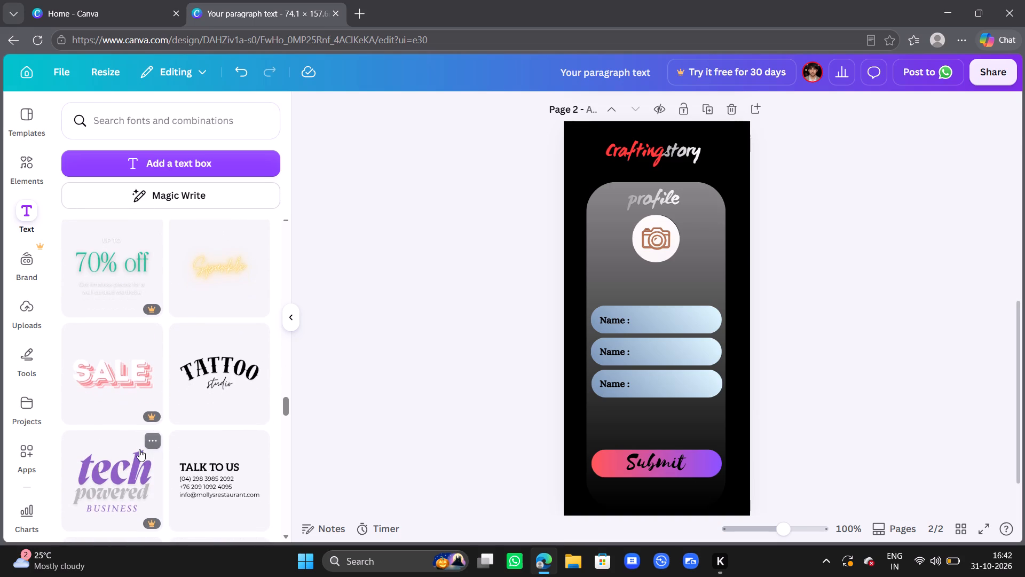
pyautogui.scroll(-6, 139, 449)
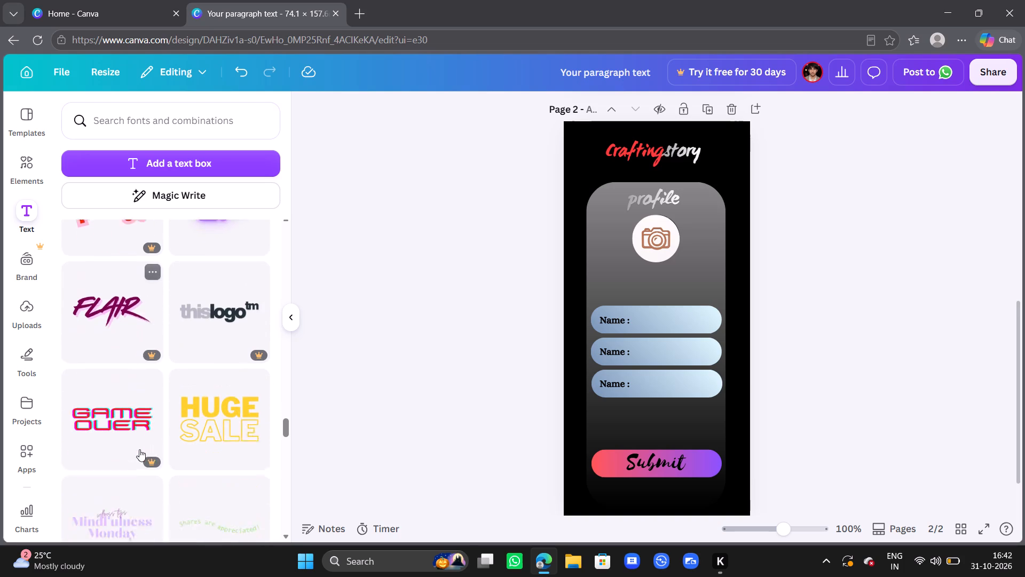
pyautogui.scroll(-6, 139, 449)
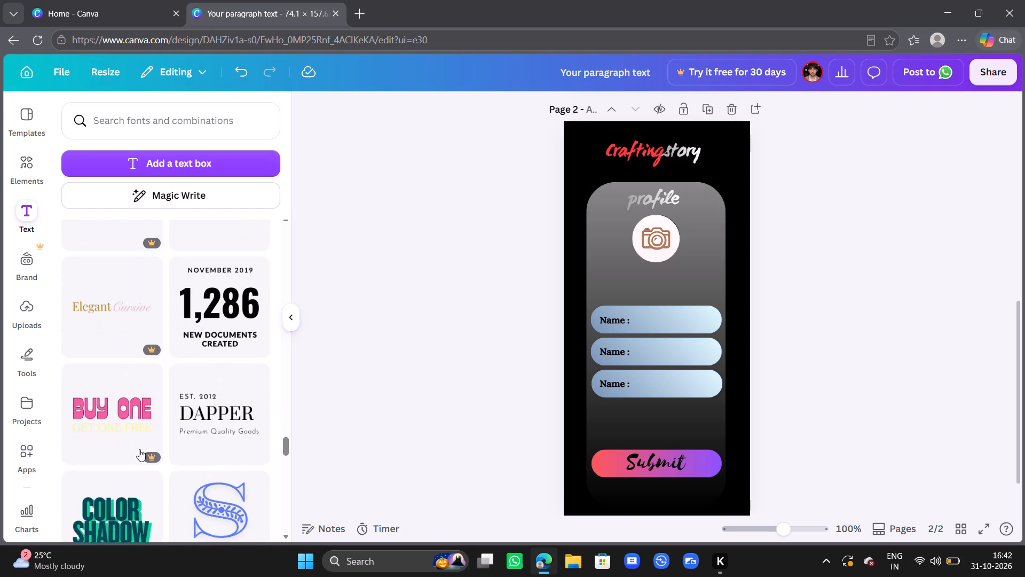
pyautogui.scroll(-7, 139, 449)
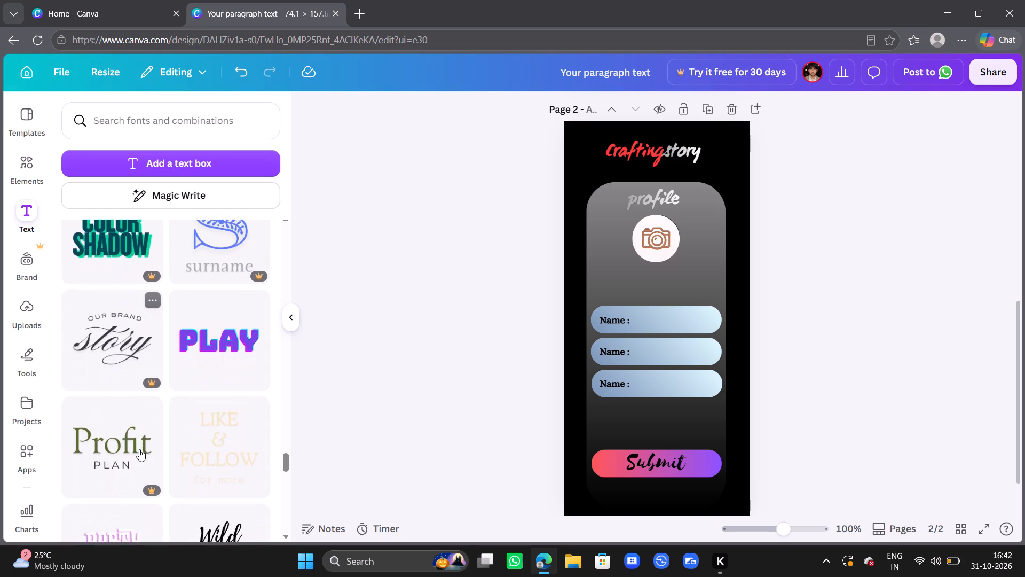
pyautogui.scroll(-3, 139, 449)
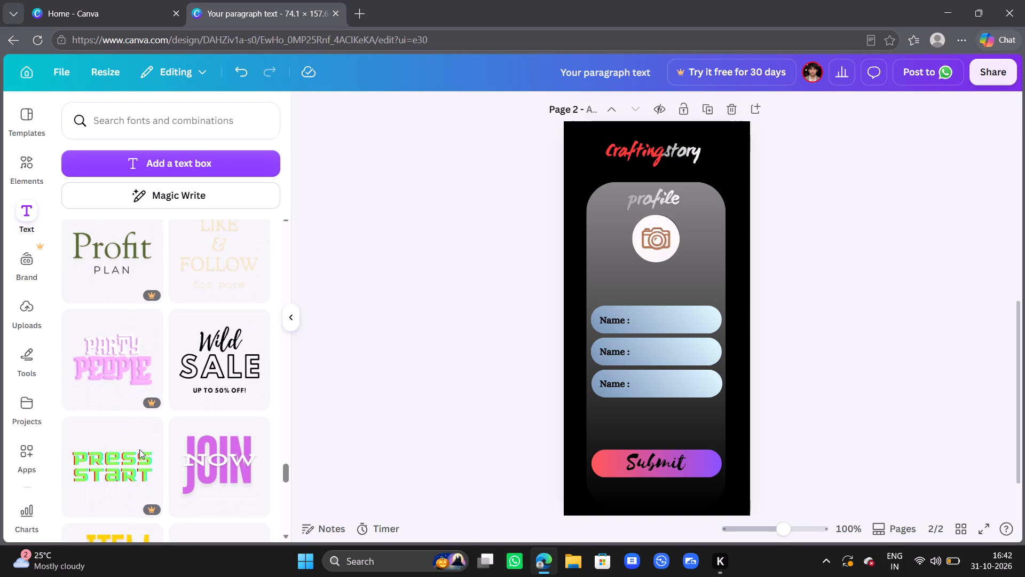
pyautogui.scroll(-1, 139, 449)
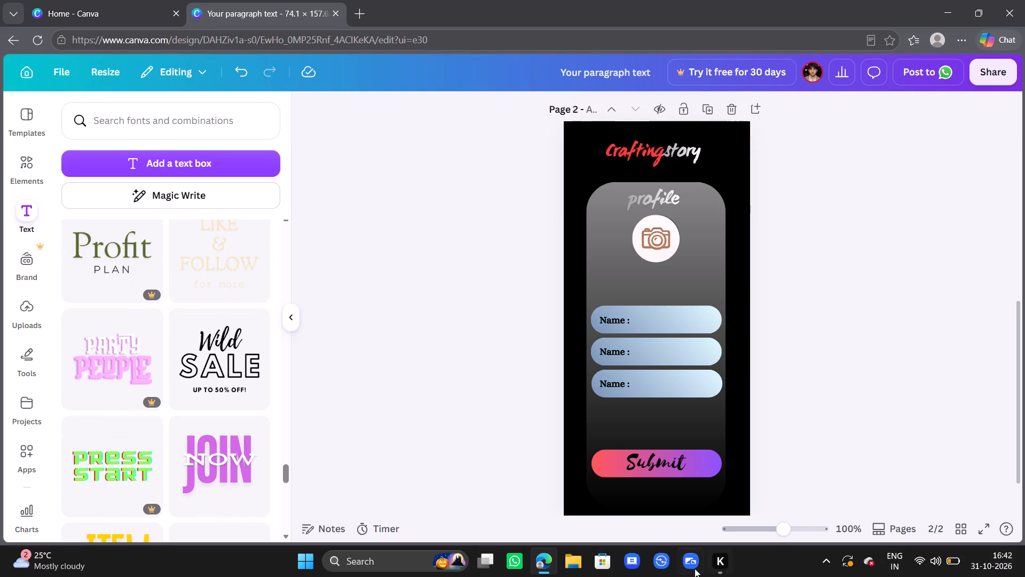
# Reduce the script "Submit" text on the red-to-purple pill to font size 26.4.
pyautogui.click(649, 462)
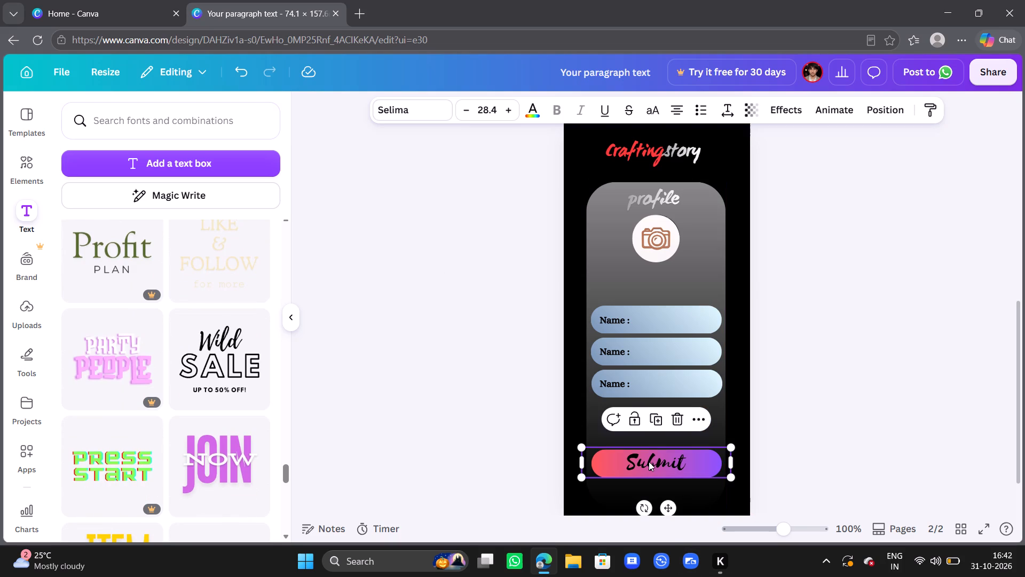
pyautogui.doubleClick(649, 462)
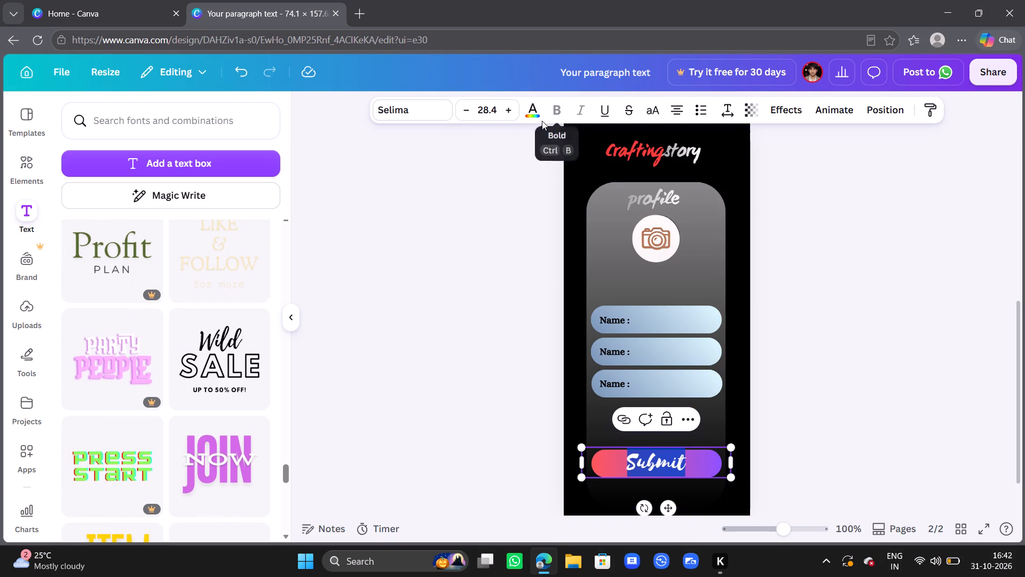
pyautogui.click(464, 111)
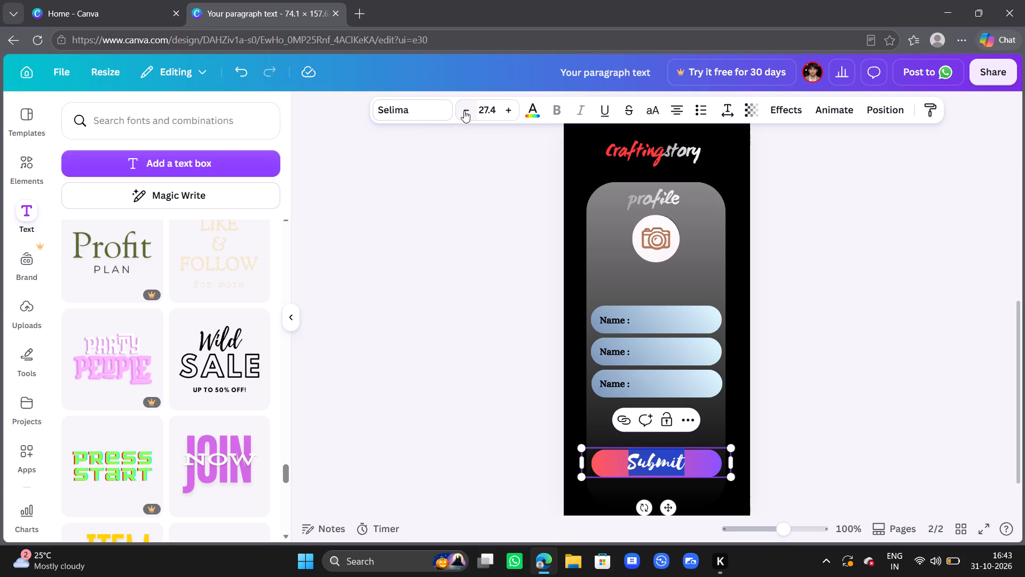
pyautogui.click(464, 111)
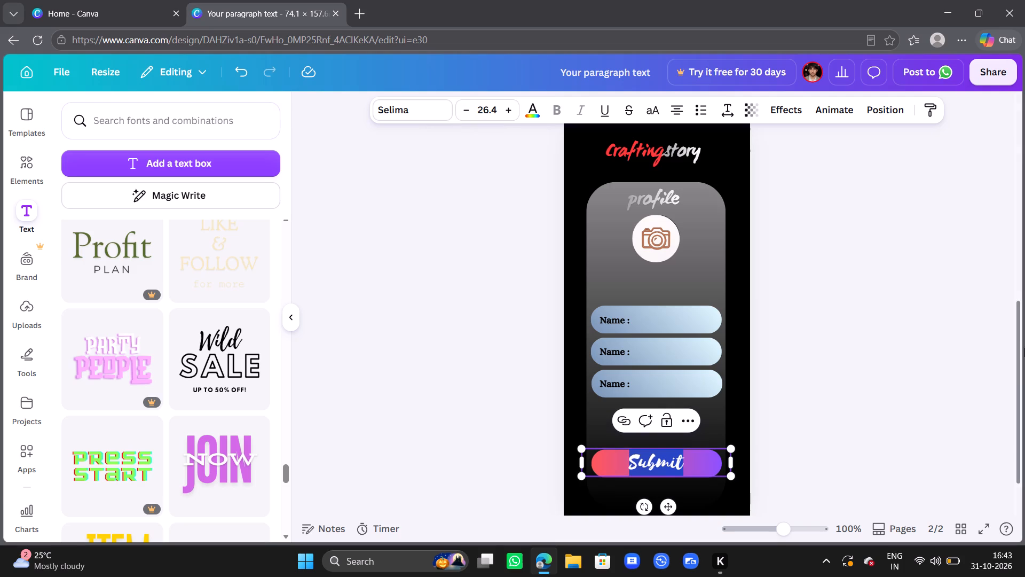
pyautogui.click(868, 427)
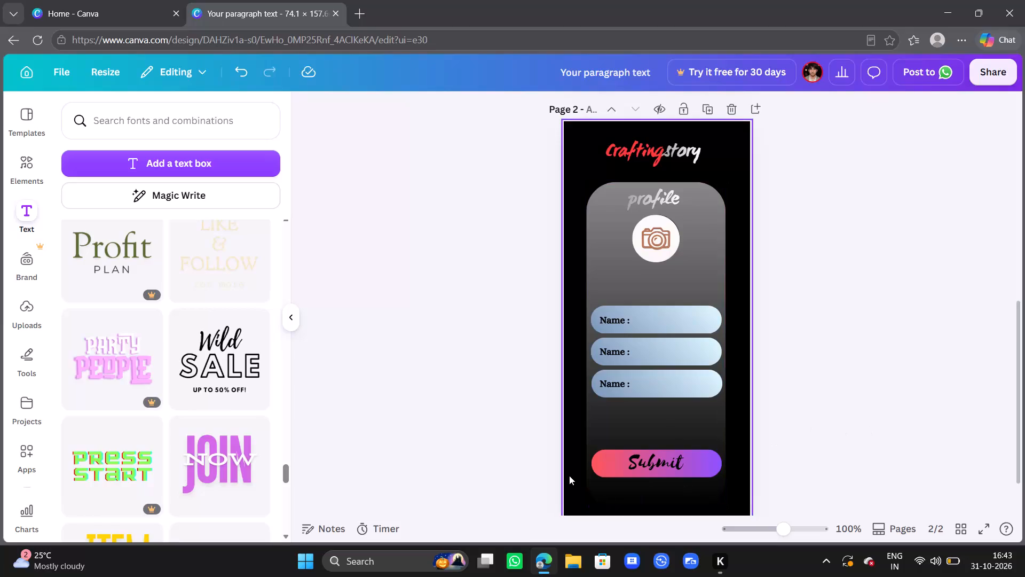
# Look further through the font combinations for a different lettering style for the submit button.
pyautogui.scroll(-6, 175, 414)
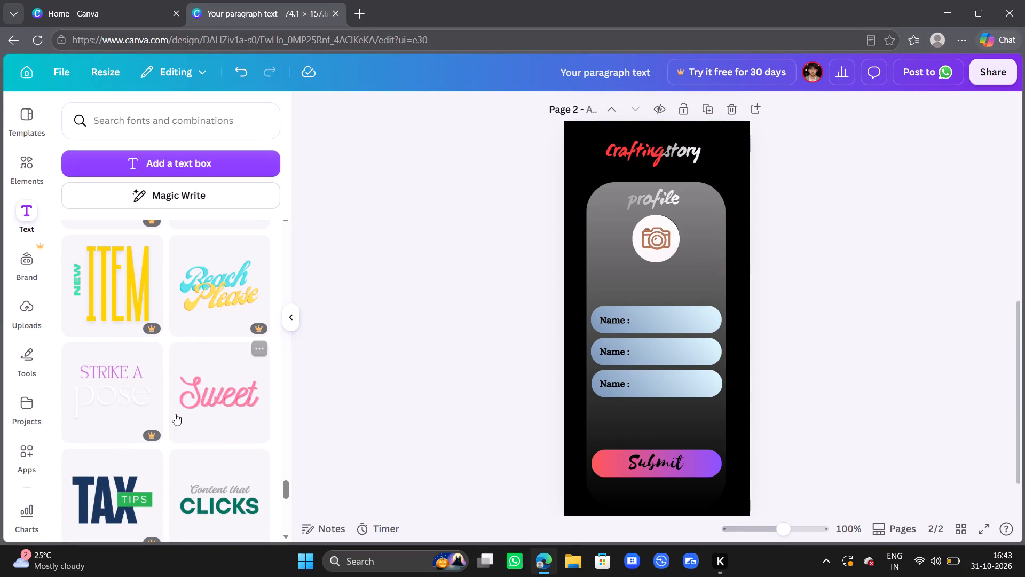
pyautogui.scroll(-6, 175, 414)
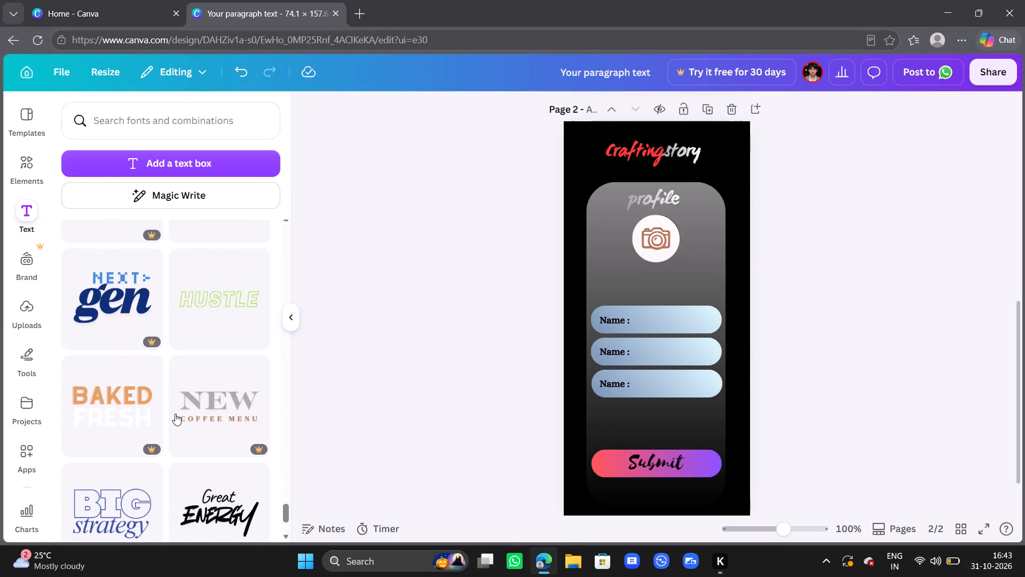
pyautogui.scroll(-5, 175, 414)
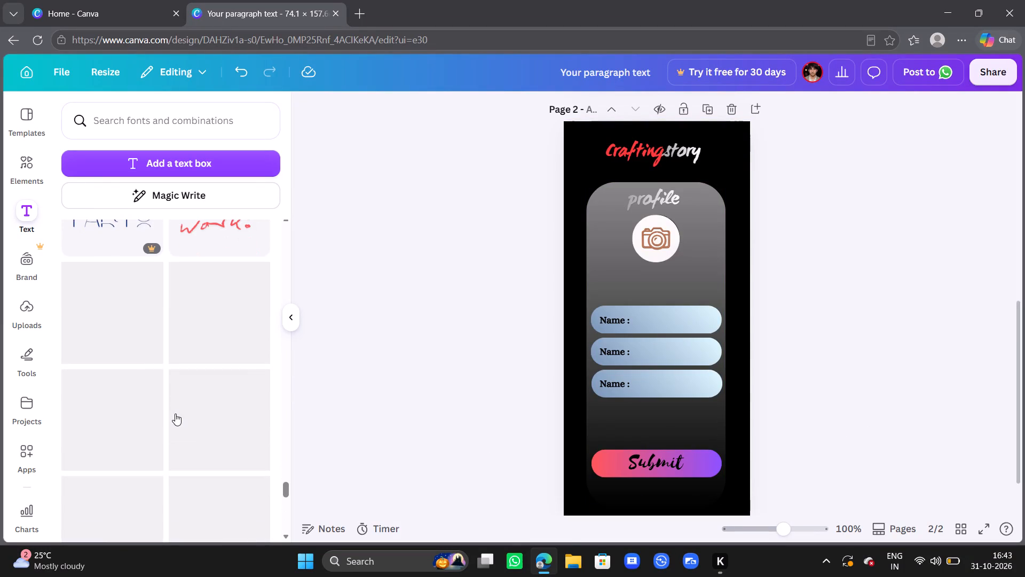
pyautogui.scroll(6, 175, 414)
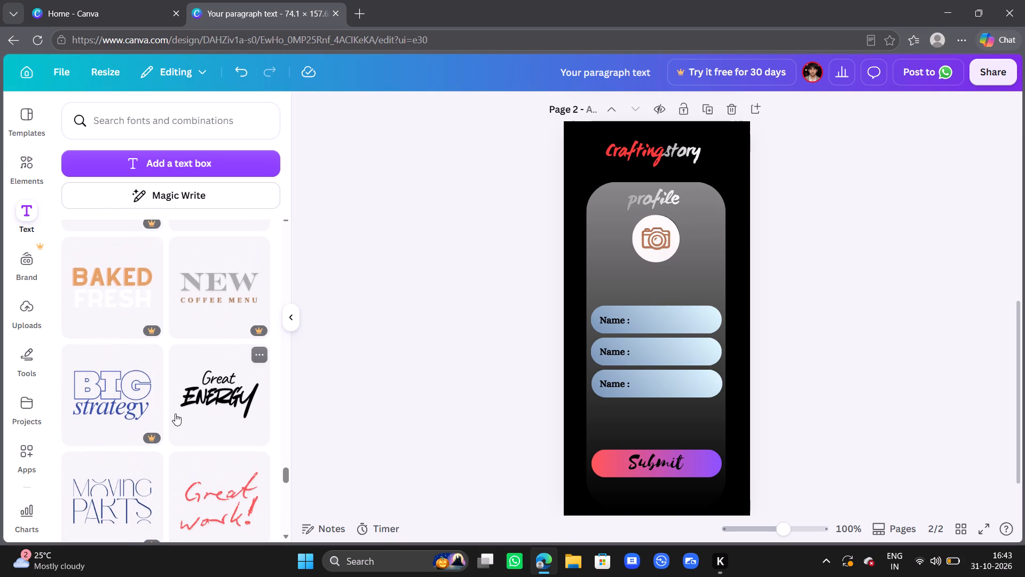
pyautogui.scroll(-10, 175, 414)
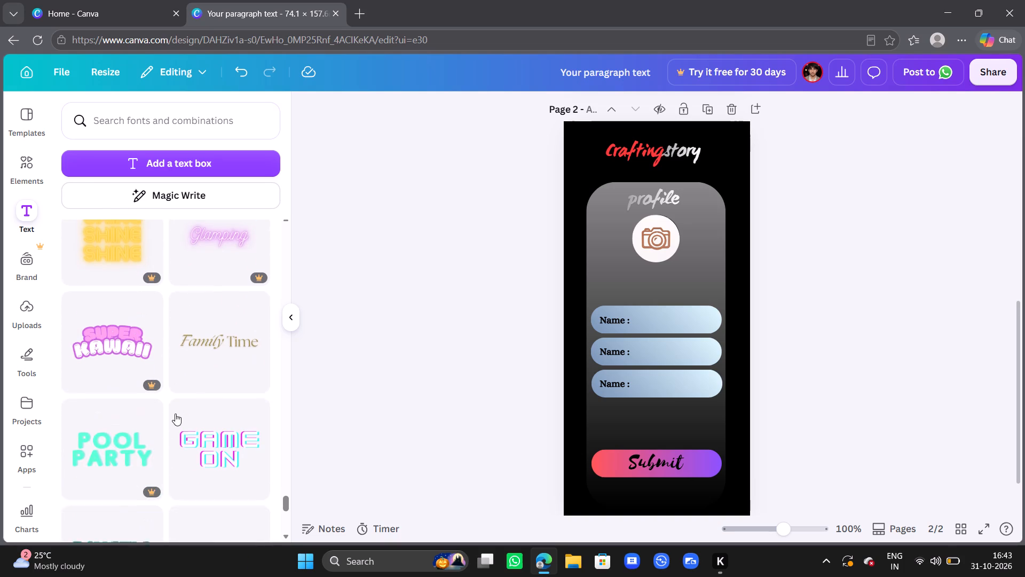
pyautogui.scroll(-5, 175, 414)
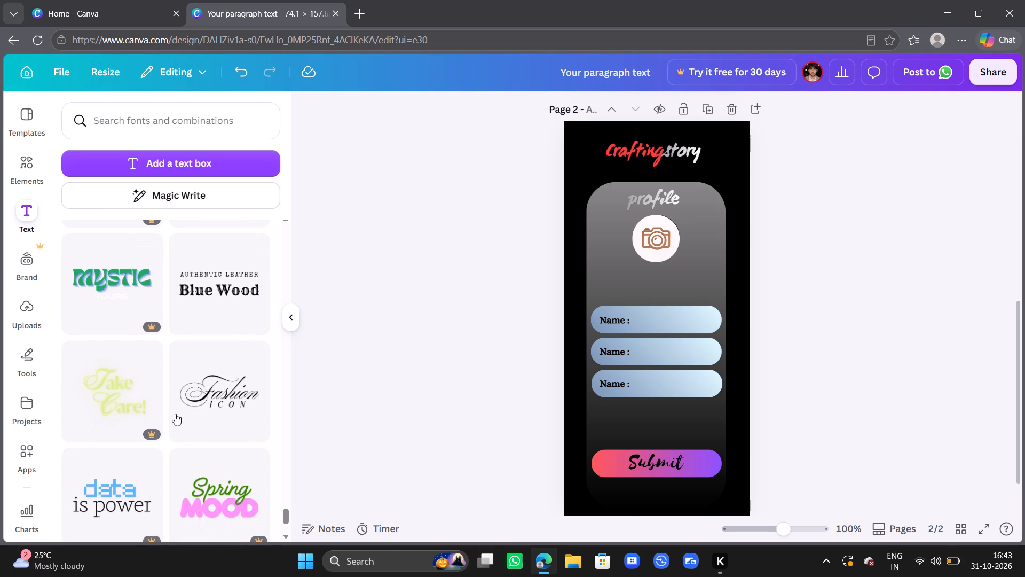
pyautogui.scroll(1, 175, 414)
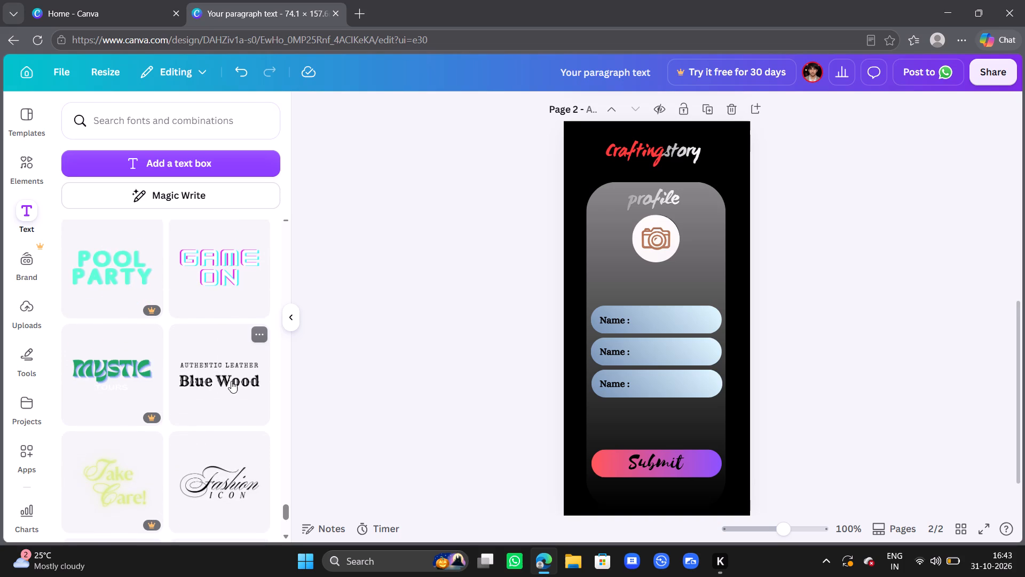
# Delete the script "Submit" text from the red-to-purple pill.
pyautogui.click(652, 464)
pyautogui.press('BackSpace')
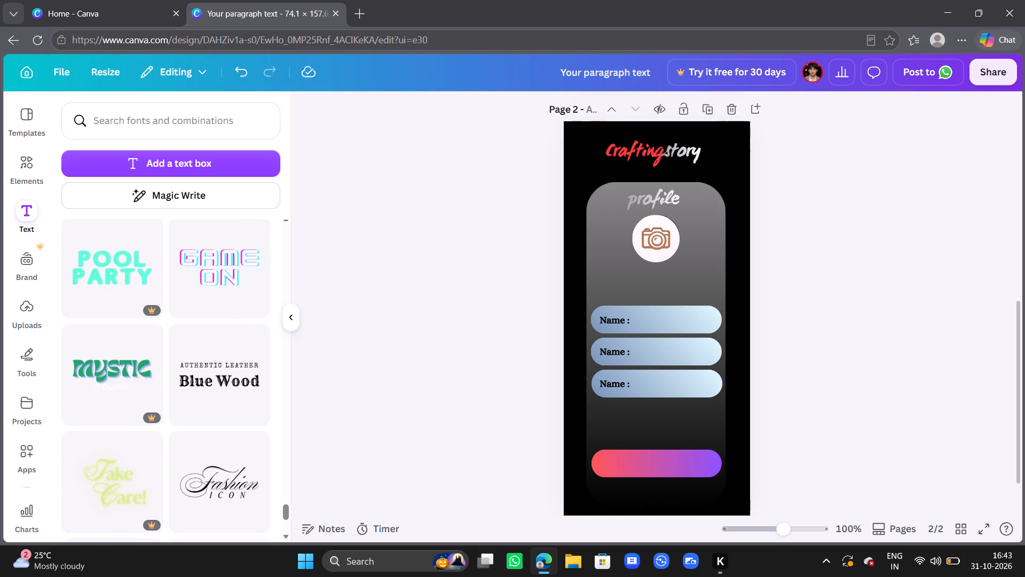
# Add the black "AUTHENTIC LEATHER Blue Wood" font combination to the page and move it down over the red-to-purple pill.
pyautogui.click(204, 388)
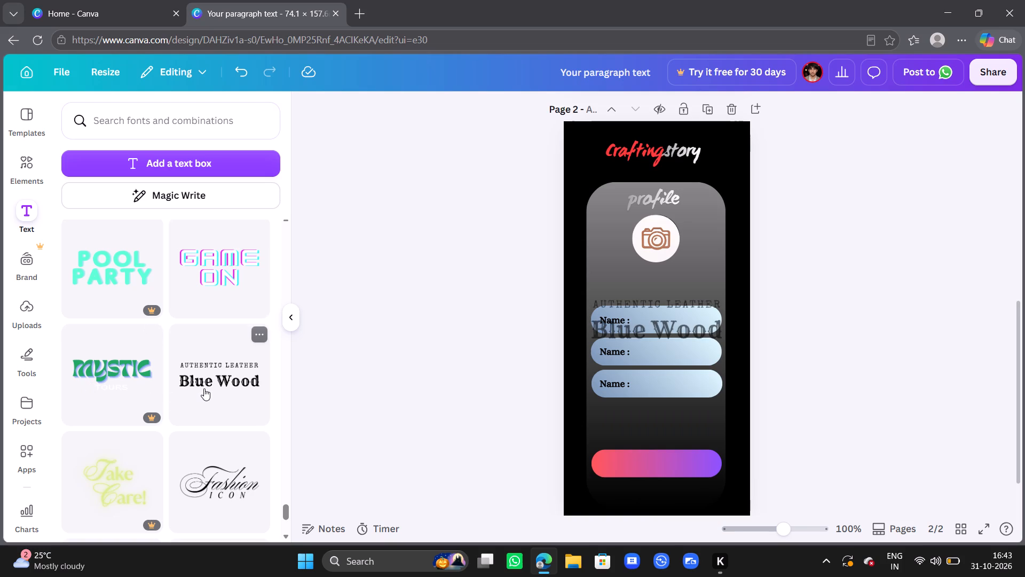
pyautogui.moveTo(672, 371); pyautogui.dragTo(672, 415)
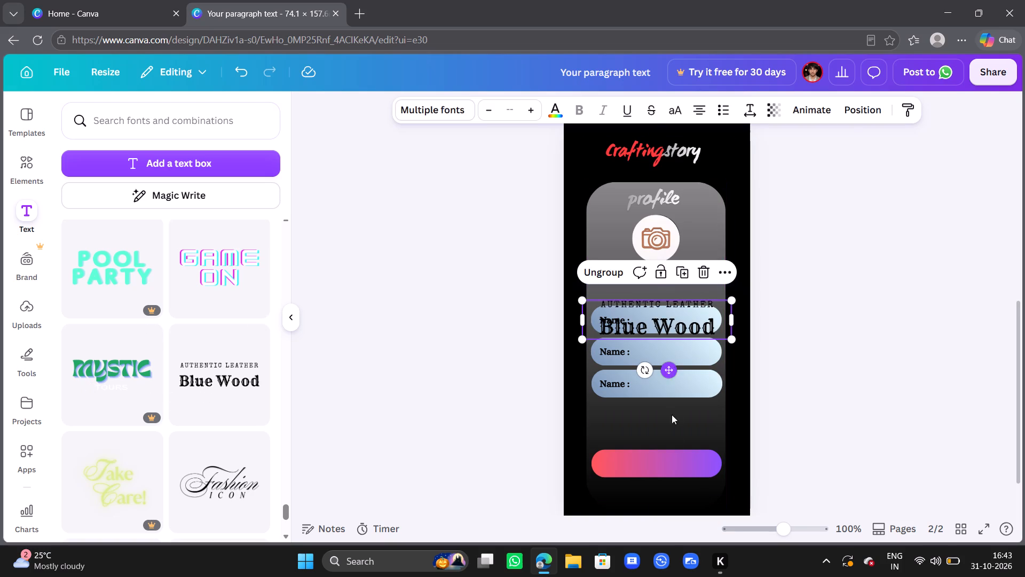
pyautogui.moveTo(672, 415); pyautogui.dragTo(673, 508)
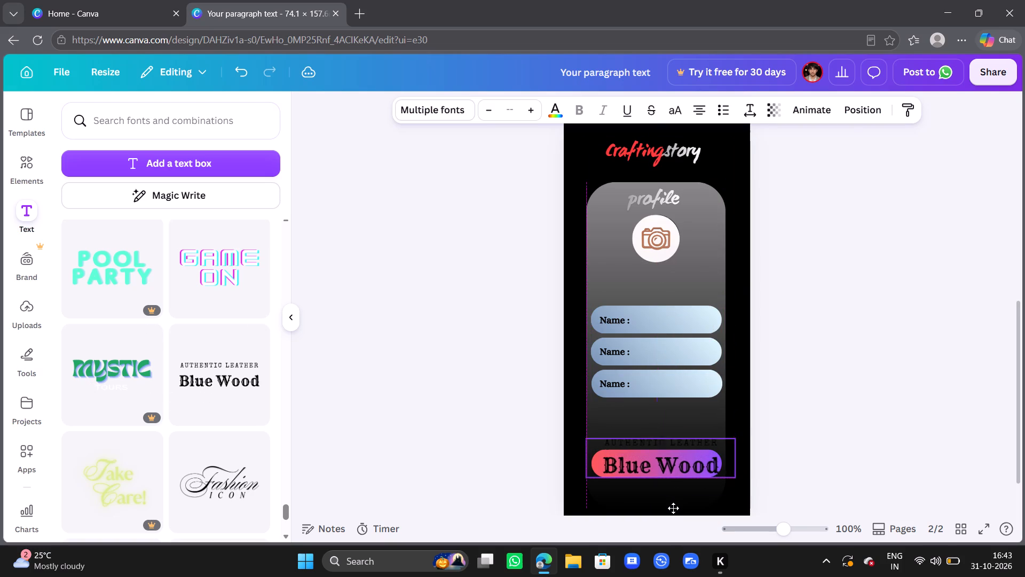
# Delete the "AUTHENTIC LEATHER Blue Wood" text group from the red-to-purple pill.
pyautogui.moveTo(673, 508); pyautogui.dragTo(673, 509)
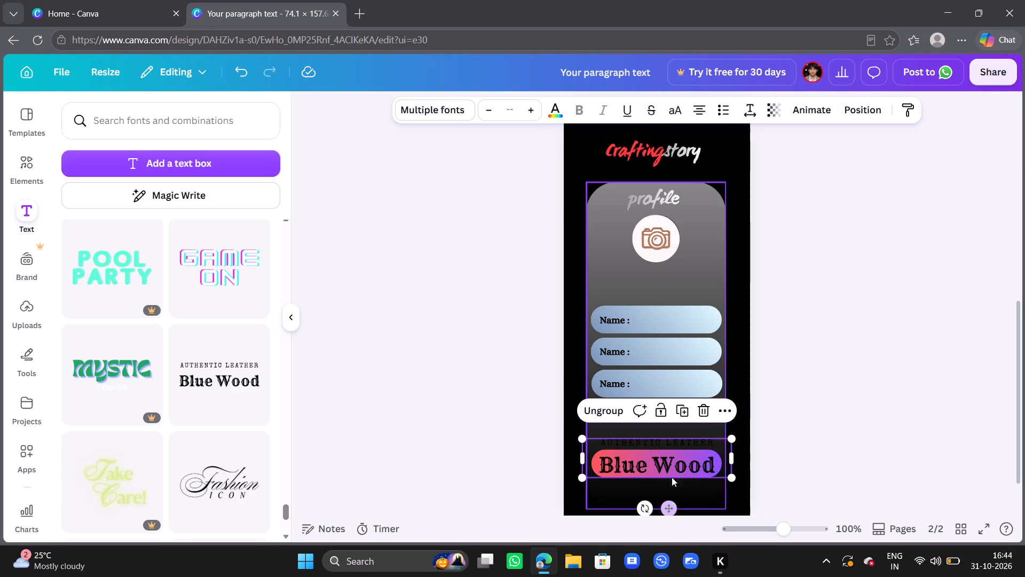
pyautogui.click(660, 435)
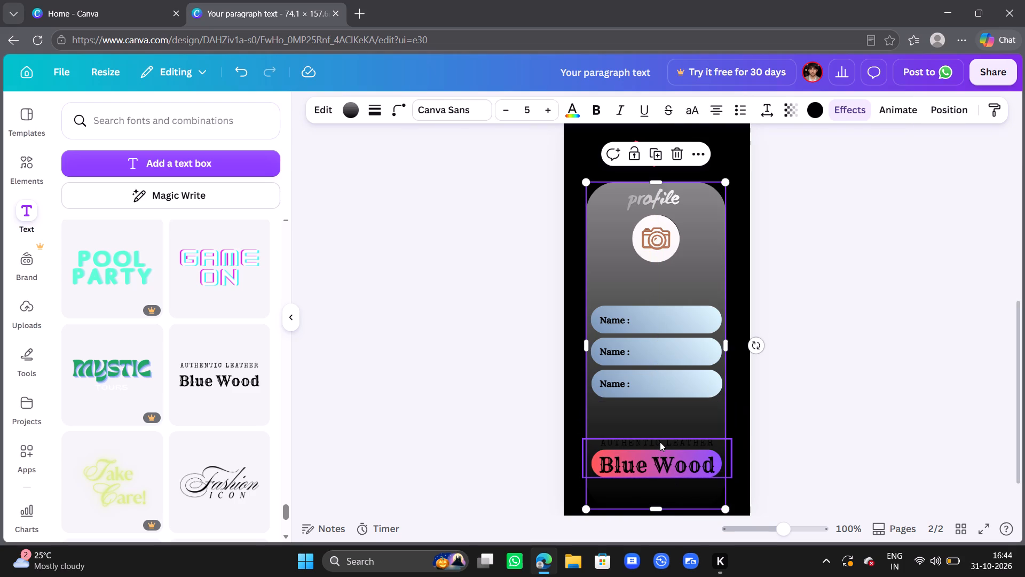
pyautogui.click(660, 442)
pyautogui.press('BackSpace')
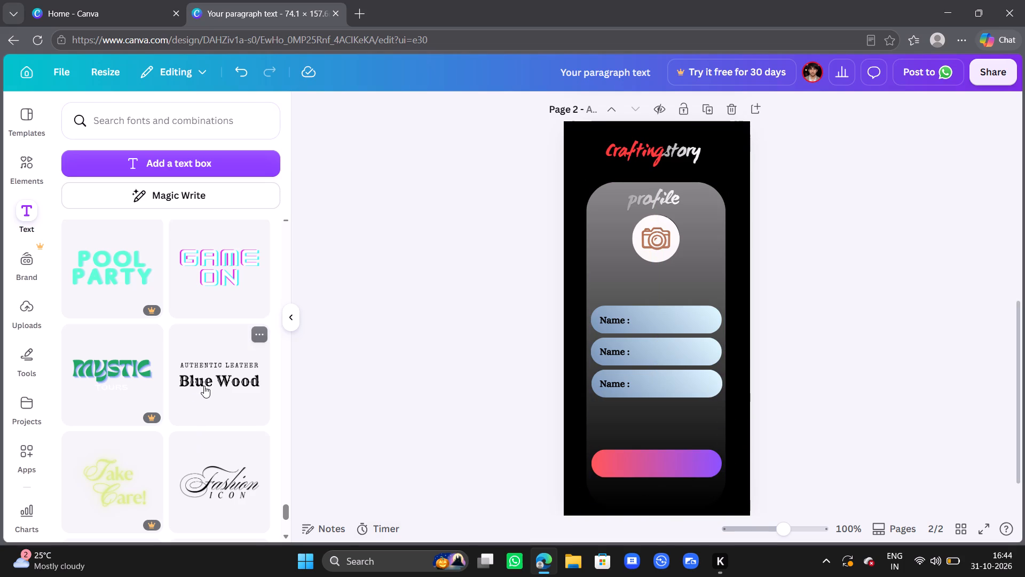
# Find the black "welcome little one!" font combination further down the text styles and add it to the page.
pyautogui.scroll(-5, 208, 419)
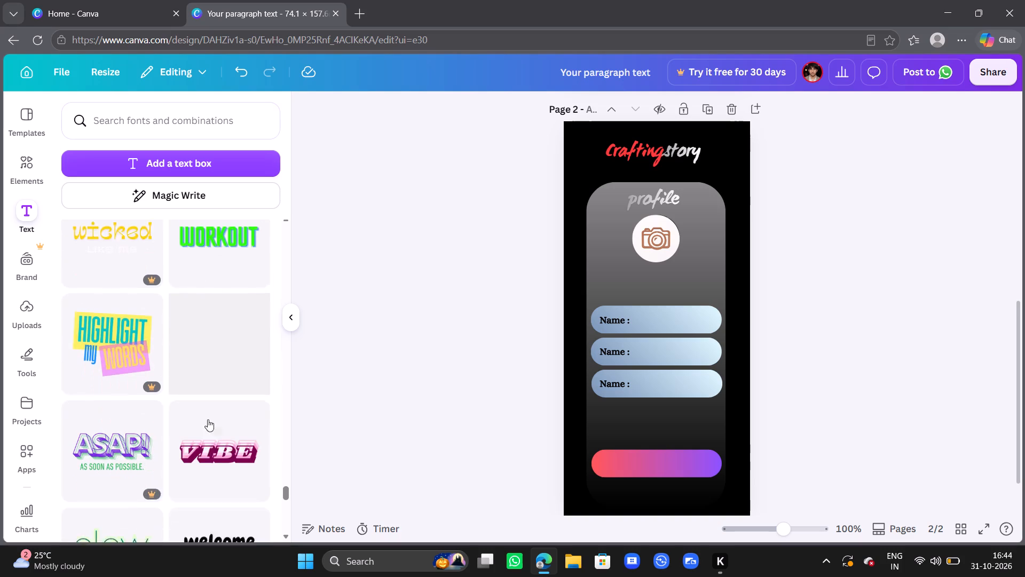
pyautogui.scroll(-6, 208, 419)
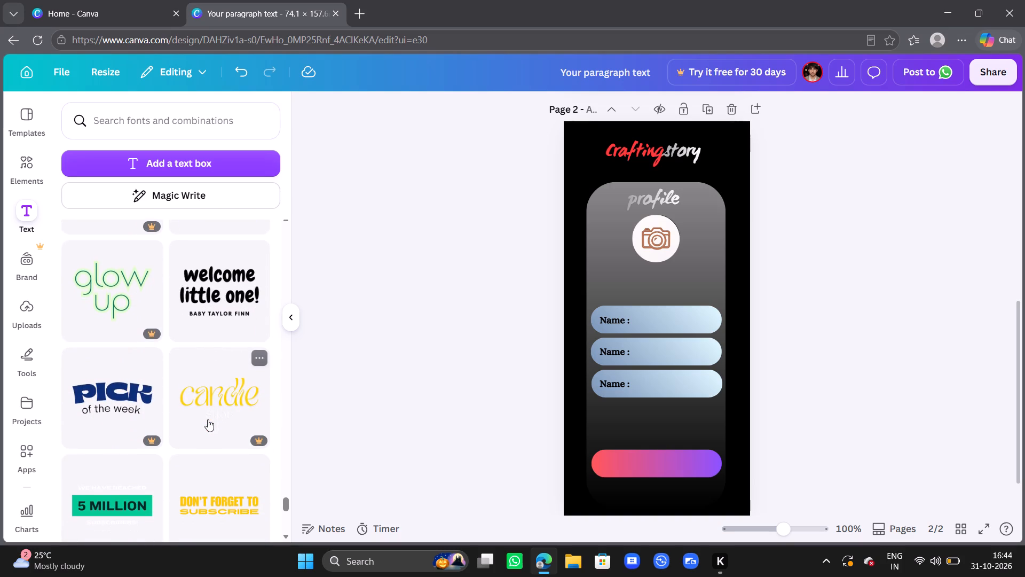
pyautogui.scroll(-2, 208, 419)
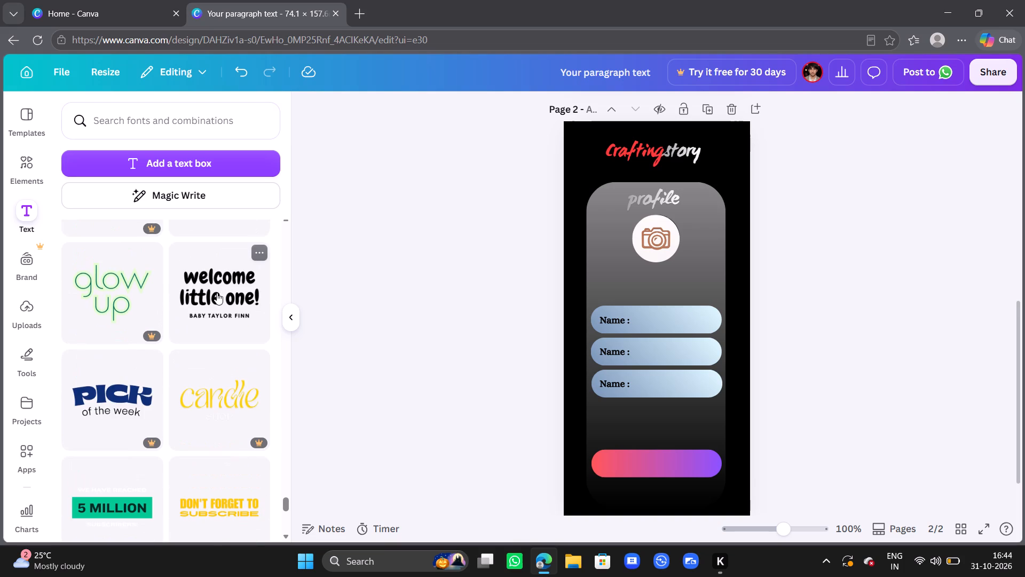
pyautogui.click(217, 290)
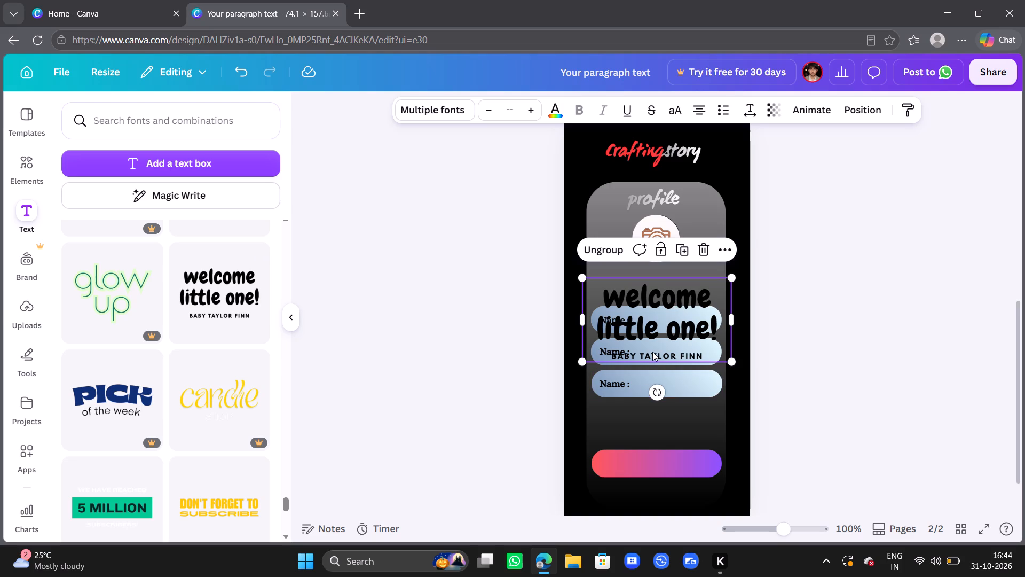
pyautogui.doubleClick(661, 306)
pyautogui.doubleClick(656, 353)
pyautogui.press('BackSpace')
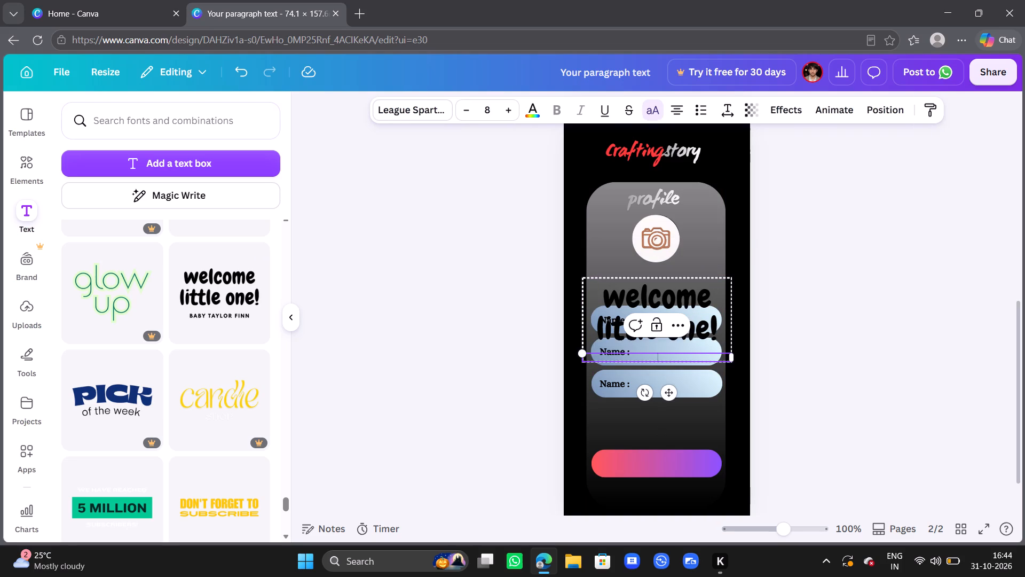
pyautogui.press('BackSpace')
pyautogui.doubleClick(699, 329)
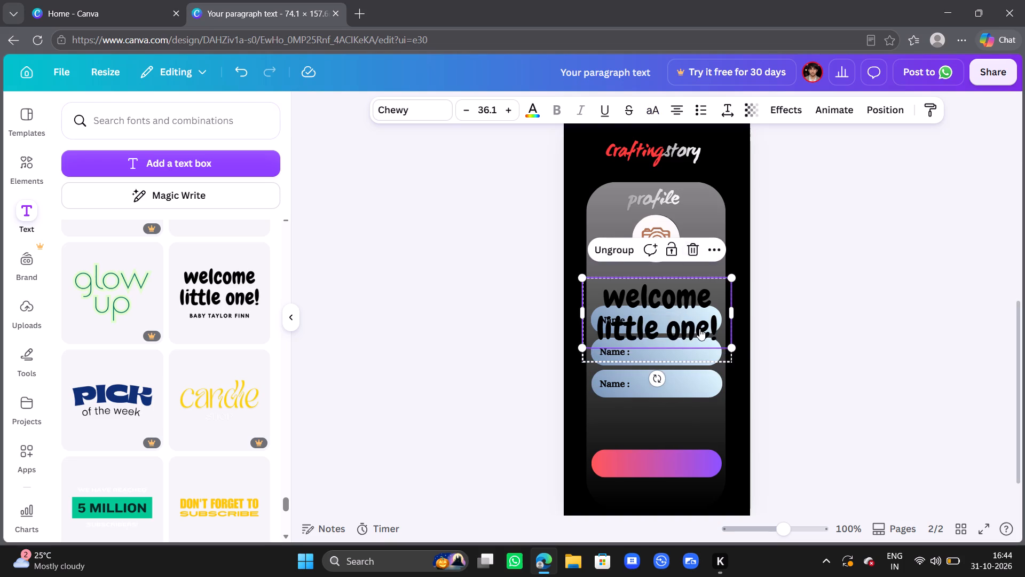
pyautogui.press('Delete')
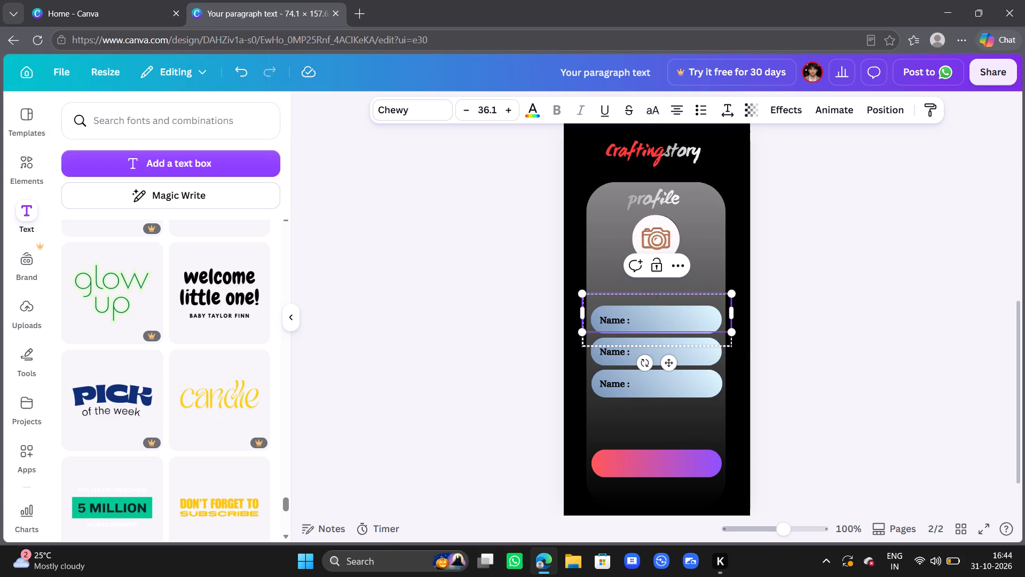
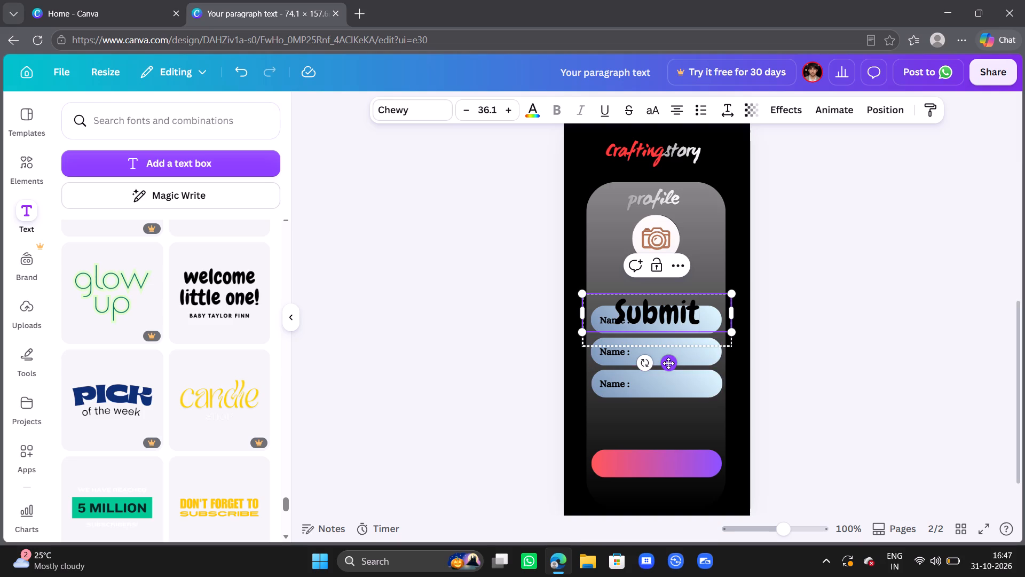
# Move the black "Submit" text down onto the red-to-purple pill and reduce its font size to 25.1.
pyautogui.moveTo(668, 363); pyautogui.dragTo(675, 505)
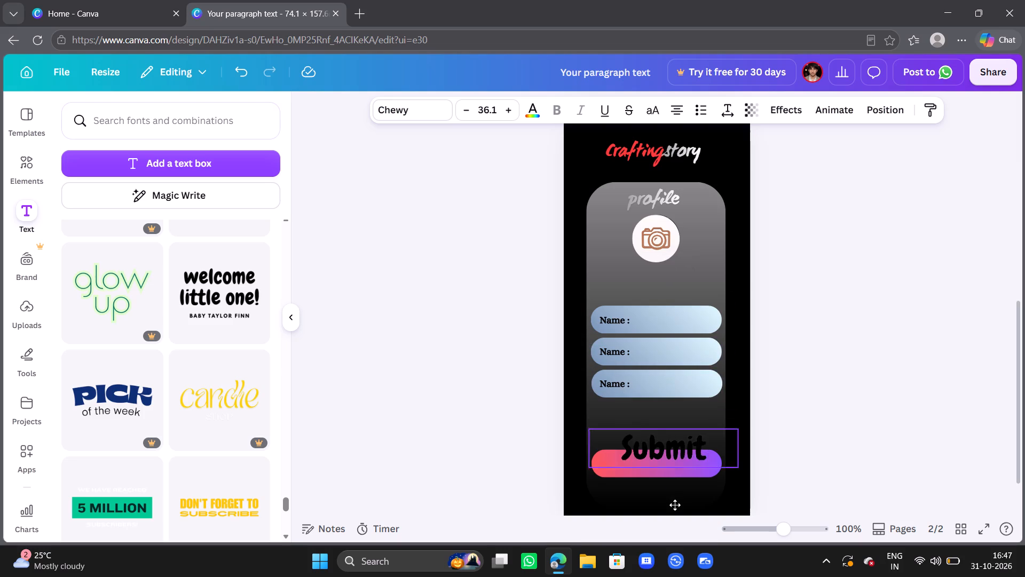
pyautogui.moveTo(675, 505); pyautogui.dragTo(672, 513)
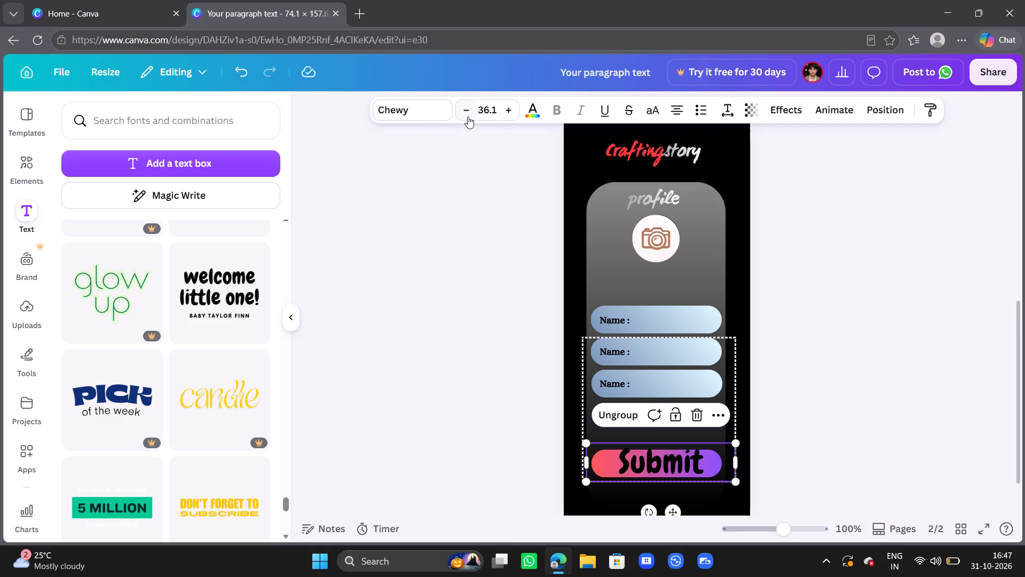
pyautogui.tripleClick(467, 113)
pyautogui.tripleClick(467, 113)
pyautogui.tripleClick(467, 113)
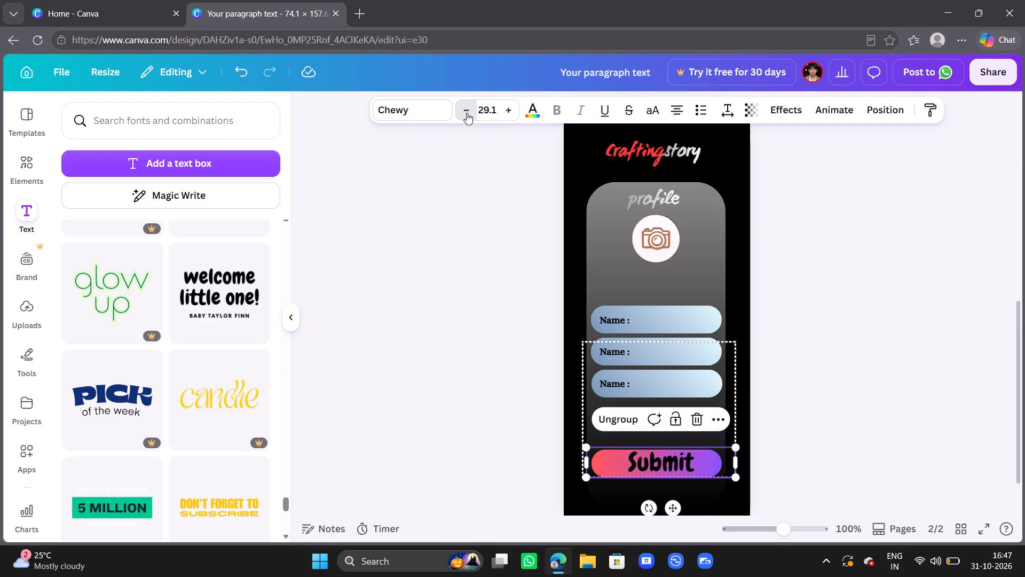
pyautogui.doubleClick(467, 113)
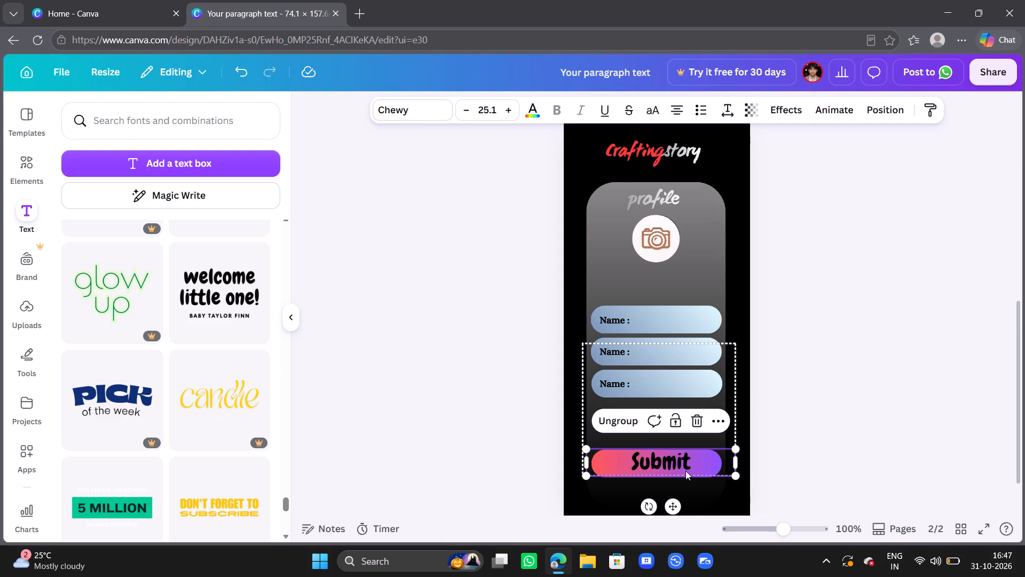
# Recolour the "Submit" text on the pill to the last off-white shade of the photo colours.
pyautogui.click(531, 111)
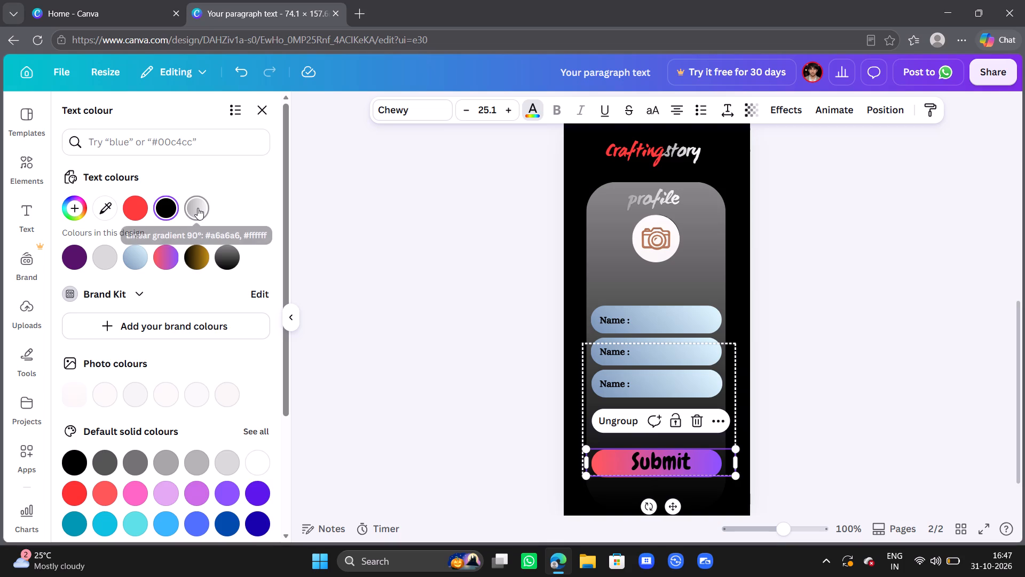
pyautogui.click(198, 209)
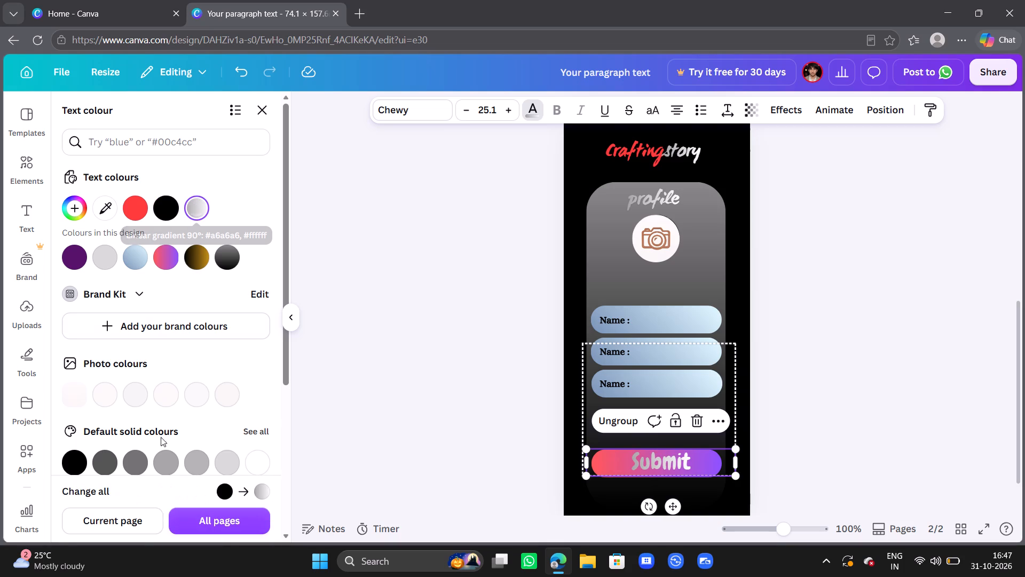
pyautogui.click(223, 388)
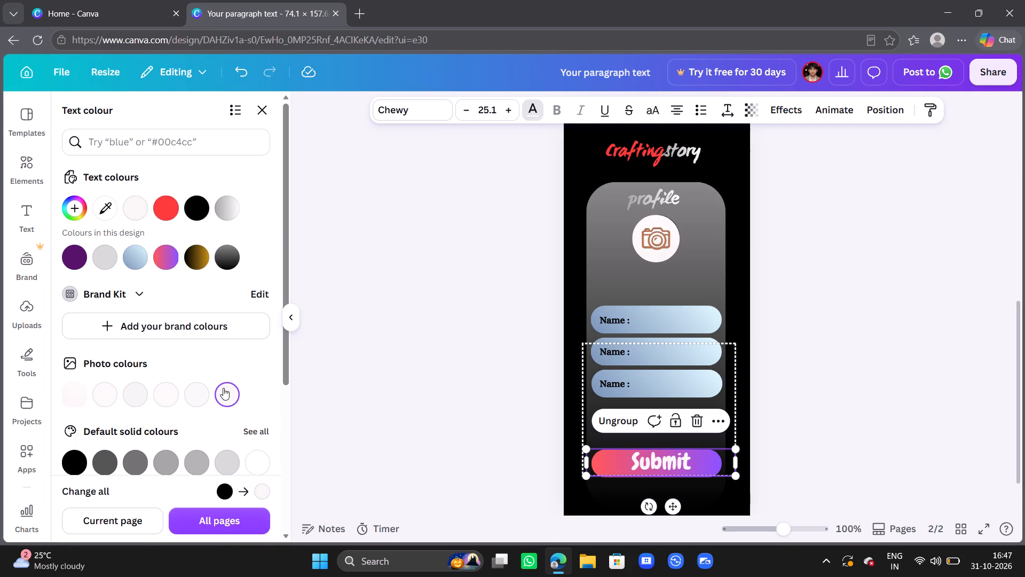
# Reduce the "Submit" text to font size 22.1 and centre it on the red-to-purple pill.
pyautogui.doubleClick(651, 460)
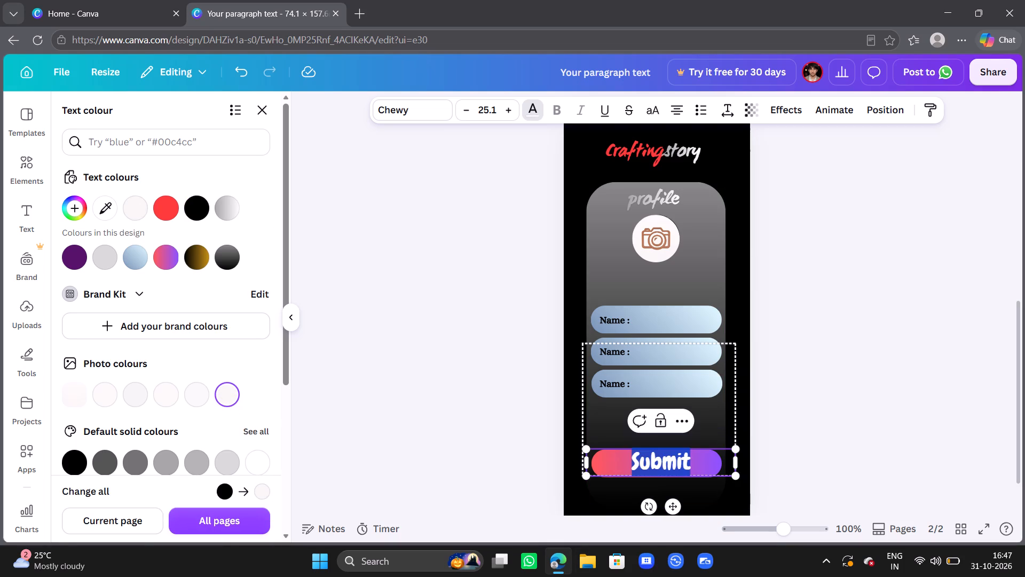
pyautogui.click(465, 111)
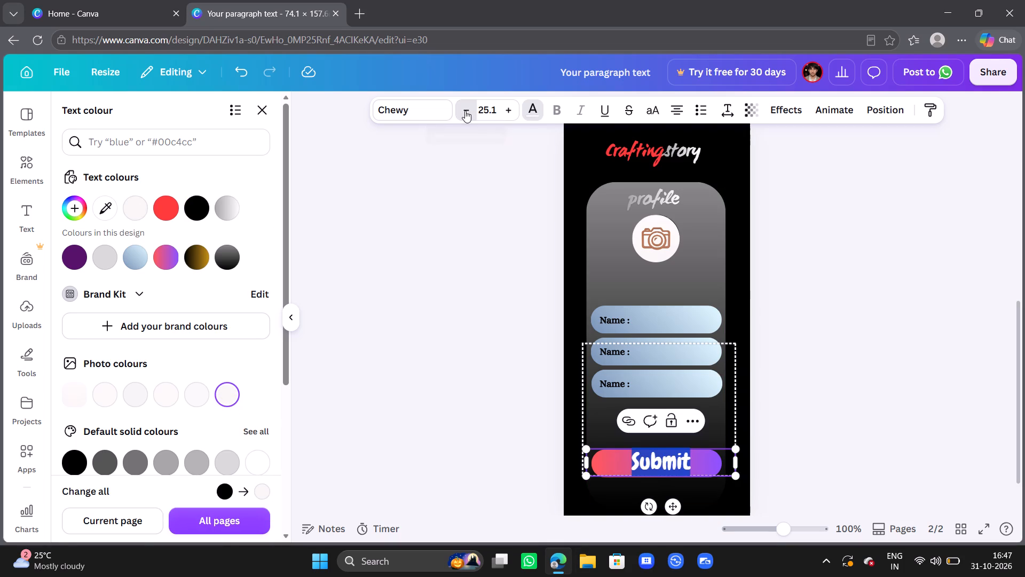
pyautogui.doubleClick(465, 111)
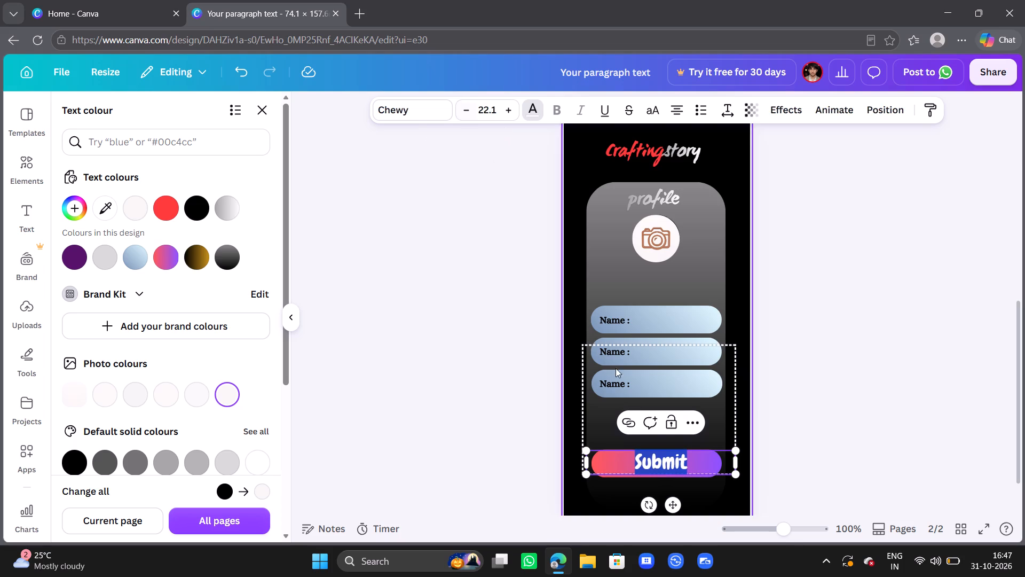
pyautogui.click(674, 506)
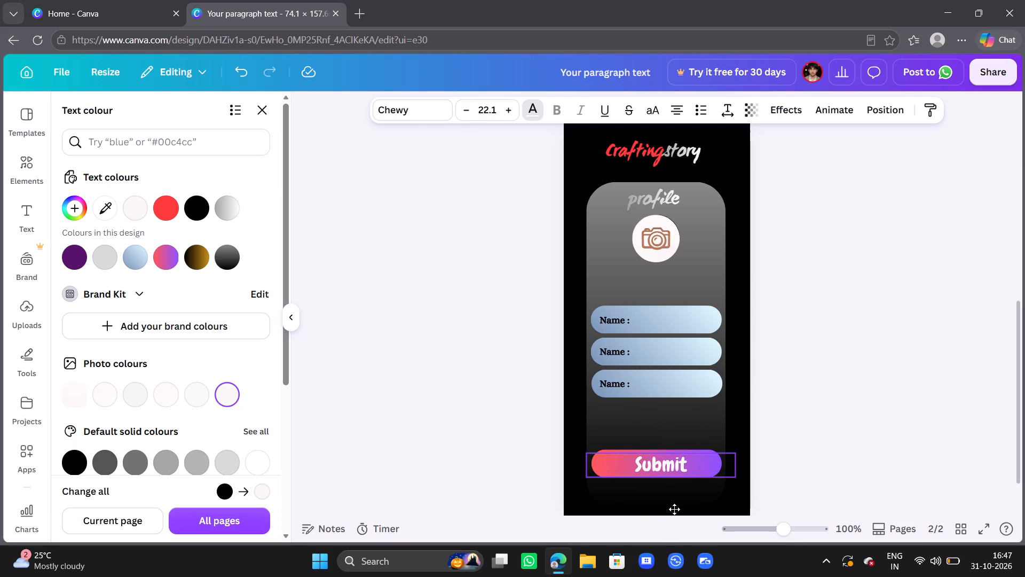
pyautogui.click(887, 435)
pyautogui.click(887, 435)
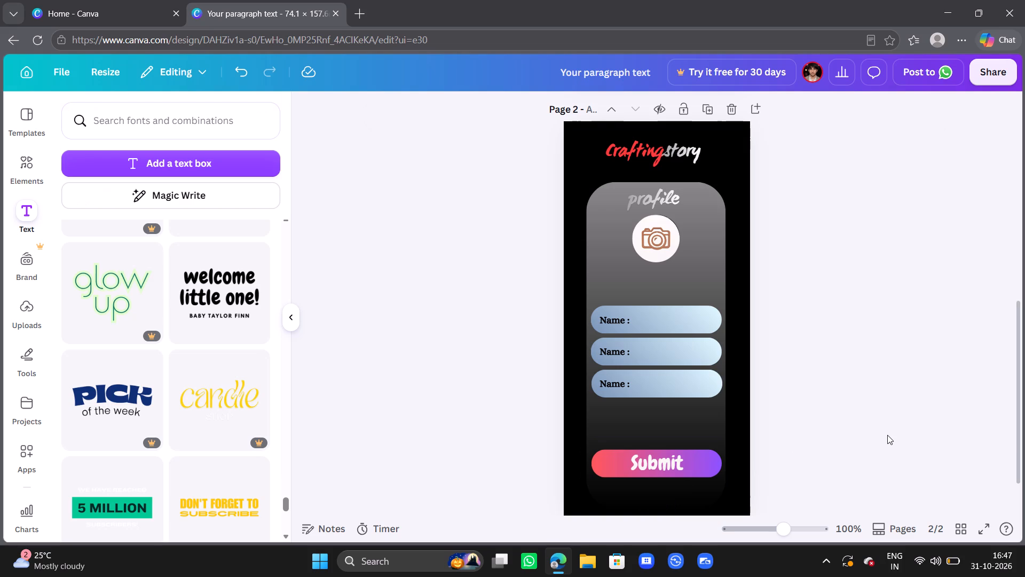
# Browse further through the font combinations for alternative lettering for the "Submit" button.
pyautogui.scroll(-2, 161, 408)
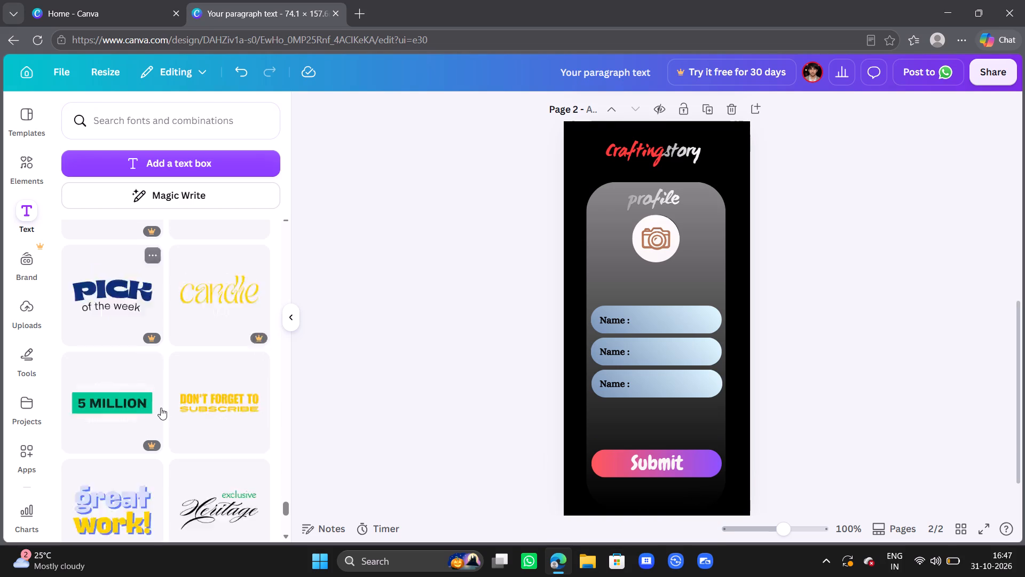
pyautogui.scroll(-2, 161, 408)
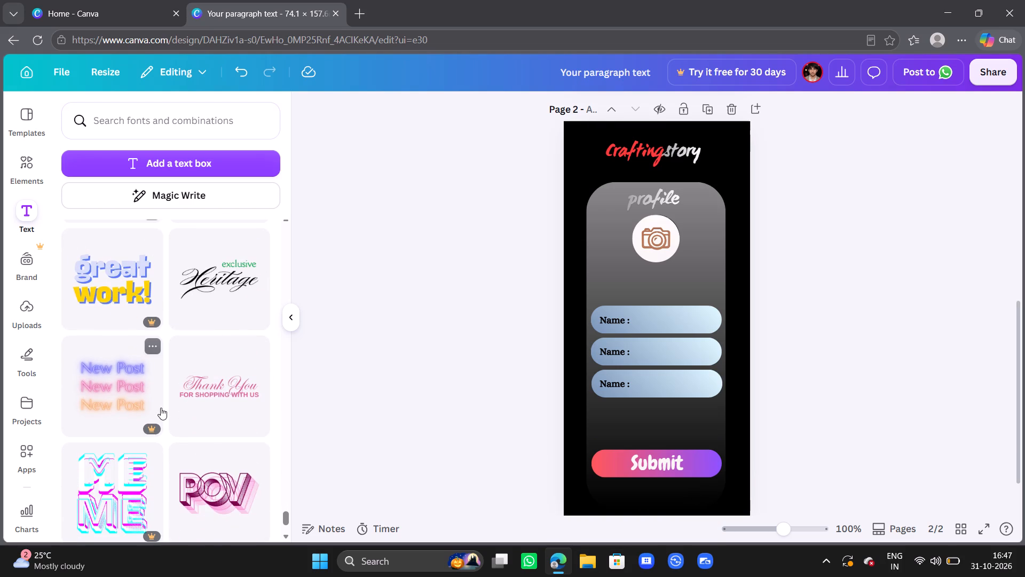
pyautogui.scroll(-2, 161, 408)
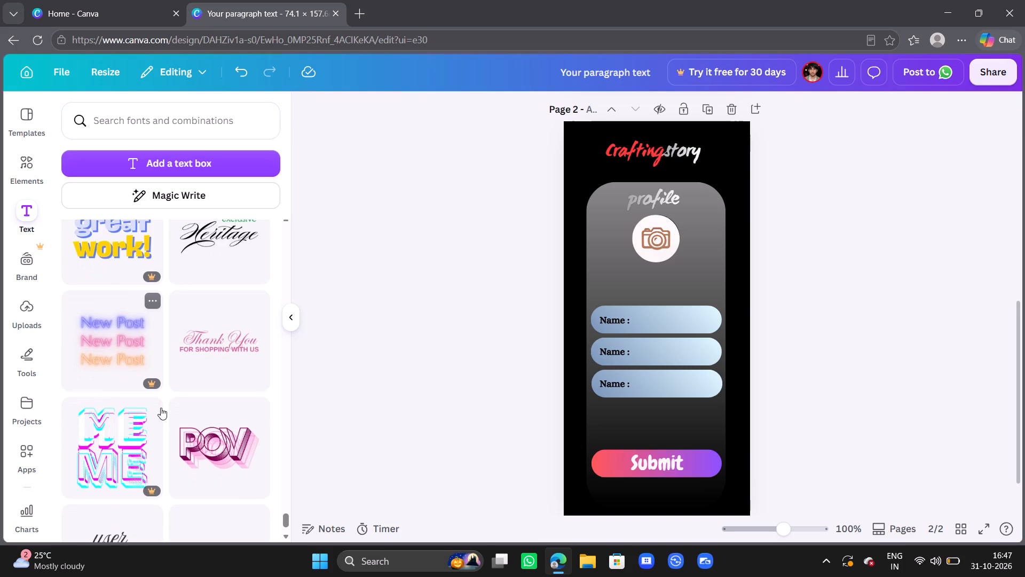
pyautogui.scroll(-5, 161, 408)
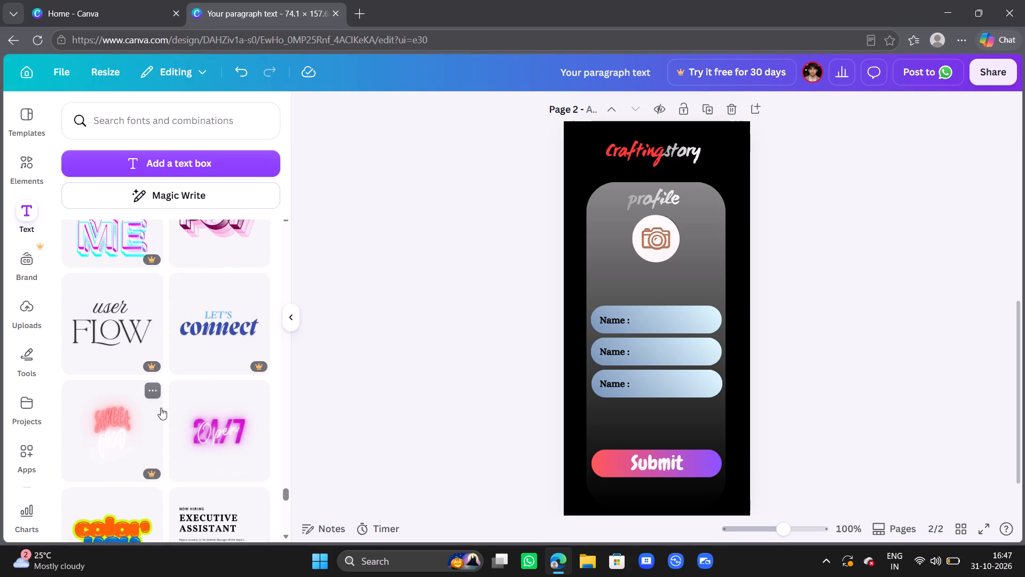
pyautogui.scroll(-5, 161, 408)
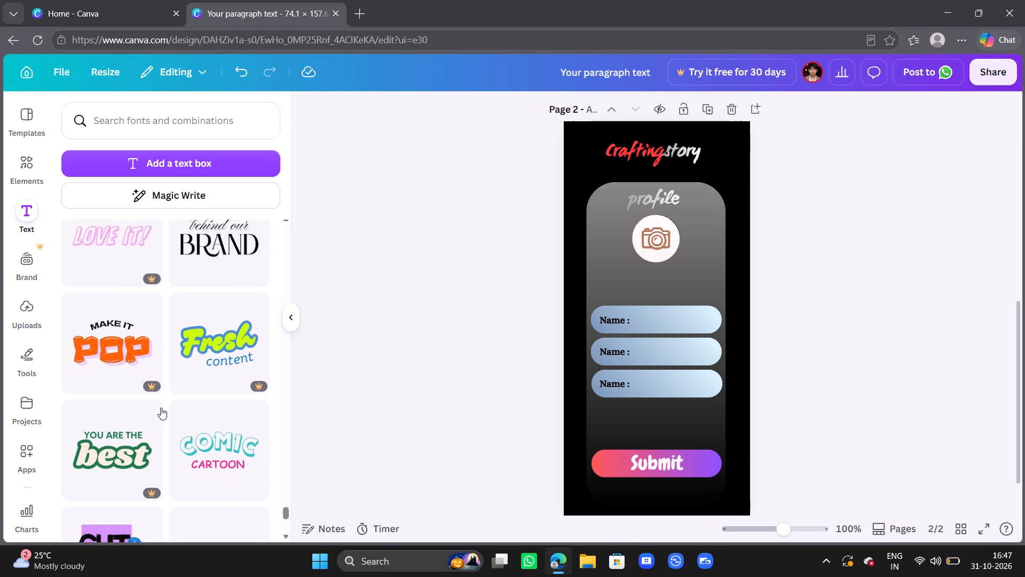
pyautogui.scroll(-4, 161, 408)
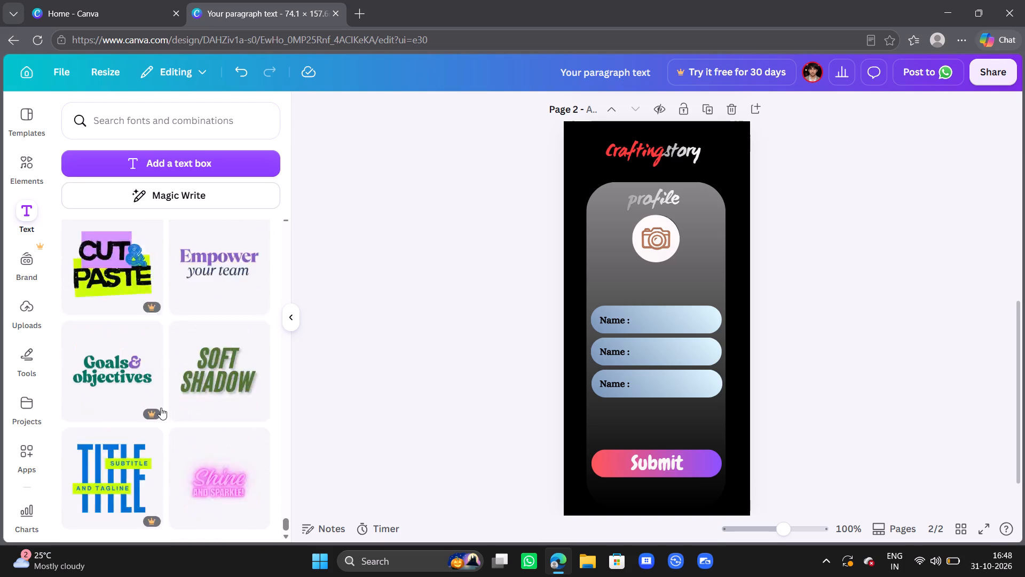
pyautogui.scroll(-1, 161, 408)
pyautogui.scroll(4, 161, 408)
pyautogui.scroll(-2, 161, 408)
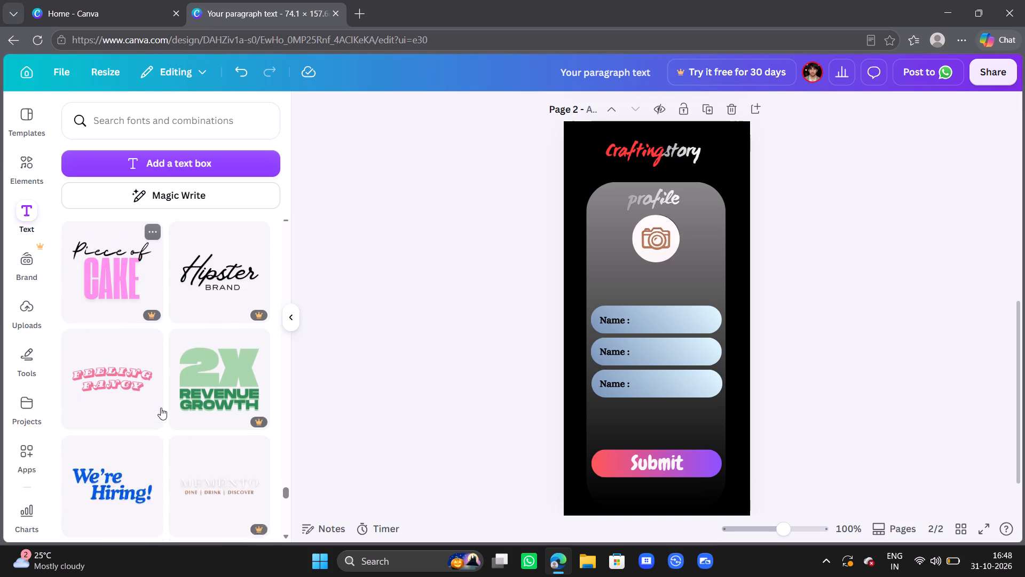
pyautogui.scroll(-3, 161, 408)
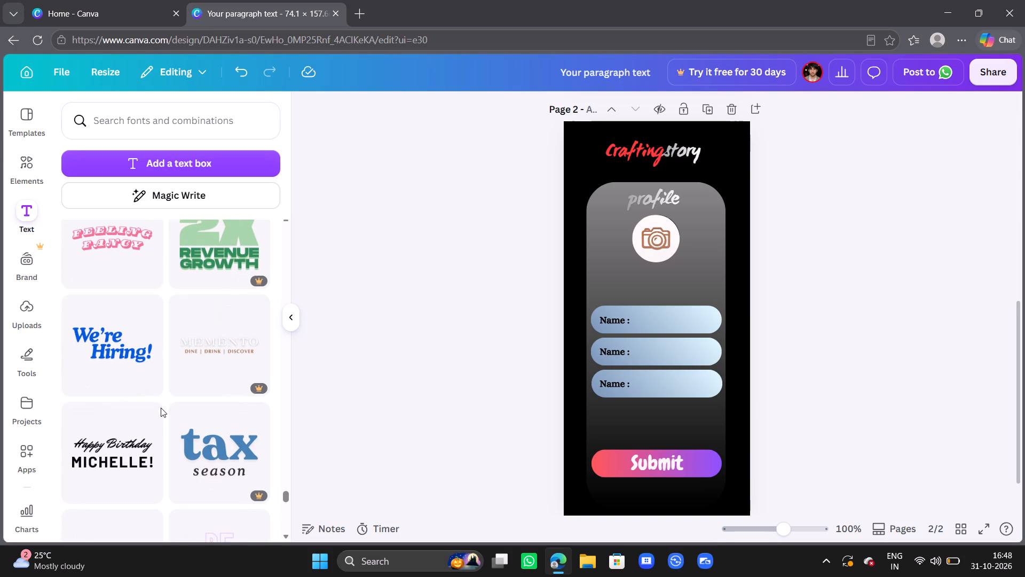
pyautogui.scroll(-2, 161, 408)
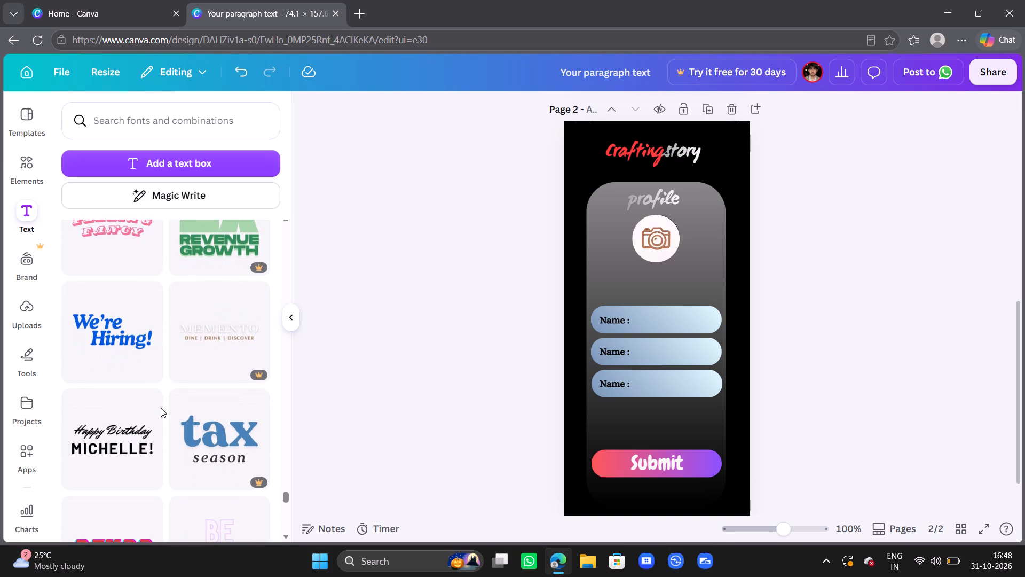
pyautogui.scroll(-3, 161, 408)
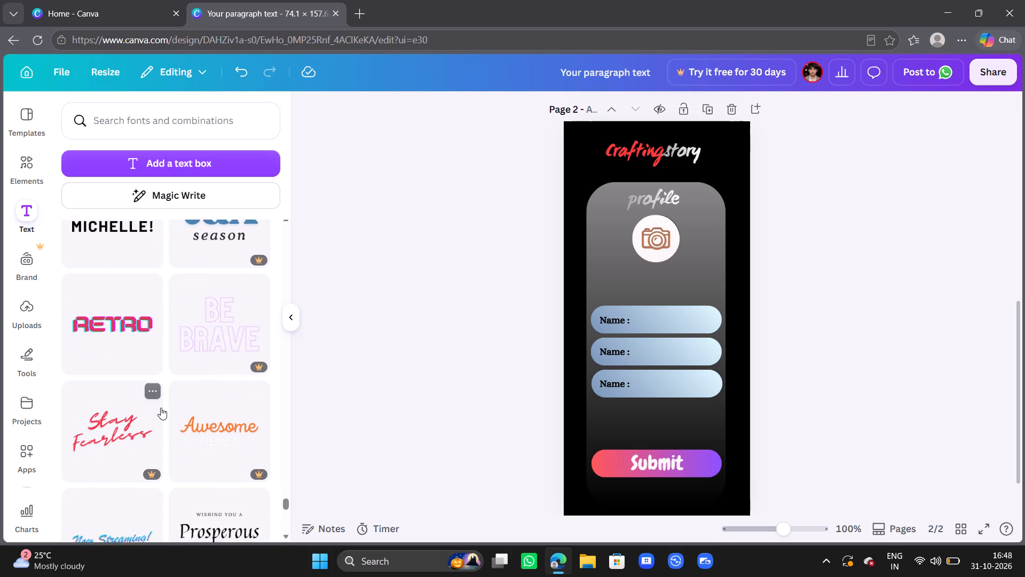
pyautogui.scroll(-1, 161, 408)
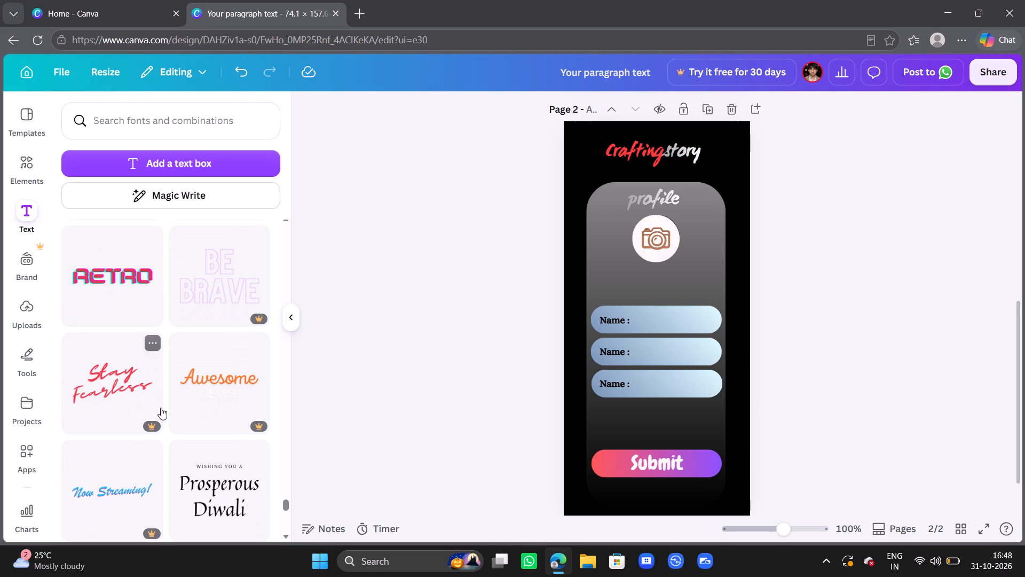
pyautogui.scroll(-1, 161, 408)
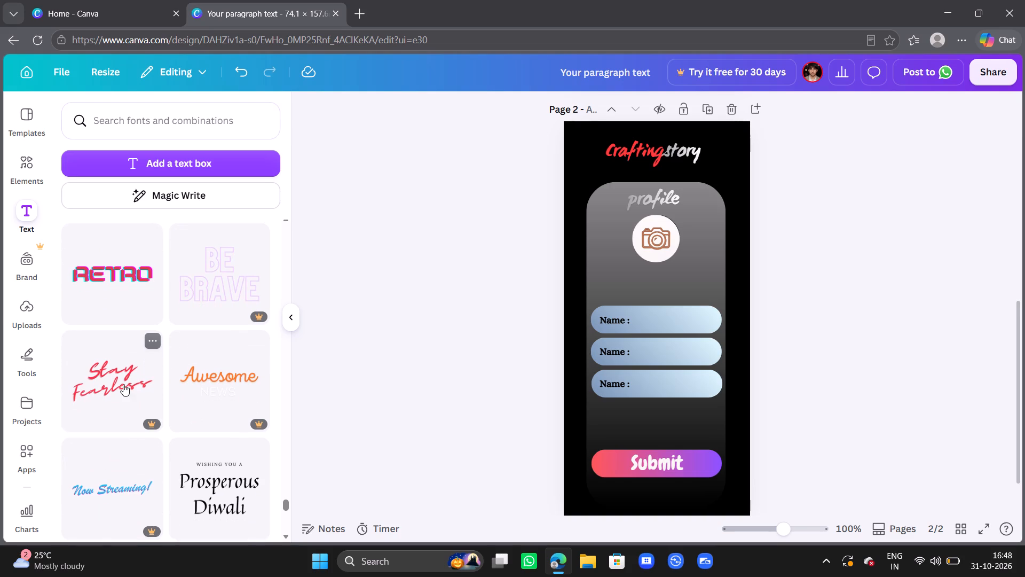
pyautogui.scroll(-7, 102, 379)
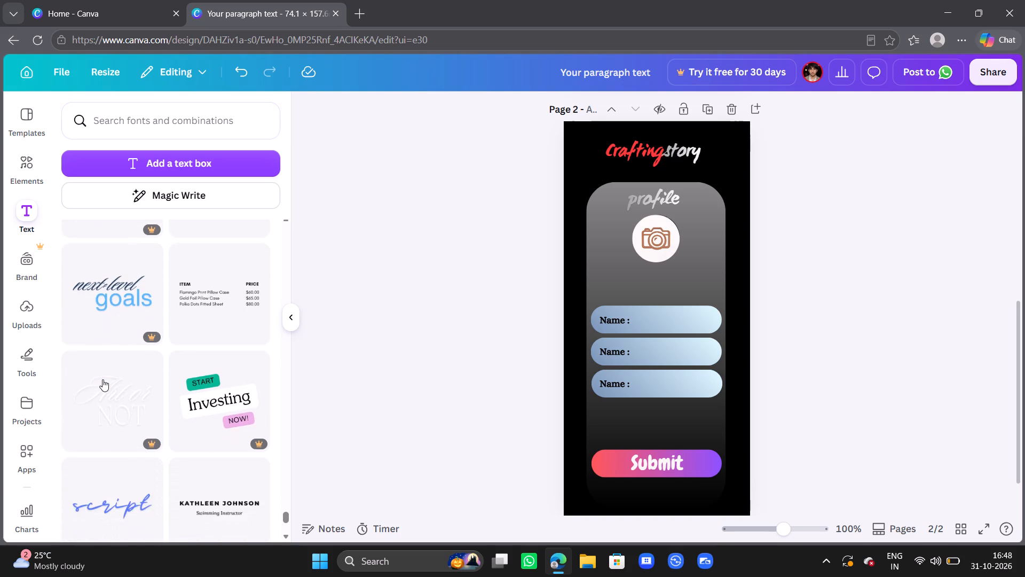
pyautogui.scroll(2, 102, 379)
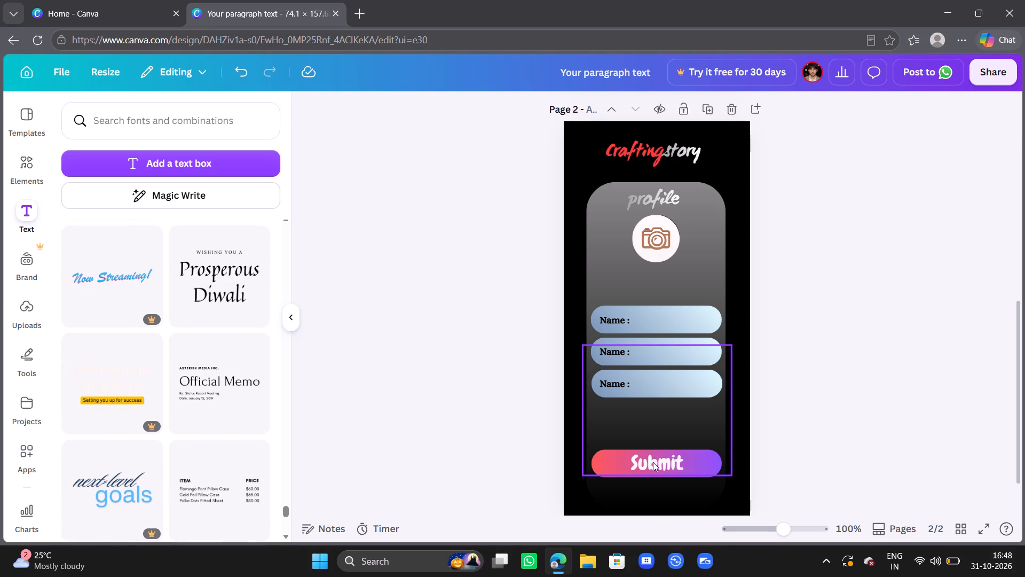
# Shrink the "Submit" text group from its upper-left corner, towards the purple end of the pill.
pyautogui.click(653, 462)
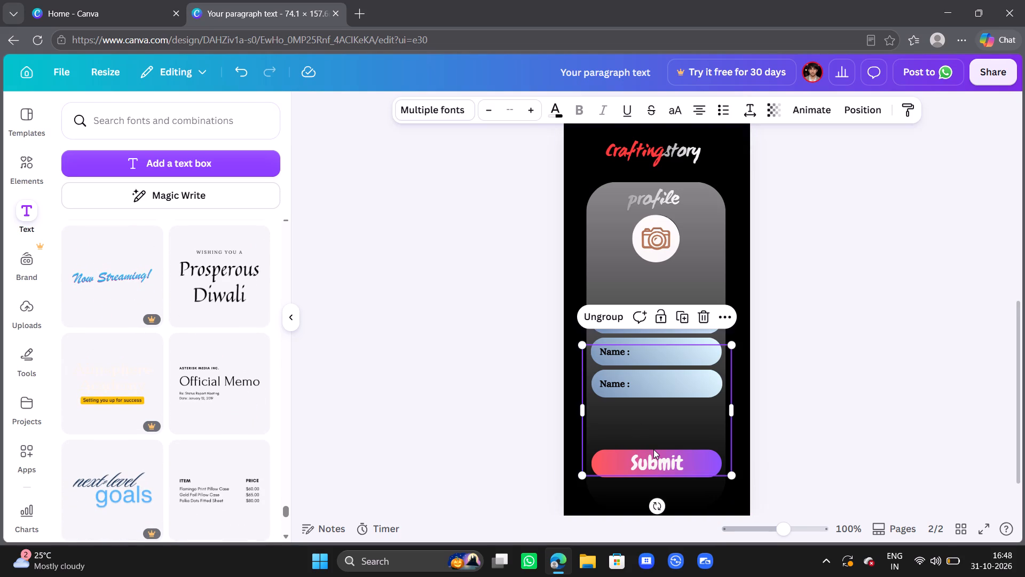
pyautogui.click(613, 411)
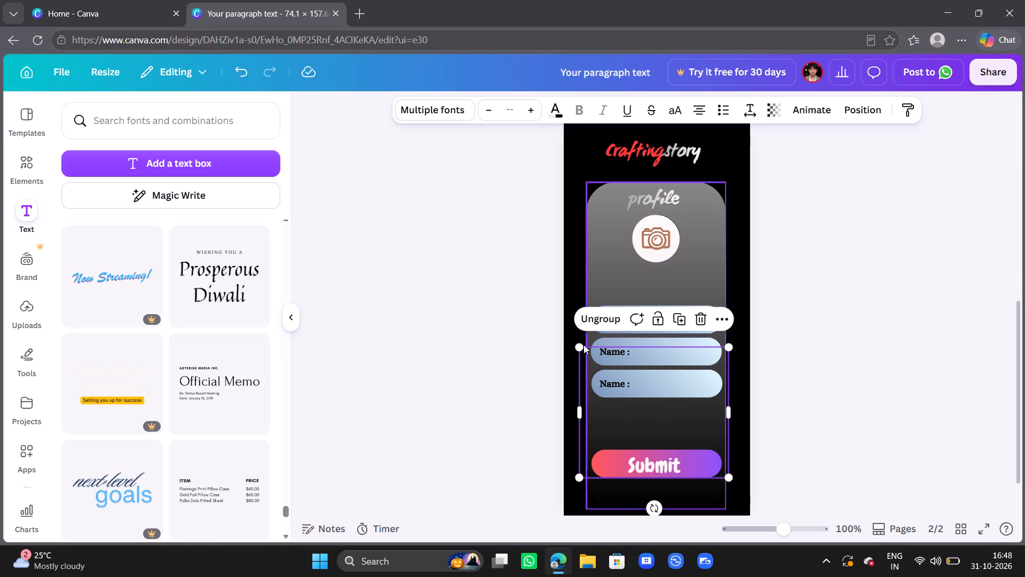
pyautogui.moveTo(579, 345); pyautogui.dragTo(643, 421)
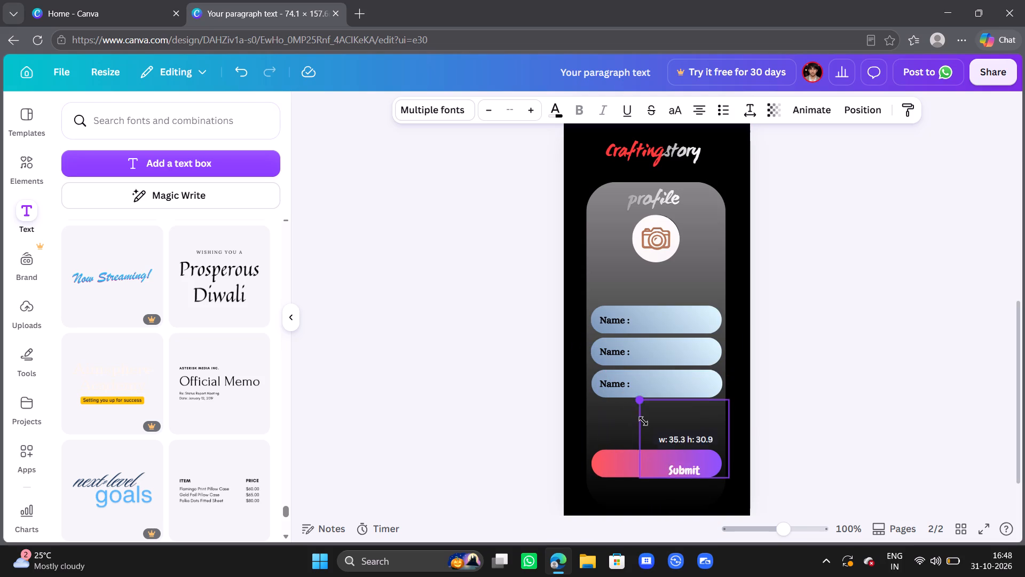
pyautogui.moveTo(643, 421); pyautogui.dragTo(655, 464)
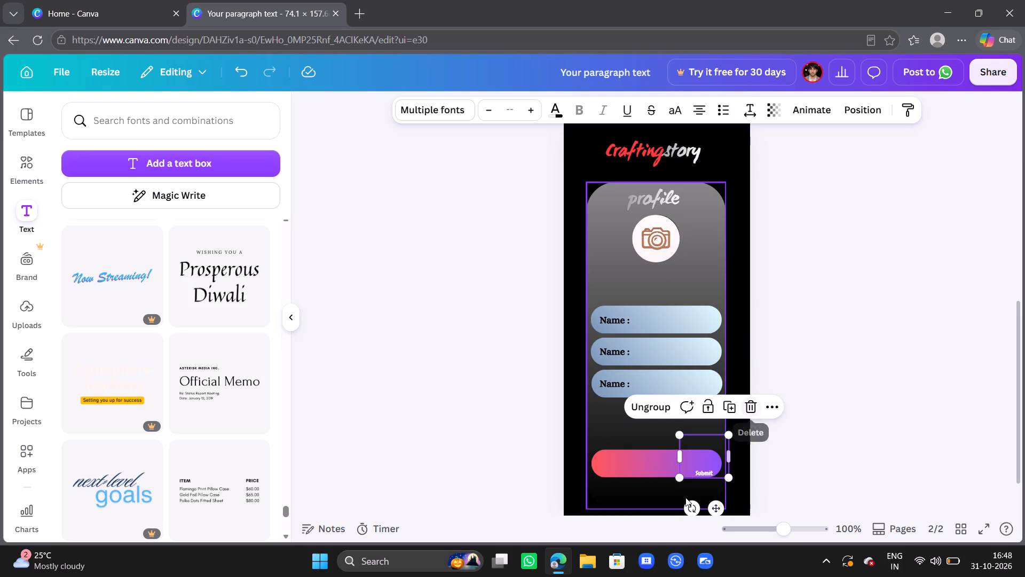
# Delete the shrunken "Submit" text group from the red-to-purple pill.
pyautogui.press('BackSpace')
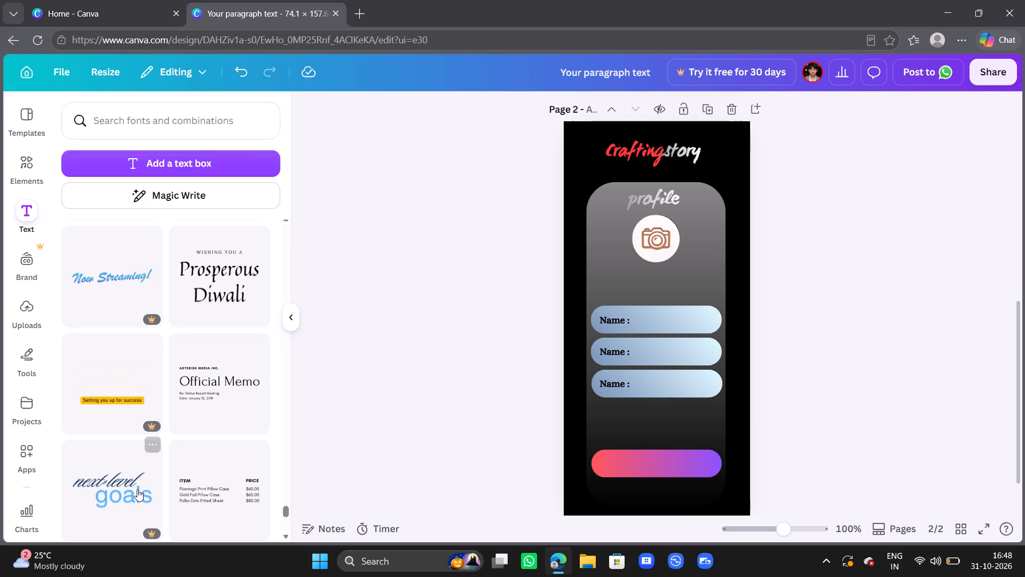
# Add a plain text box and place it on the red-to-purple pill at the bottom of the profile card.
pyautogui.scroll(17, 187, 317)
pyautogui.scroll(16, 187, 317)
pyautogui.scroll(20, 187, 317)
pyautogui.scroll(4, 187, 317)
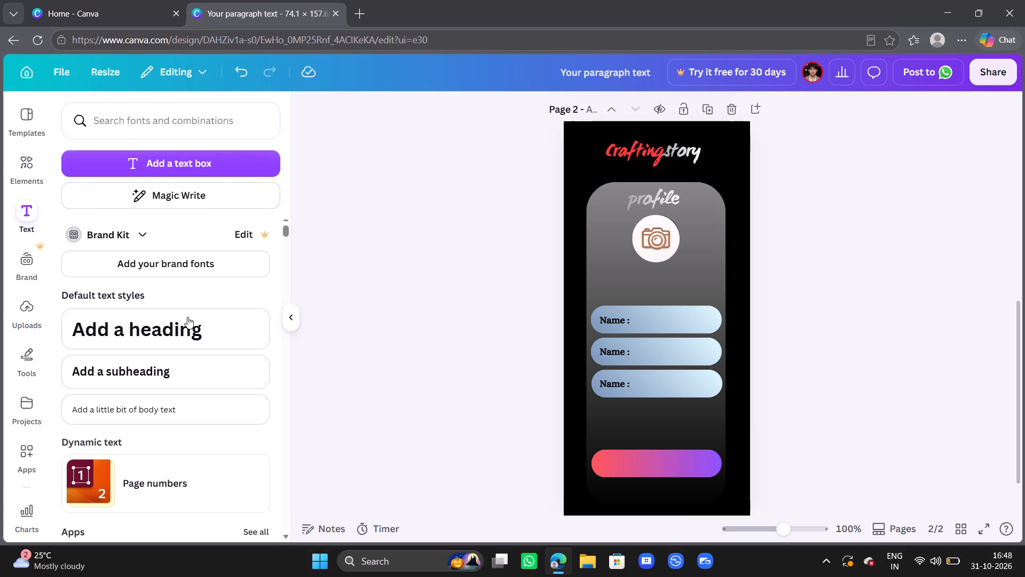
pyautogui.scroll(15, 187, 317)
pyautogui.click(200, 163)
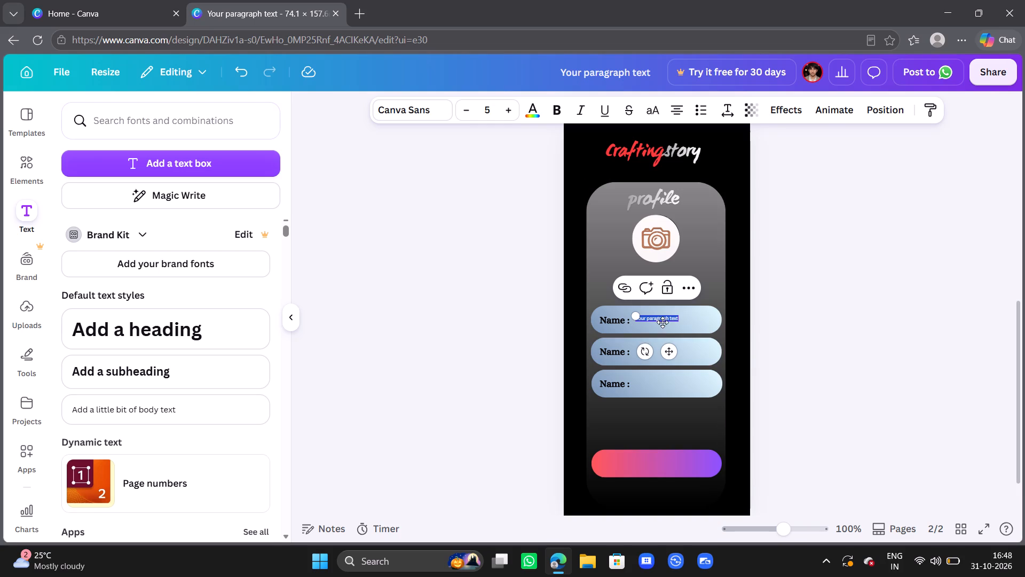
pyautogui.moveTo(672, 348); pyautogui.dragTo(670, 394)
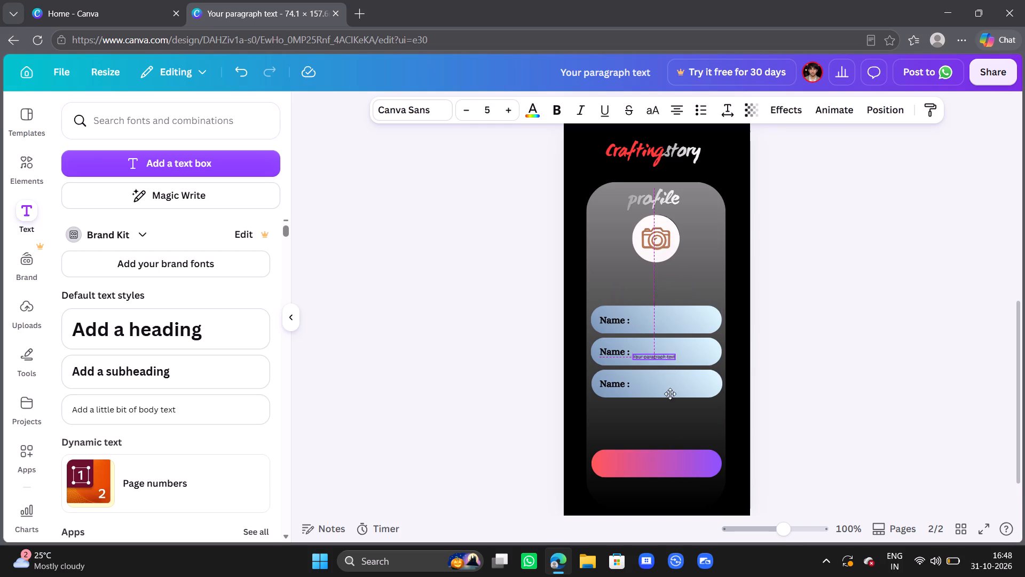
pyautogui.moveTo(670, 394); pyautogui.dragTo(673, 499)
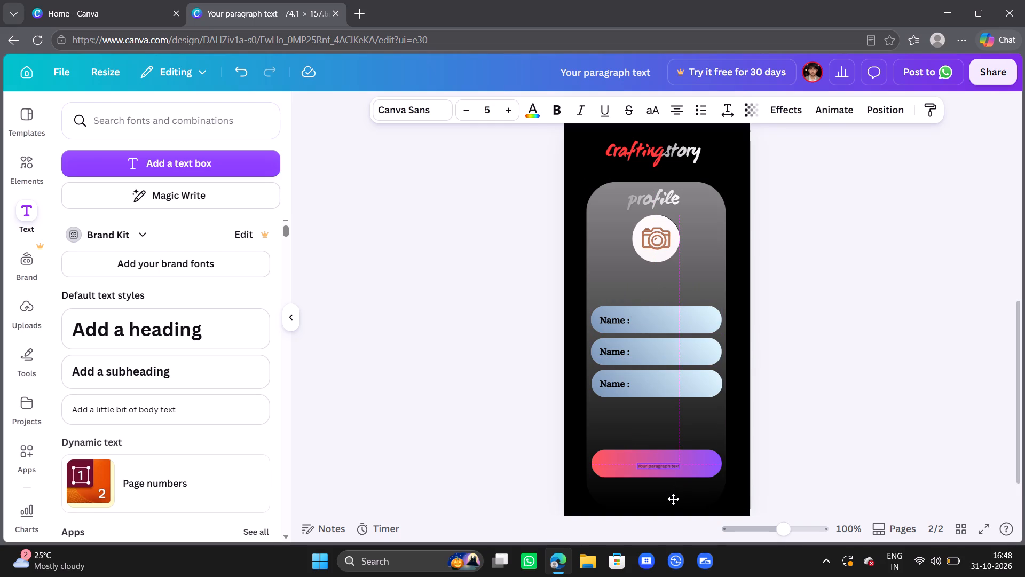
pyautogui.moveTo(673, 499); pyautogui.dragTo(673, 498)
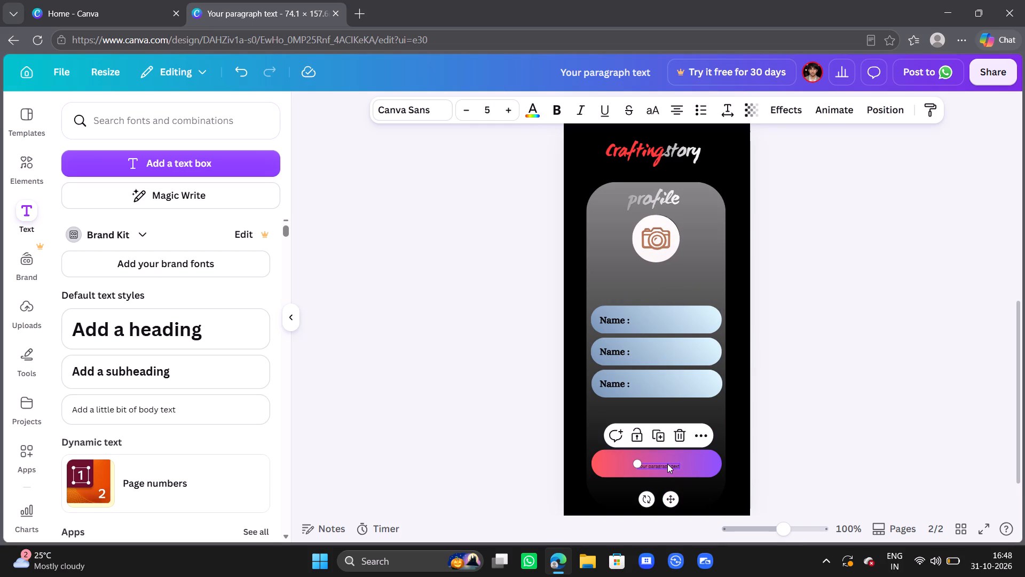
# Enlarge the new text box to font size 10 and replace its placeholder text with "Submit".
pyautogui.tripleClick(509, 106)
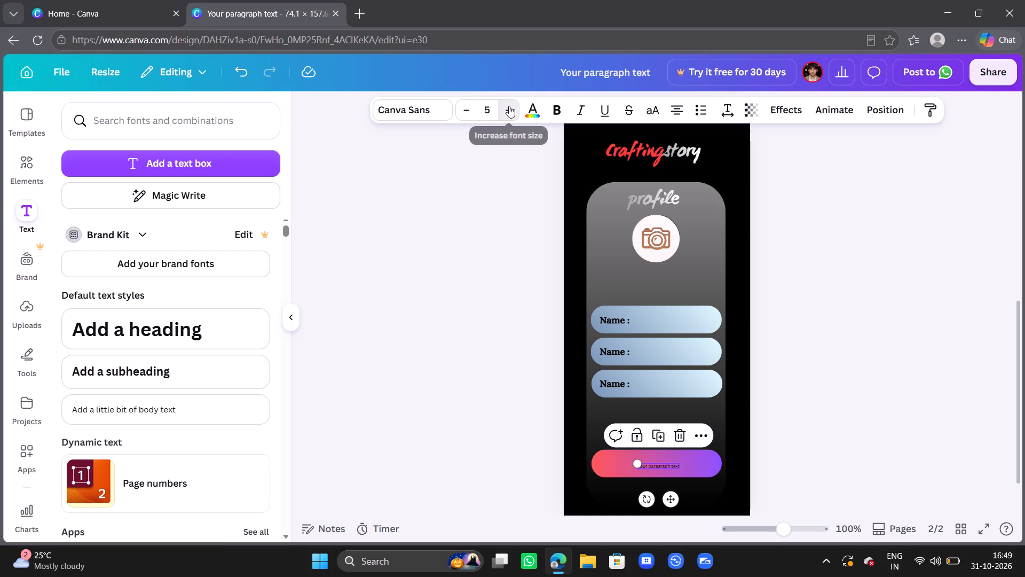
pyautogui.doubleClick(509, 106)
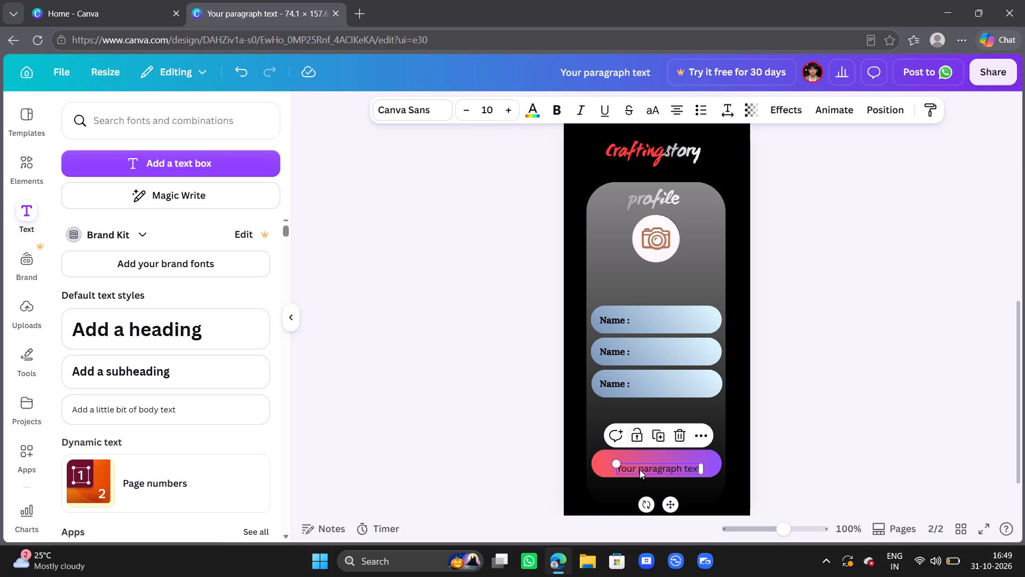
pyautogui.tripleClick(644, 468)
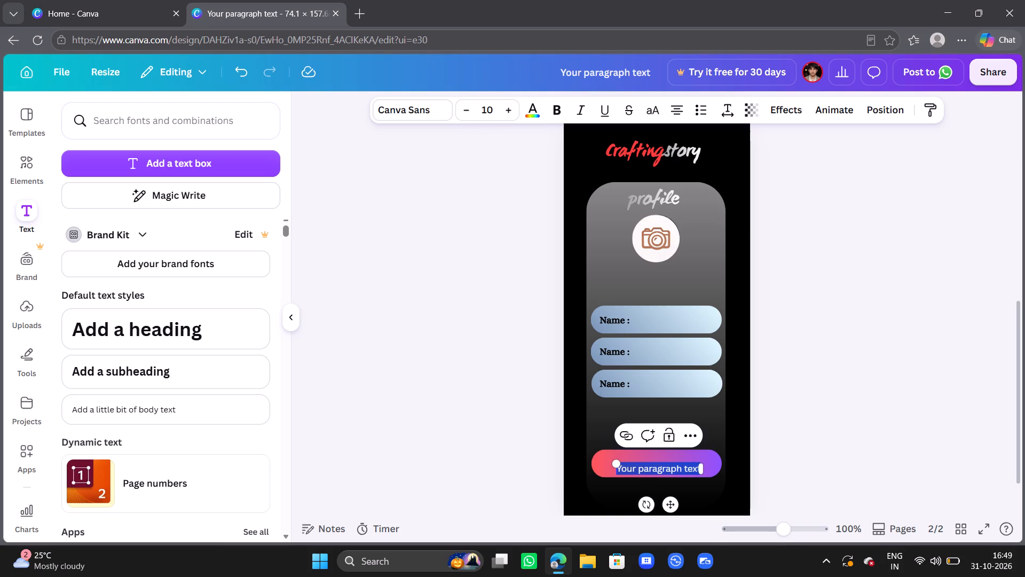
pyautogui.press('BackSpace')
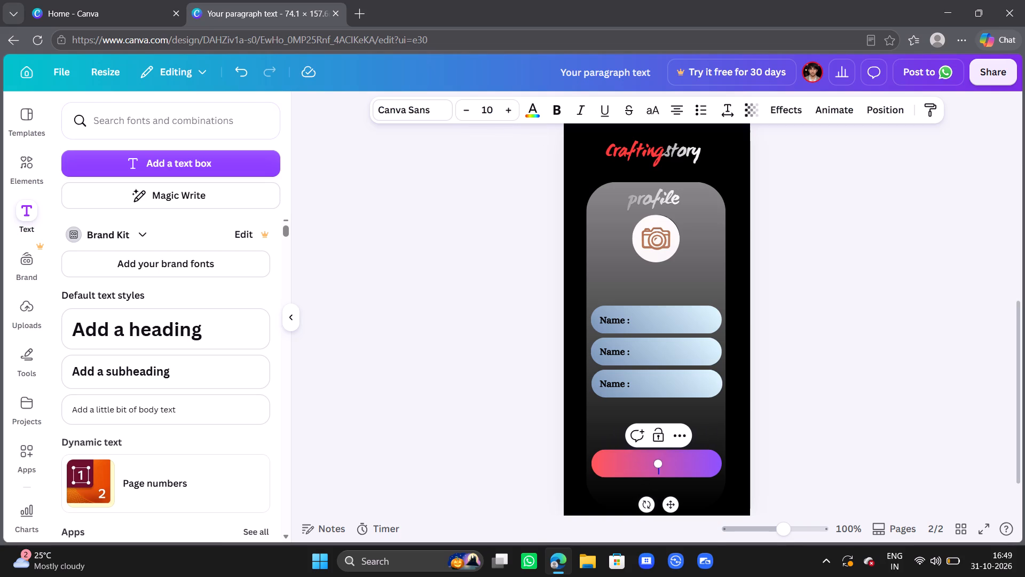
pyautogui.press('s')
pyautogui.press('u')
pyautogui.write('bmit')
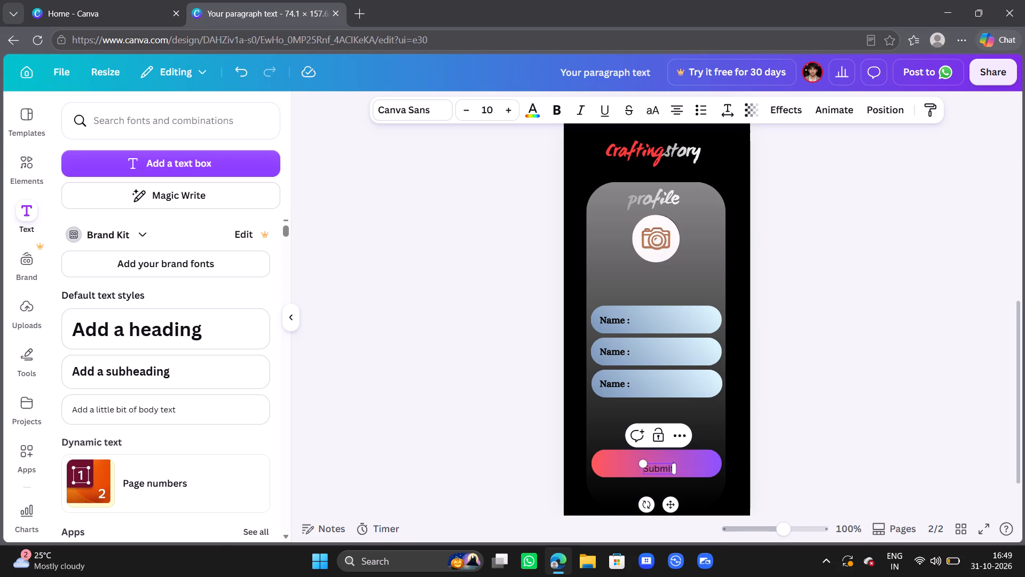
# Set the "Submit" text to font size 14 and make it bold and italic.
pyautogui.hotkey('ctrl', 'a')
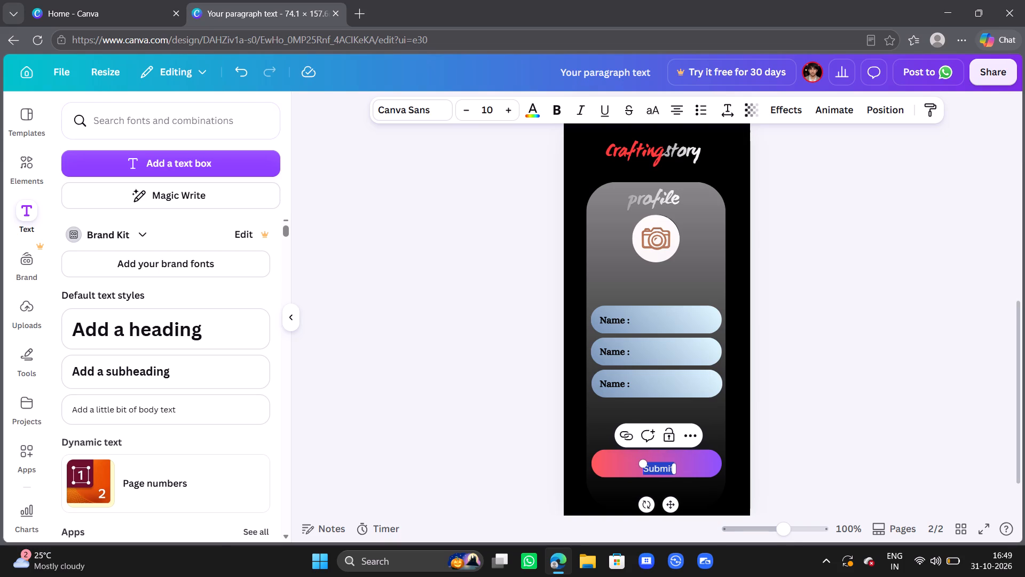
pyautogui.click(510, 110)
pyautogui.click(510, 110)
pyautogui.click(510, 110)
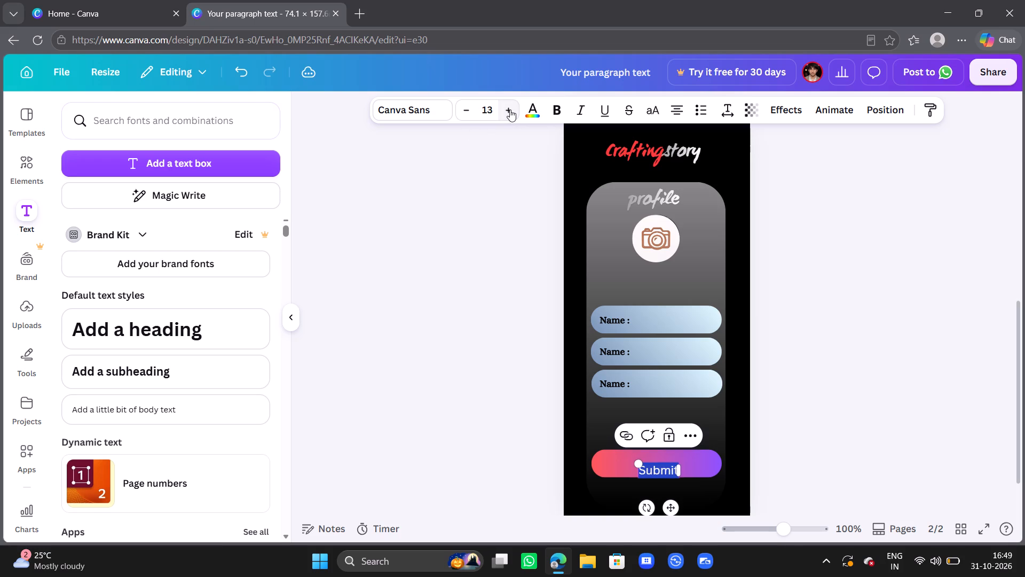
pyautogui.click(510, 110)
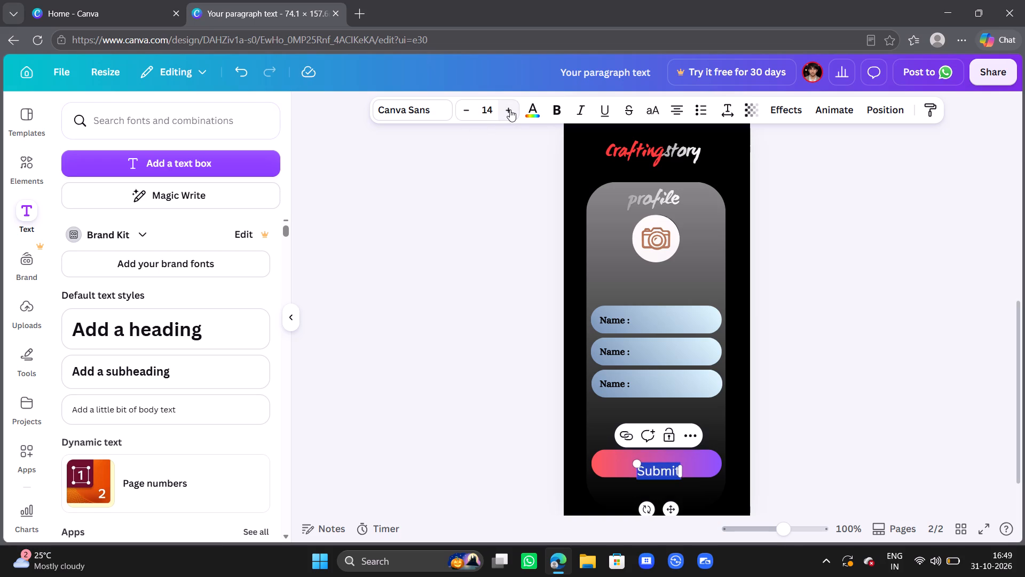
pyautogui.click(555, 112)
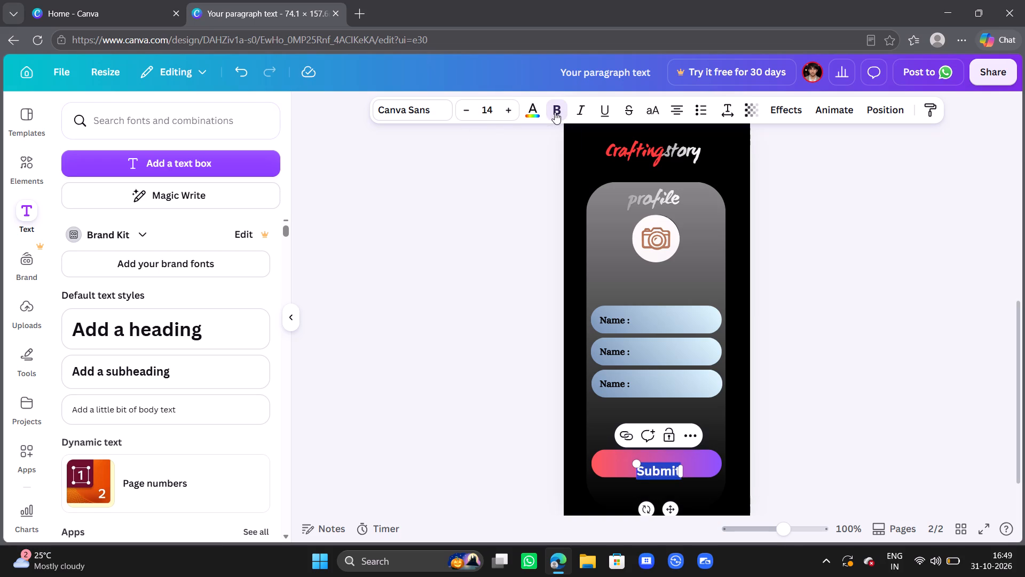
pyautogui.click(580, 109)
# Try the Anton font on the "Submit" text, and change it to Gagalin.
pyautogui.click(417, 106)
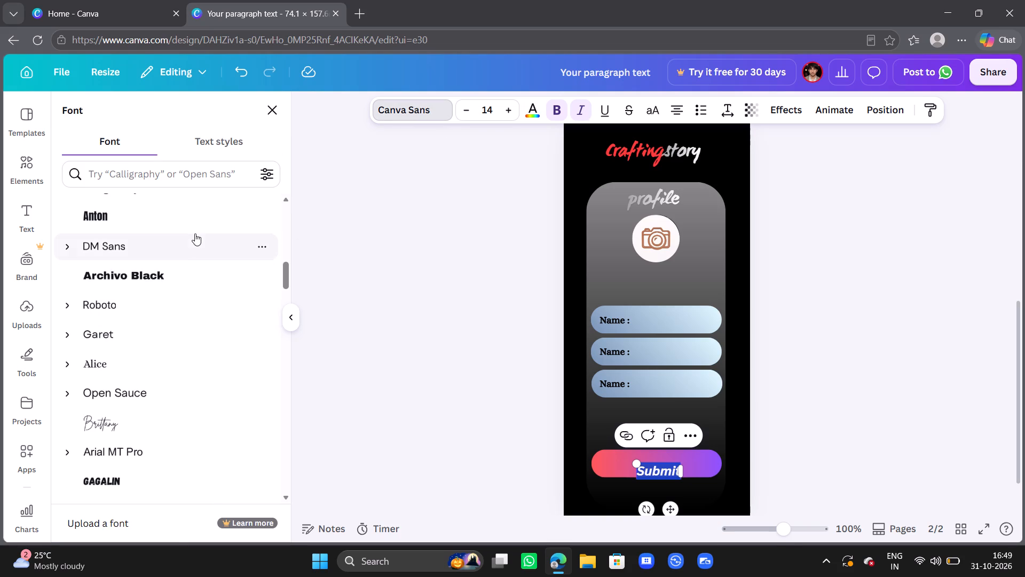
pyautogui.click(191, 222)
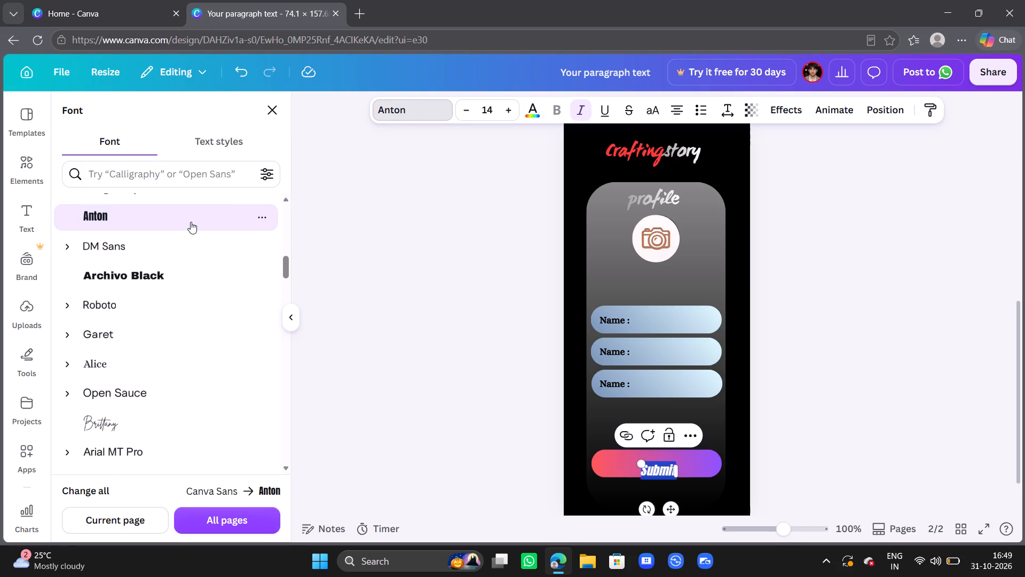
pyautogui.scroll(-4, 143, 350)
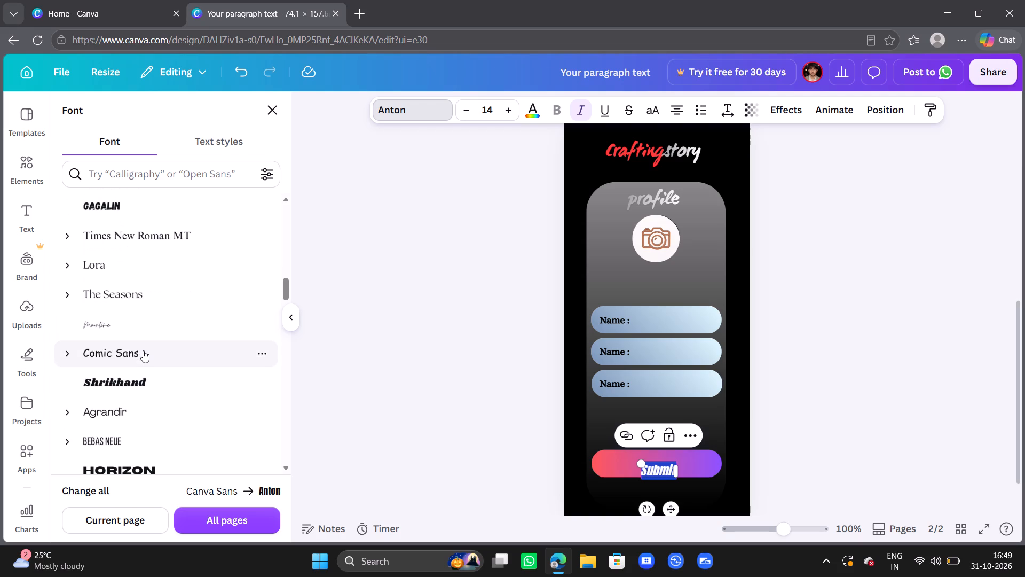
pyautogui.scroll(-1, 143, 350)
pyautogui.click(183, 199)
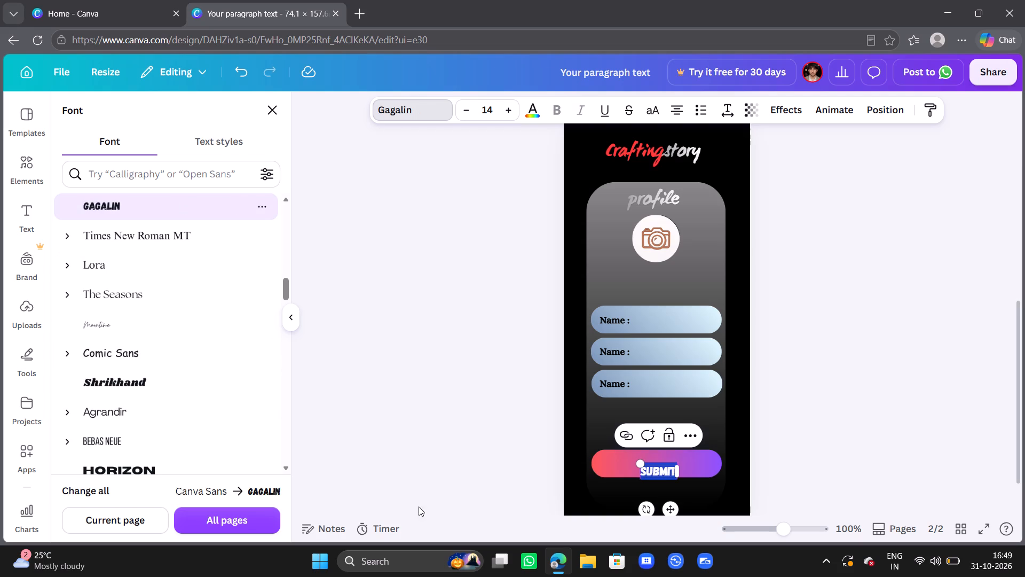
# Centre the "Submit" text horizontally and vertically on the red-to-purple pill.
pyautogui.moveTo(672, 510); pyautogui.dragTo(672, 501)
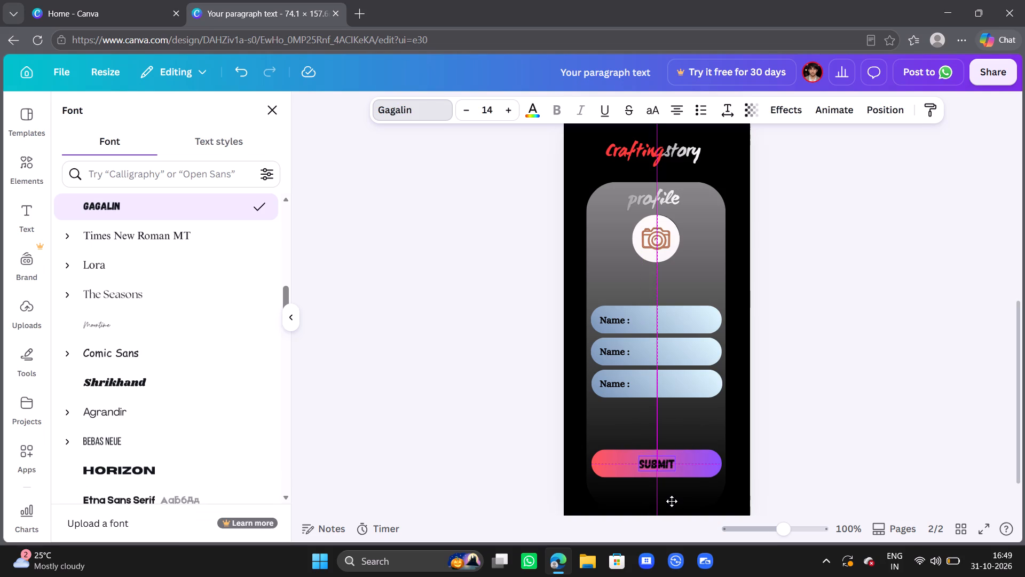
pyautogui.moveTo(672, 501); pyautogui.dragTo(671, 502)
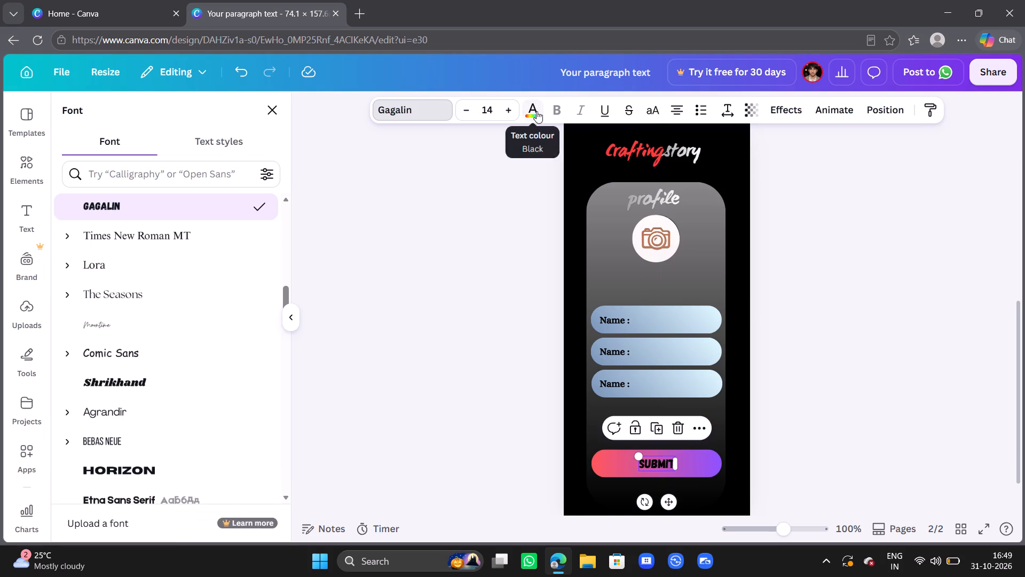
# Colour the "Submit" text white and deselect it.
pyautogui.click(537, 111)
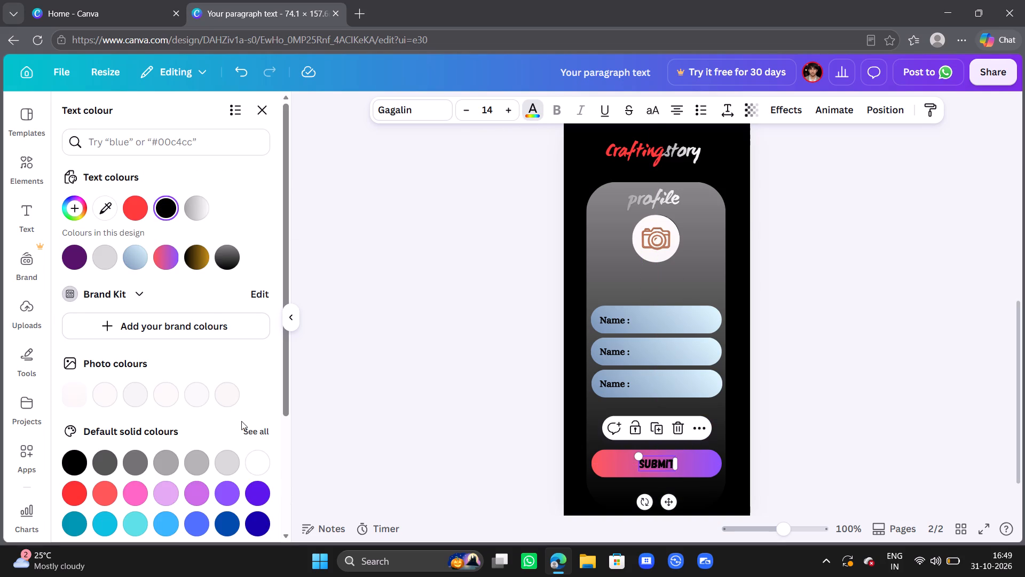
pyautogui.click(262, 458)
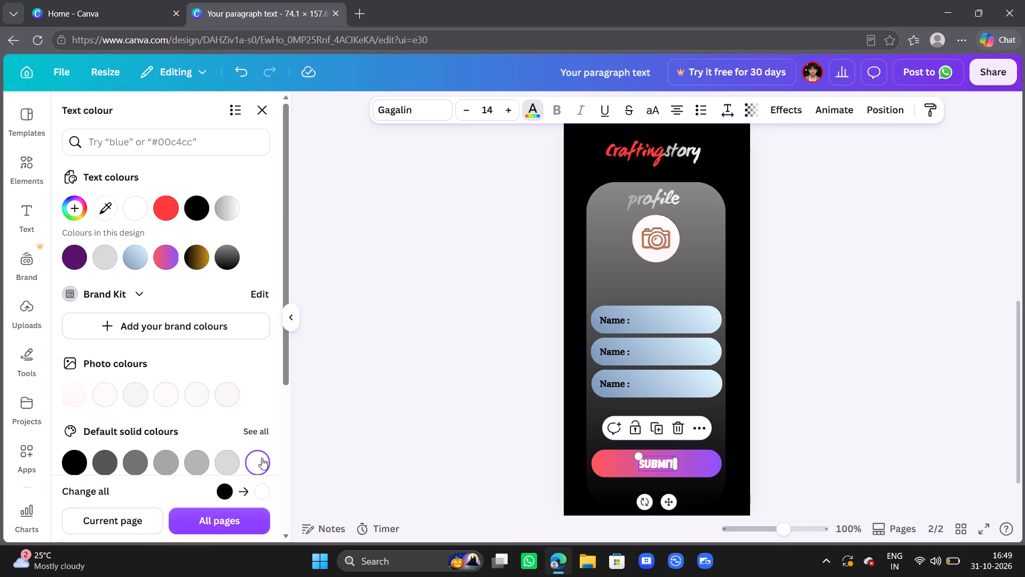
pyautogui.click(425, 402)
pyautogui.click(425, 402)
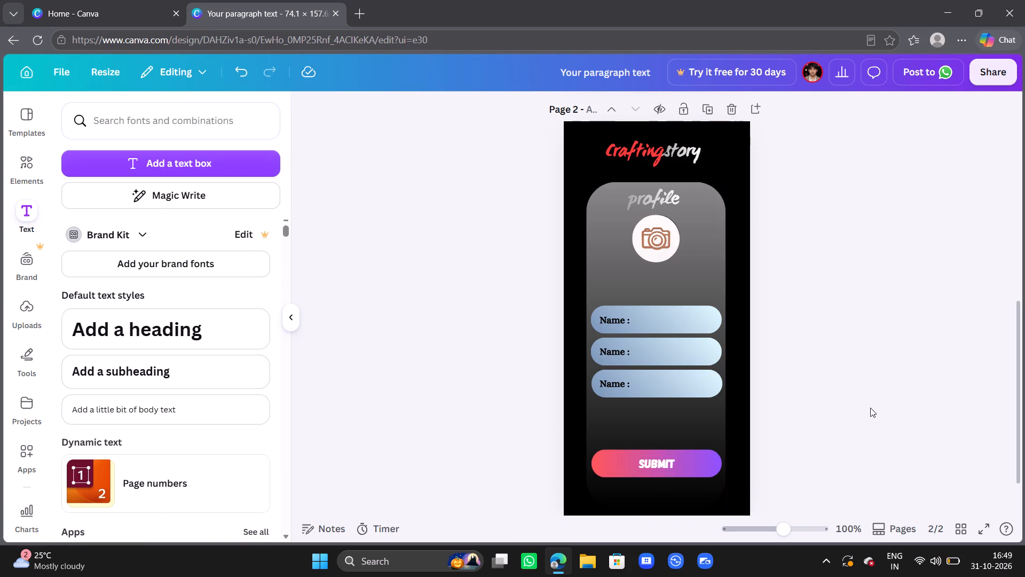
# Rotate the Instagram icon on page 1 upright and move it between the dashed line and the "Sign Up with Google" button.
pyautogui.scroll(1, 870, 408)
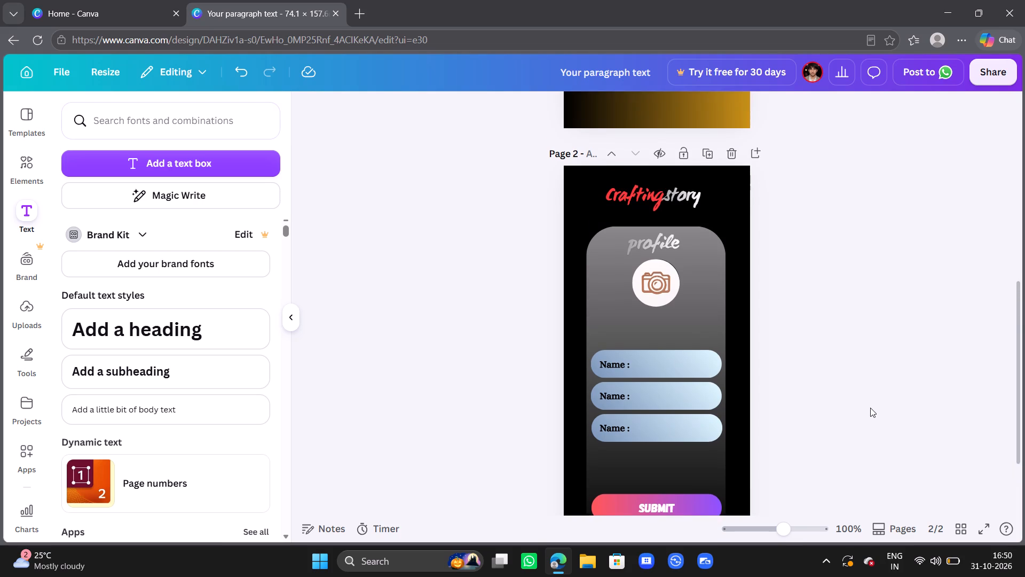
pyautogui.scroll(2, 870, 408)
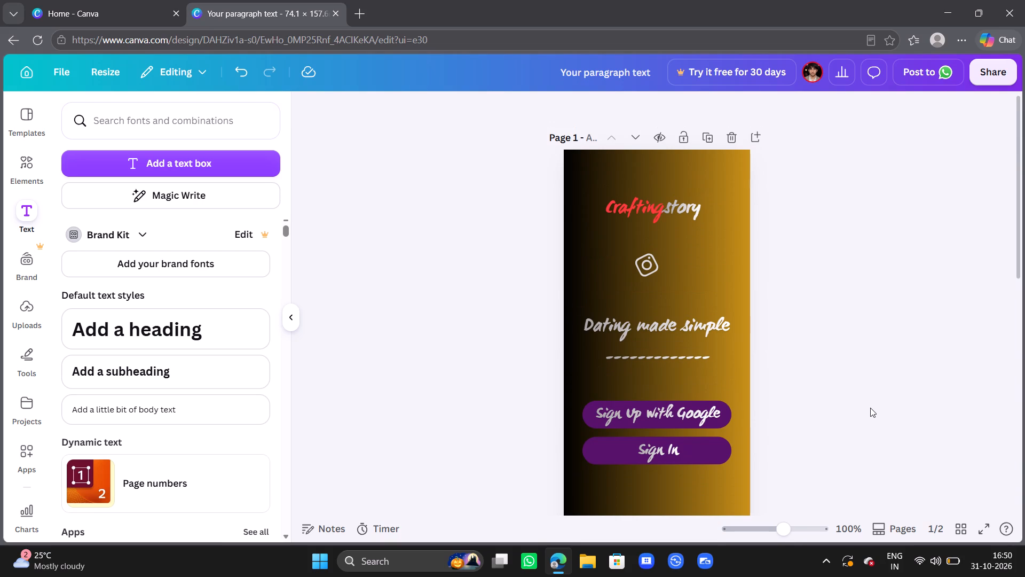
pyautogui.scroll(2, 870, 408)
pyautogui.click(650, 268)
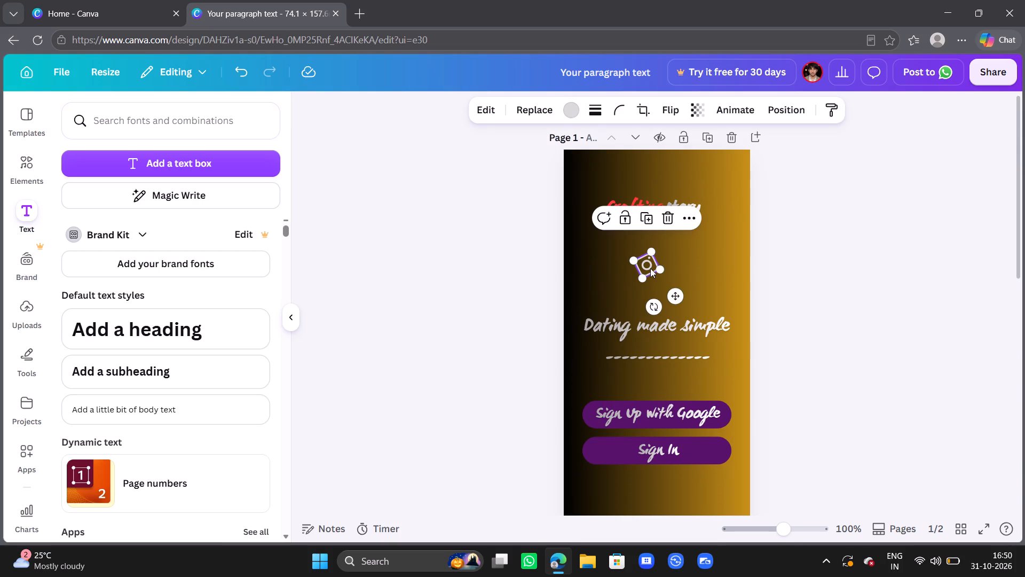
pyautogui.moveTo(653, 312); pyautogui.dragTo(641, 315)
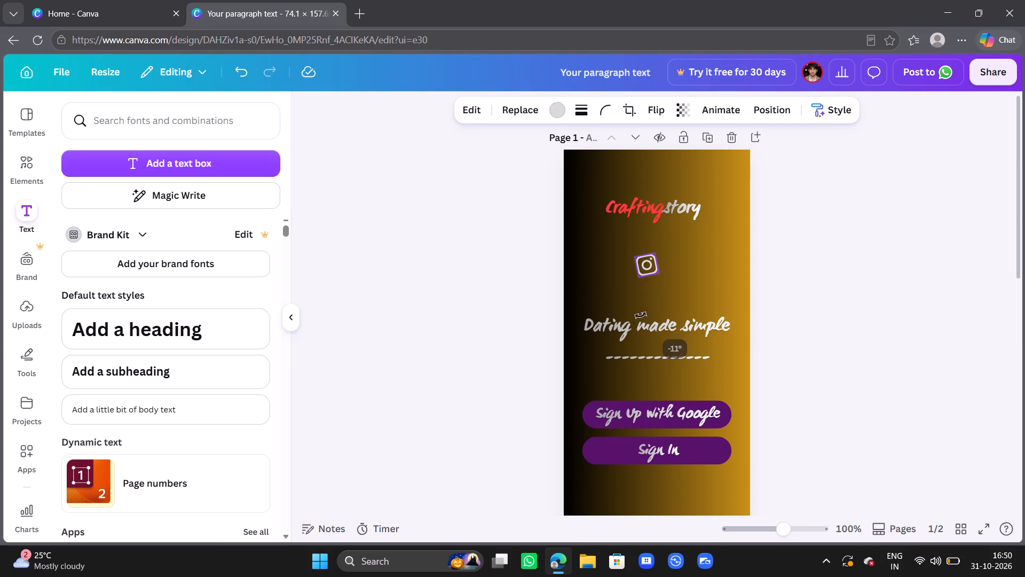
pyautogui.moveTo(641, 315); pyautogui.dragTo(630, 316)
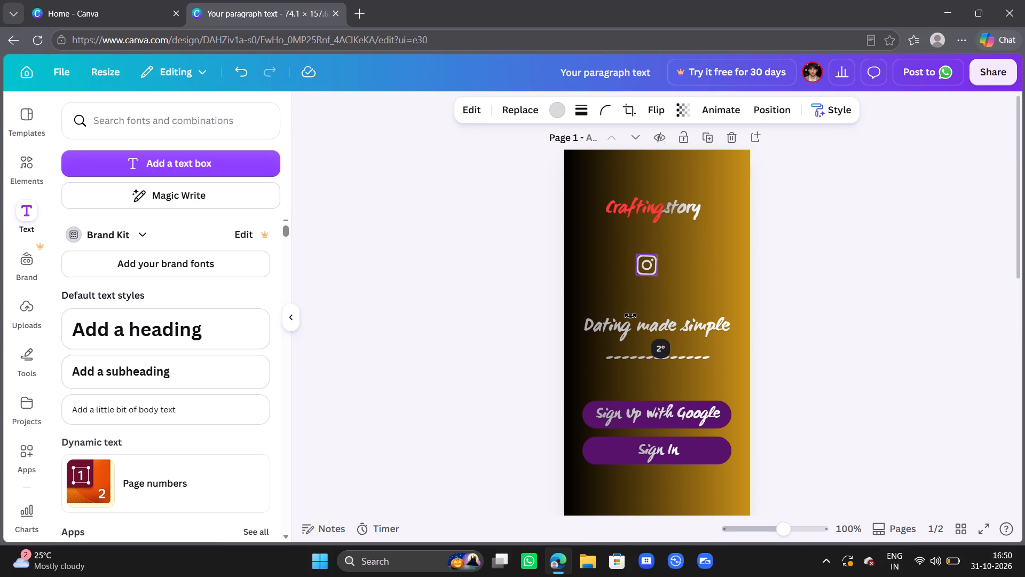
pyautogui.moveTo(630, 316); pyautogui.dragTo(633, 316)
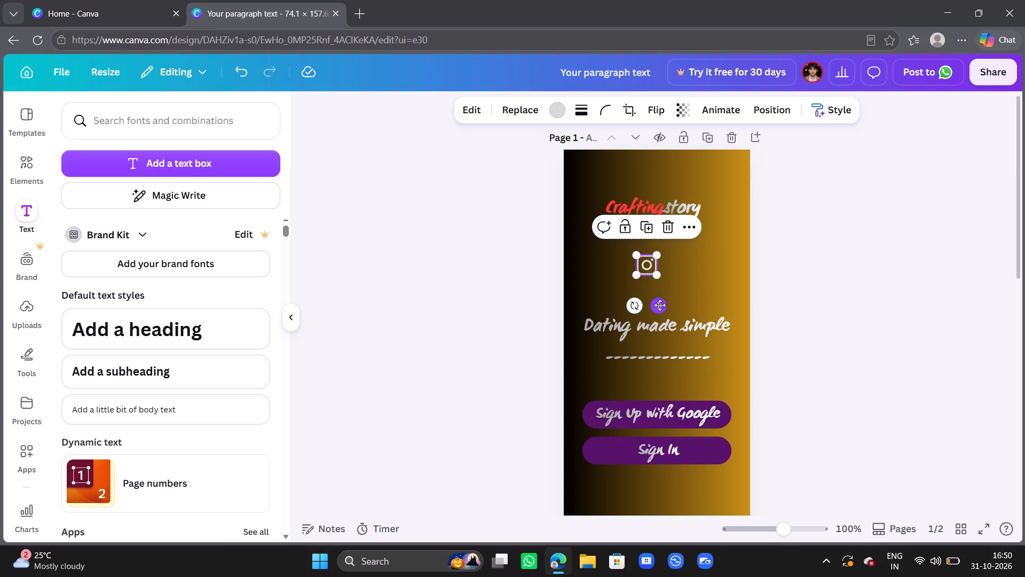
pyautogui.moveTo(660, 305); pyautogui.dragTo(667, 416)
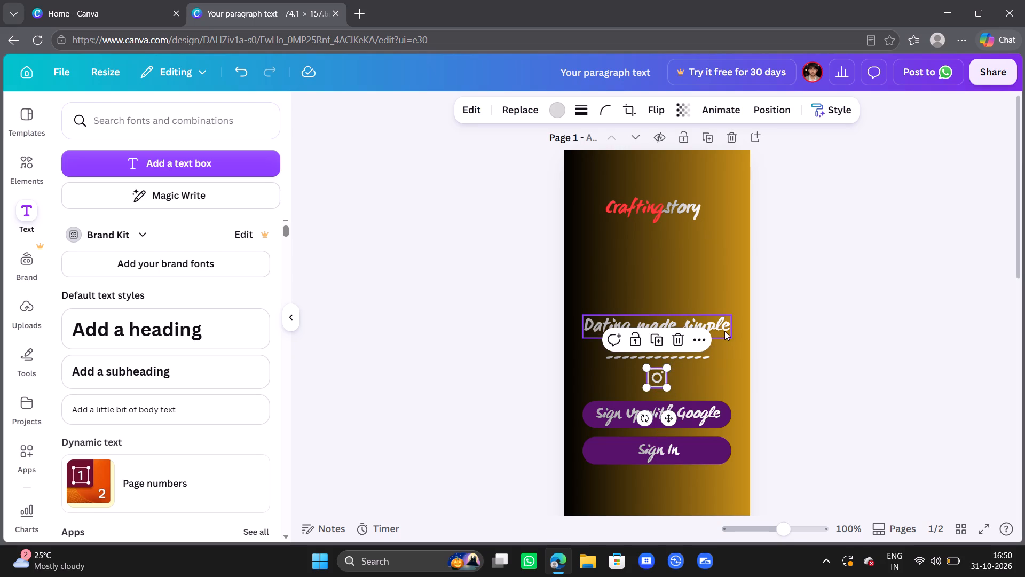
# Move the "Dating made simple" text up to sit a little below the "Craftingstory" title on page 1.
pyautogui.click(723, 329)
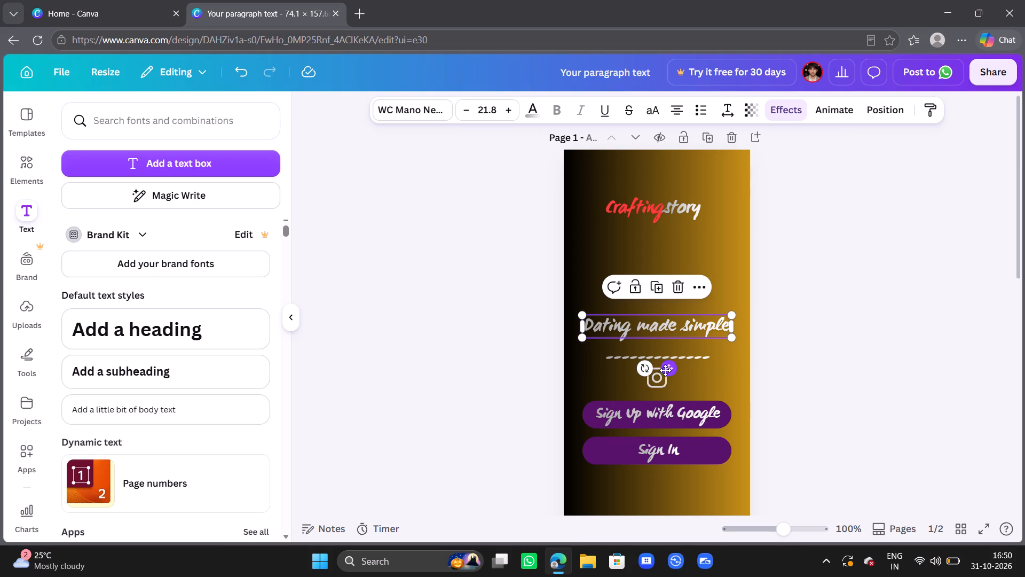
pyautogui.moveTo(669, 370); pyautogui.dragTo(673, 277)
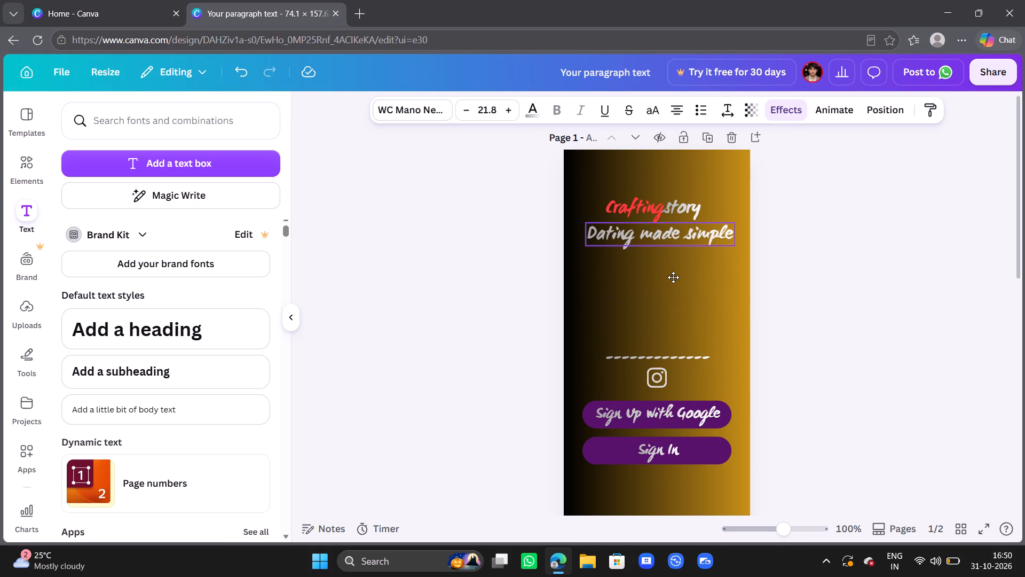
pyautogui.moveTo(673, 277); pyautogui.dragTo(673, 294)
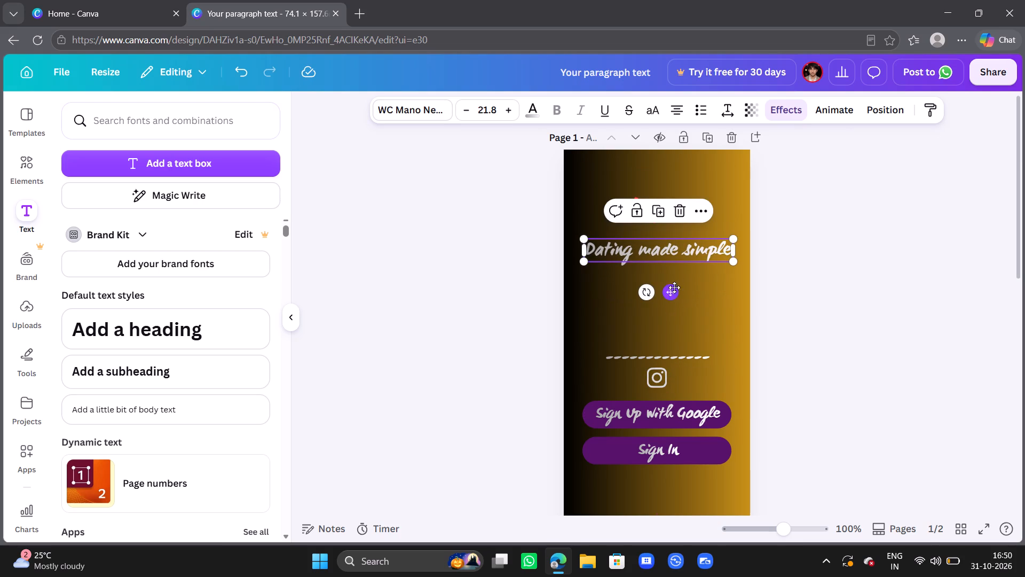
# Move the dashed line up so it underlines the words "made simple" in the tagline.
pyautogui.moveTo(678, 360); pyautogui.dragTo(676, 293)
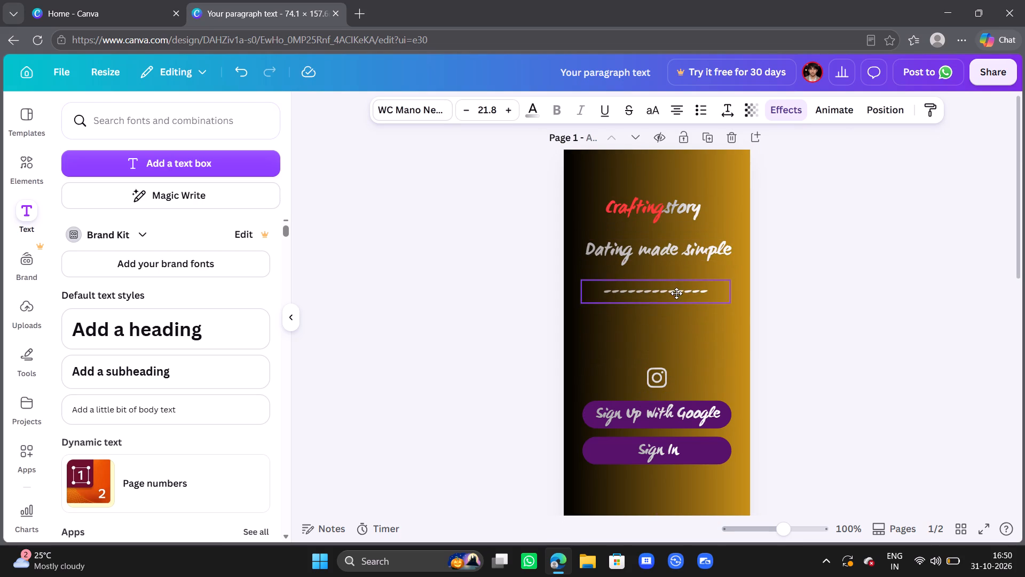
pyautogui.moveTo(676, 293); pyautogui.dragTo(679, 282)
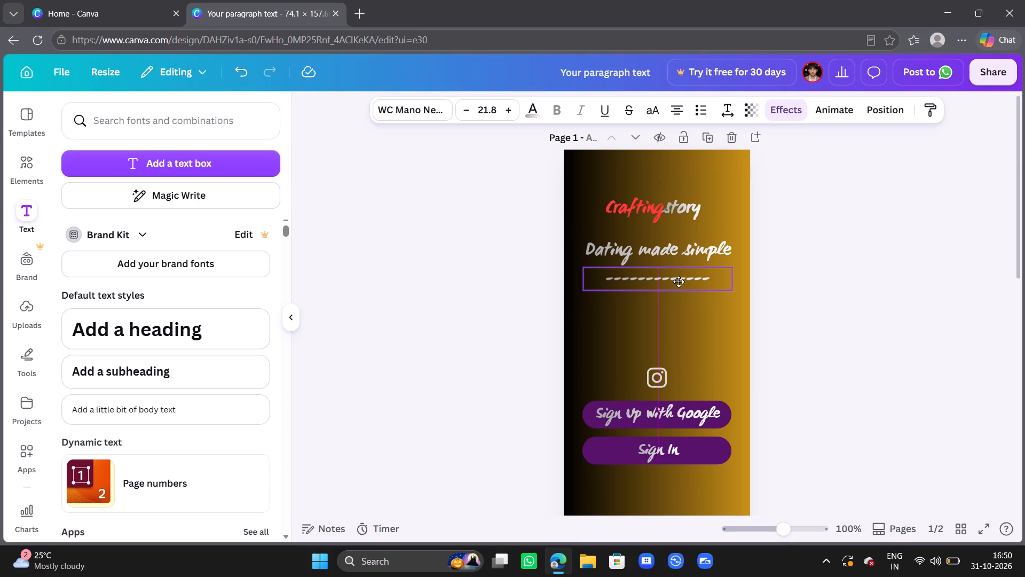
pyautogui.moveTo(679, 282); pyautogui.dragTo(708, 267)
pyautogui.click(822, 355)
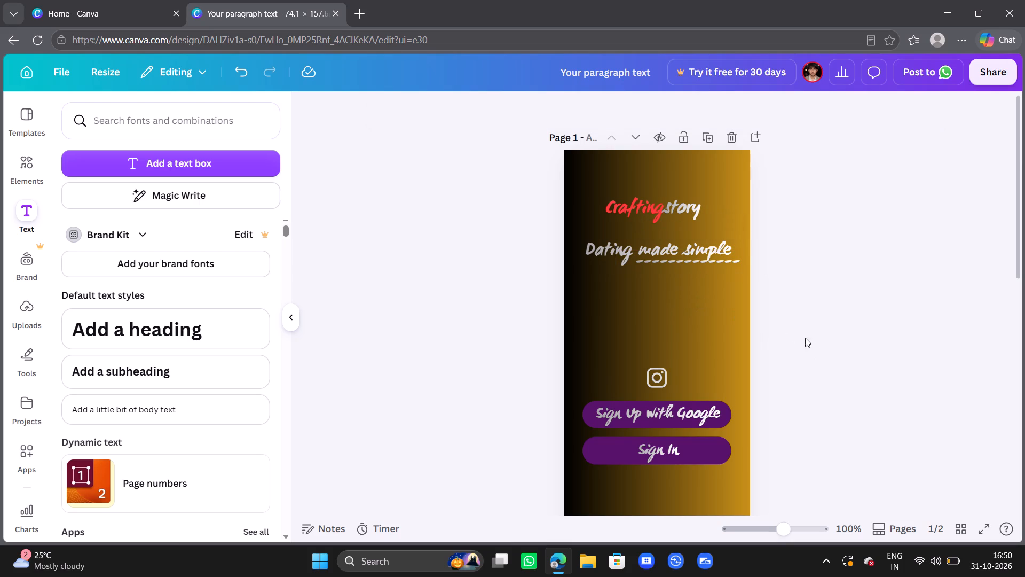
# Shorten the dashed underline beneath "made simple" by one dash.
pyautogui.click(721, 258)
pyautogui.click(721, 258)
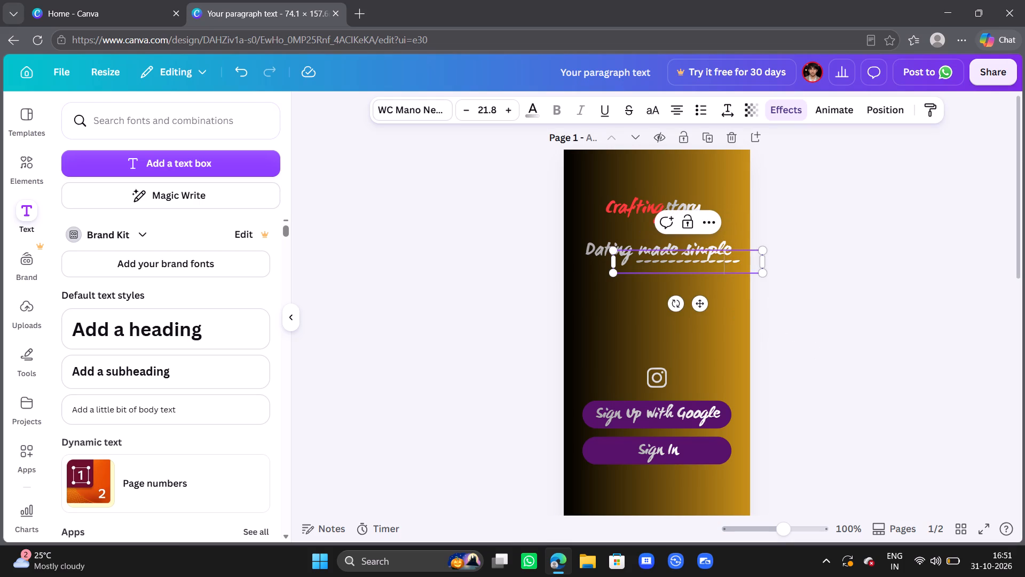
pyautogui.press('BackSpace')
pyautogui.click(747, 269)
pyautogui.click(703, 308)
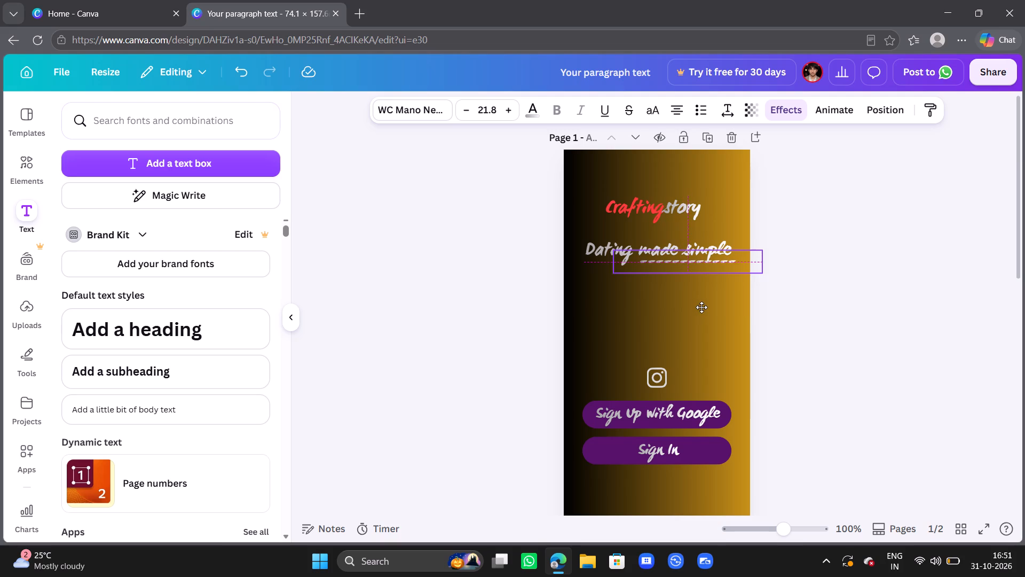
# Colour only the word "Dating" in the page 1 tagline red, matching "Crafting" in the title, and deselect the text.
pyautogui.click(880, 320)
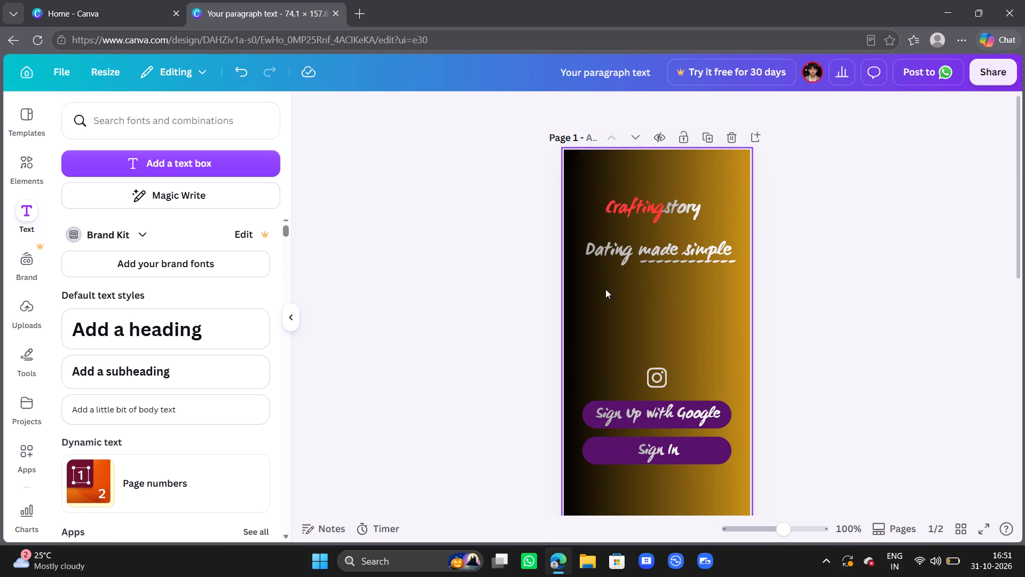
pyautogui.click(610, 251)
pyautogui.doubleClick(610, 251)
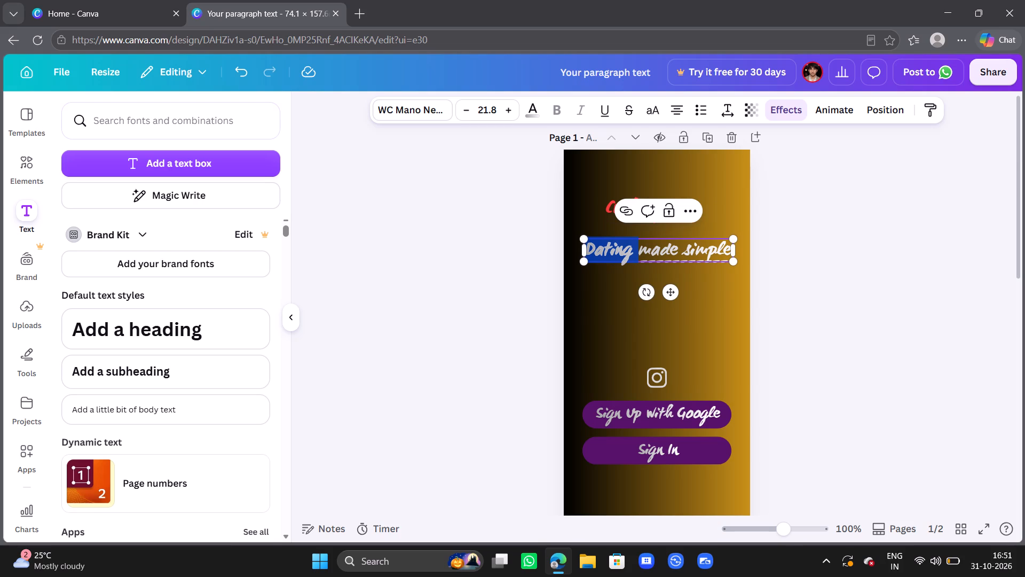
pyautogui.click(530, 112)
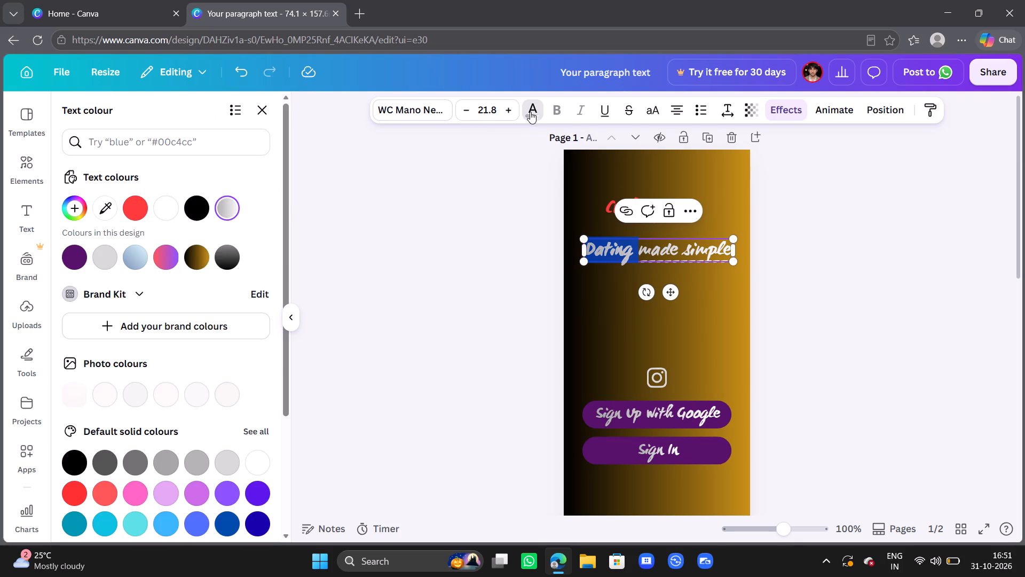
pyautogui.click(131, 212)
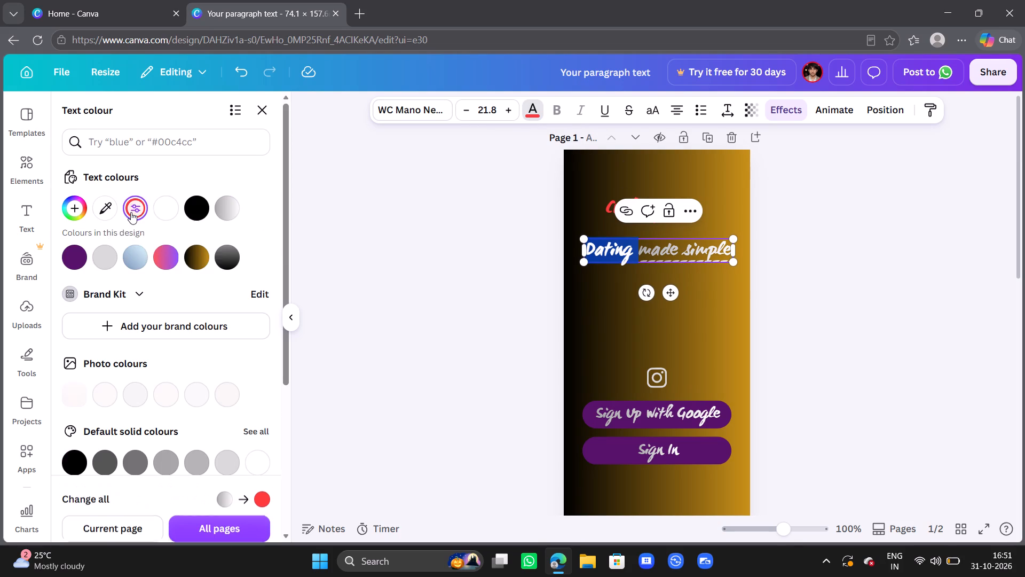
pyautogui.click(418, 279)
pyautogui.click(418, 279)
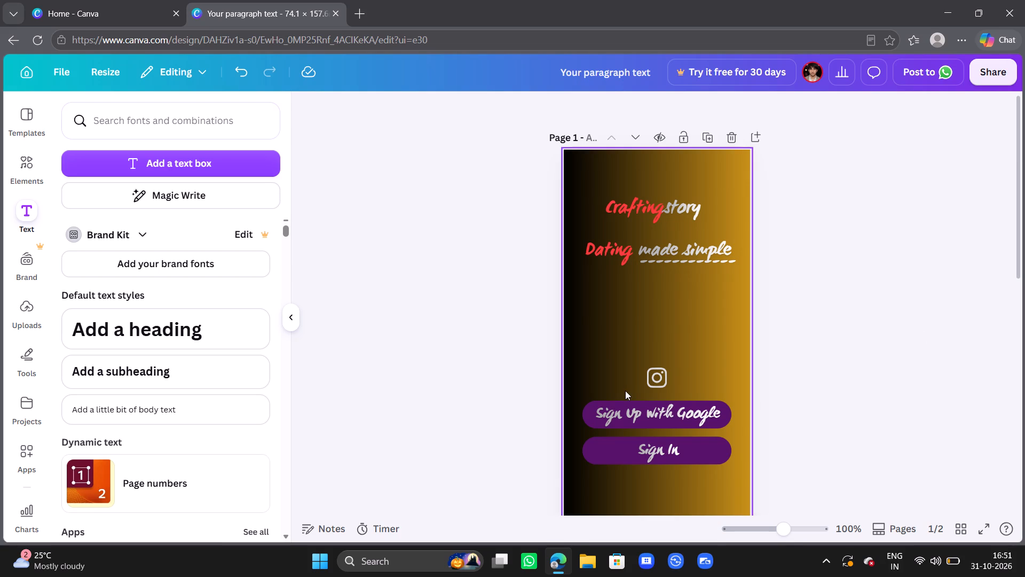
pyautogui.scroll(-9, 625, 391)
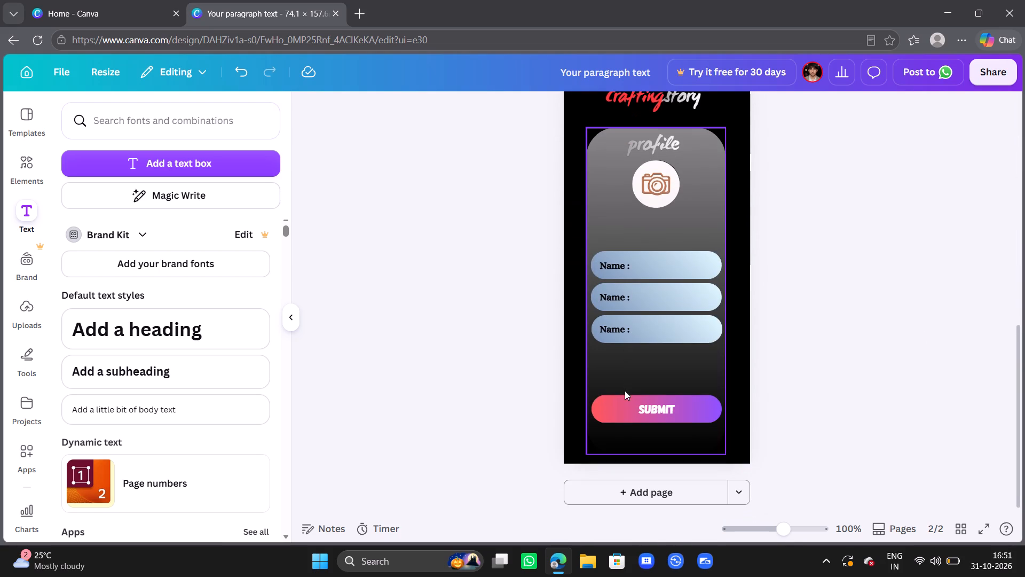
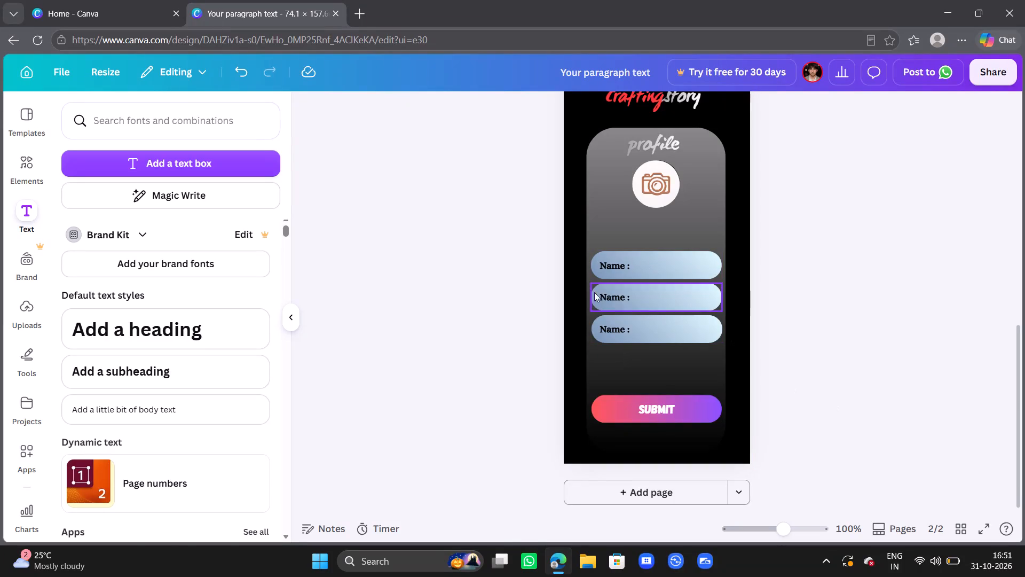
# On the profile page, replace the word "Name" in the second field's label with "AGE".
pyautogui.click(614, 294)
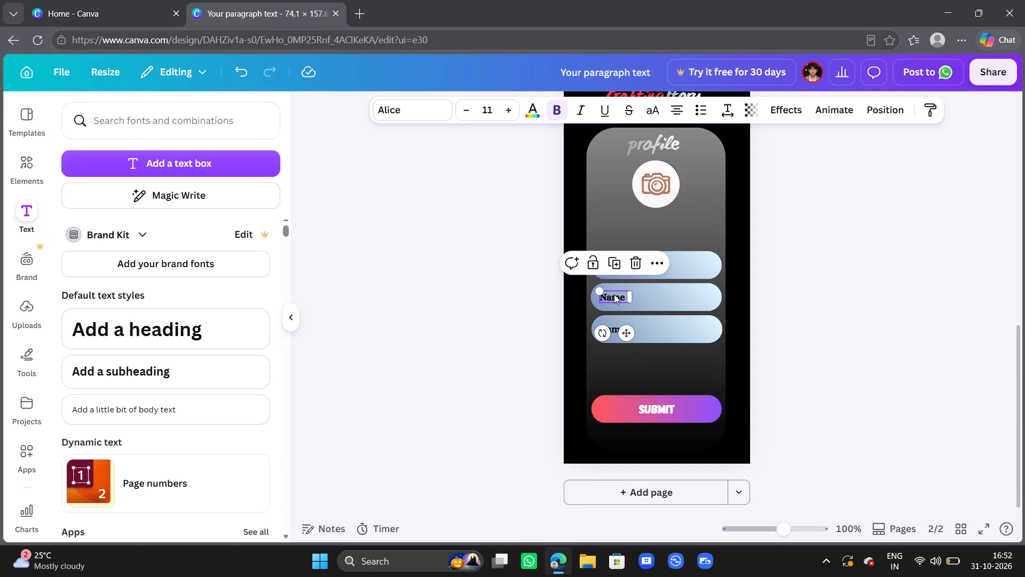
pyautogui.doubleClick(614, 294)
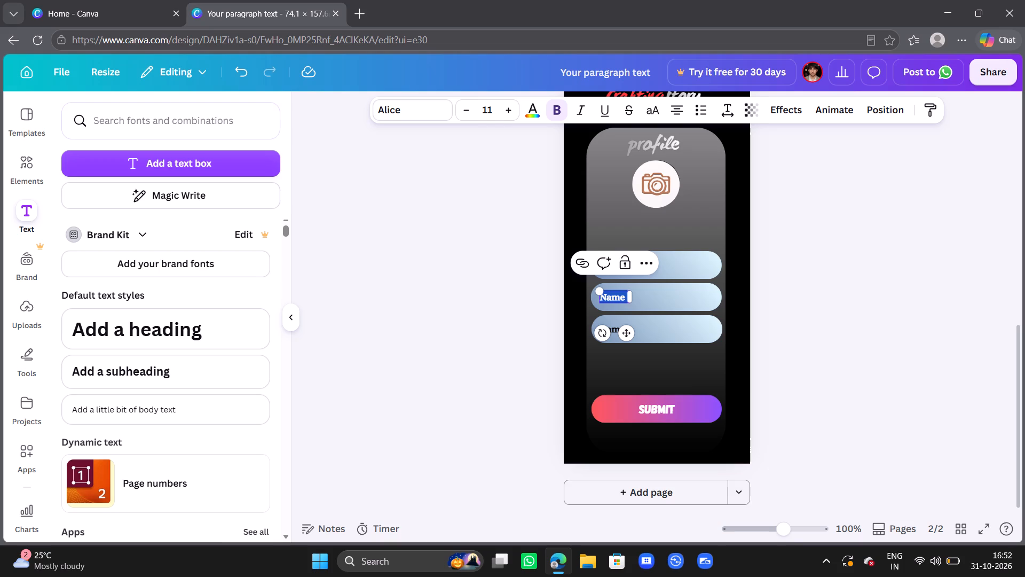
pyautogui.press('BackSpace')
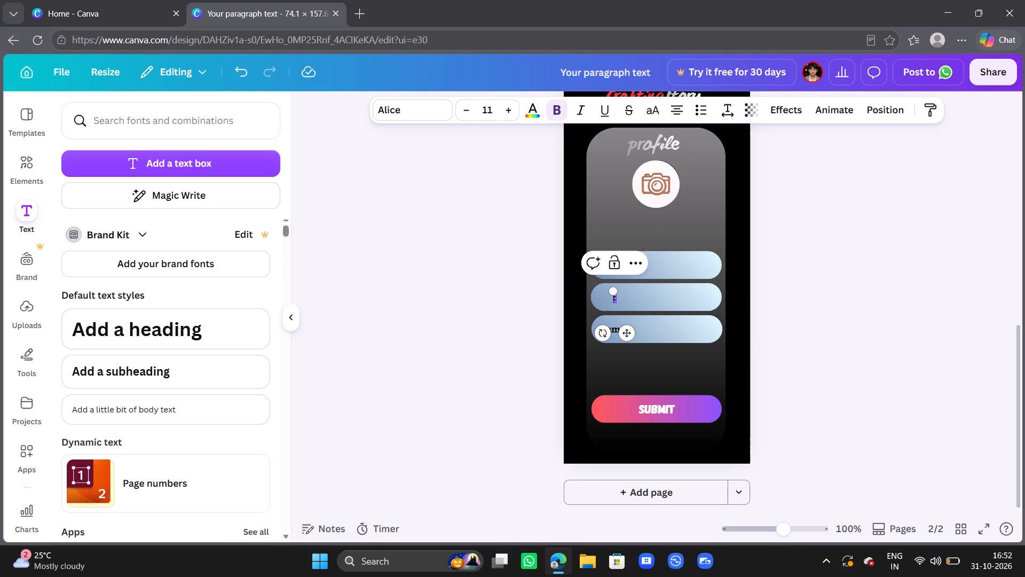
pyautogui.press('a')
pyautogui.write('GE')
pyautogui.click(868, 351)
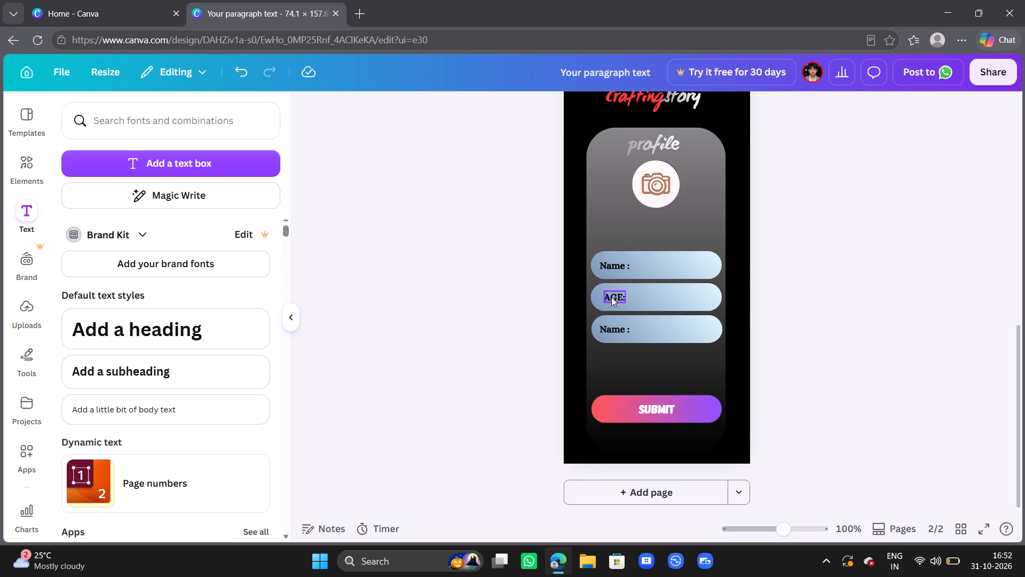
# Retype the second field's label in title case with a space before the colon, reading "Age :".
pyautogui.click(610, 297)
pyautogui.doubleClick(610, 297)
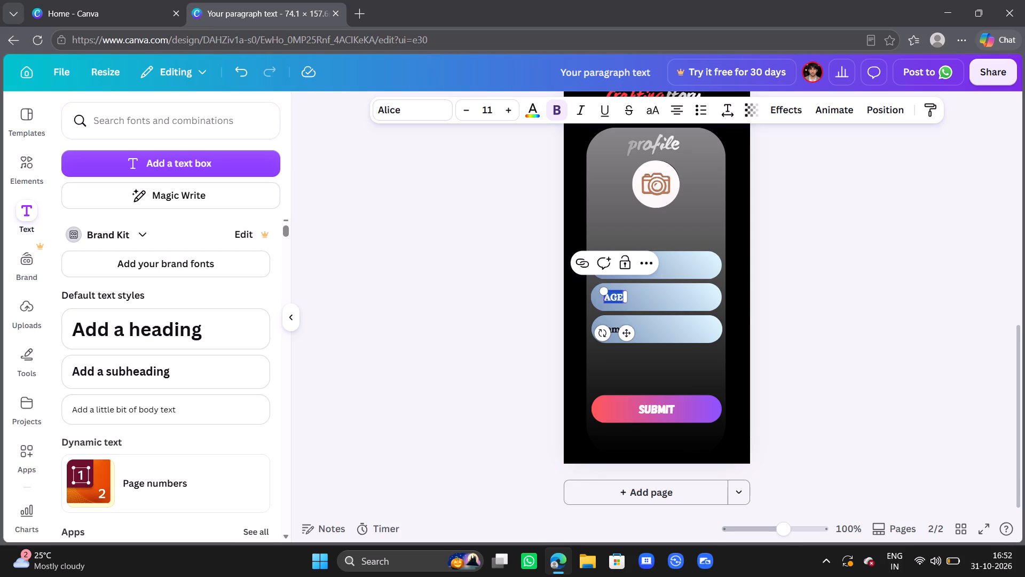
pyautogui.press('BackSpace')
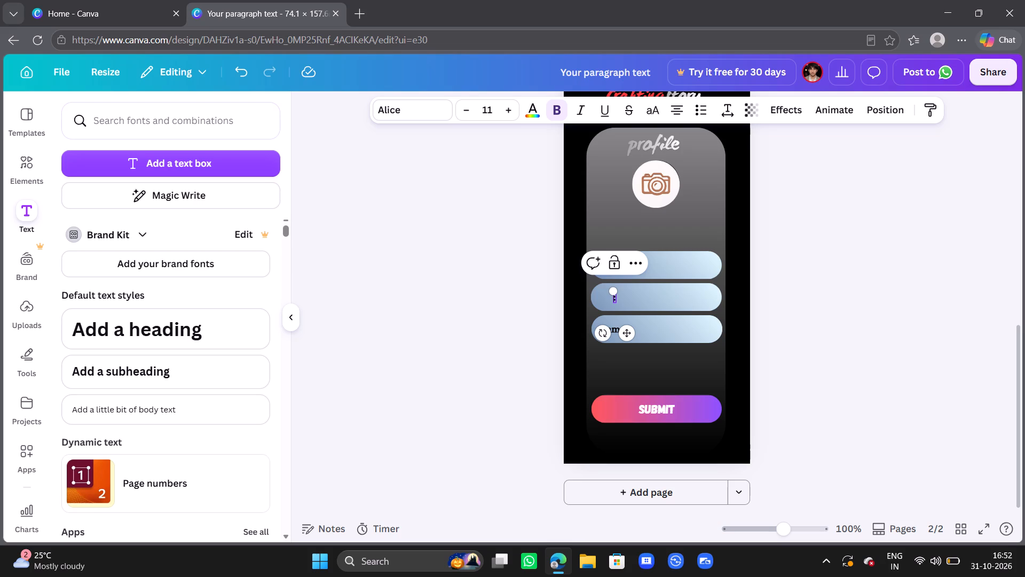
pyautogui.press('a')
pyautogui.write('ge')
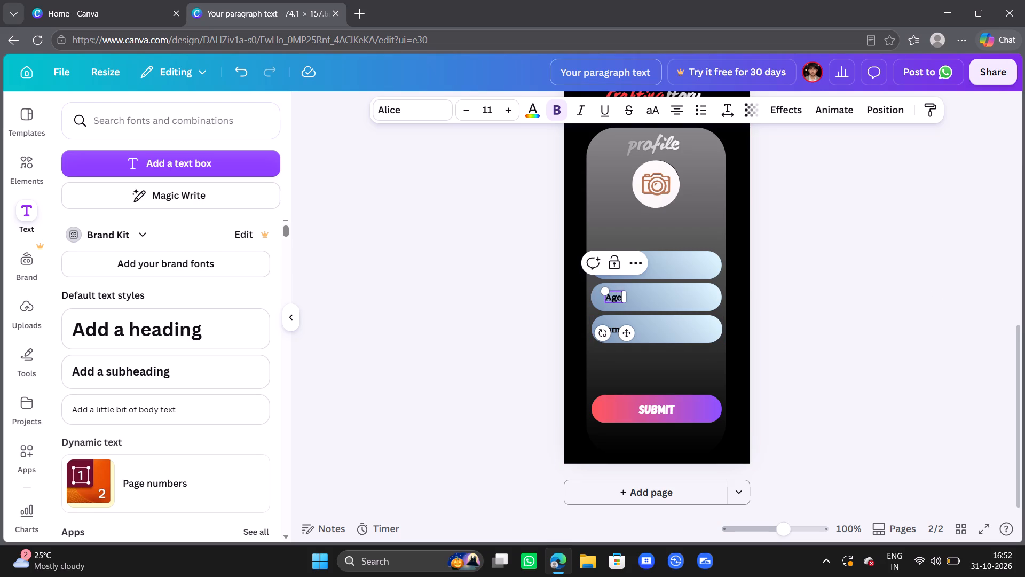
pyautogui.click(559, 106)
pyautogui.click(988, 384)
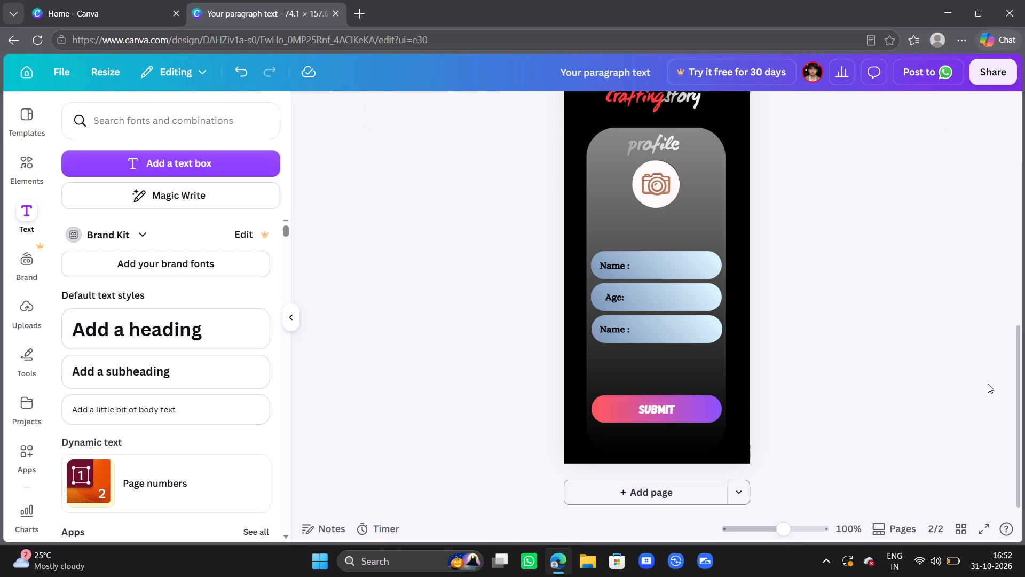
pyautogui.doubleClick(614, 299)
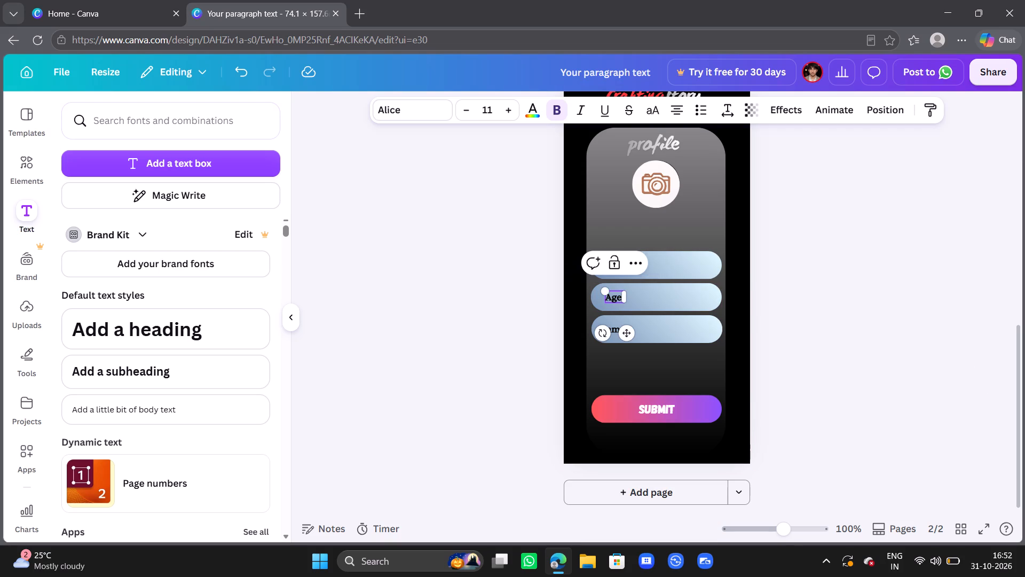
pyautogui.press('Right')
pyautogui.press('Right')
pyautogui.press('space')
pyautogui.click(862, 315)
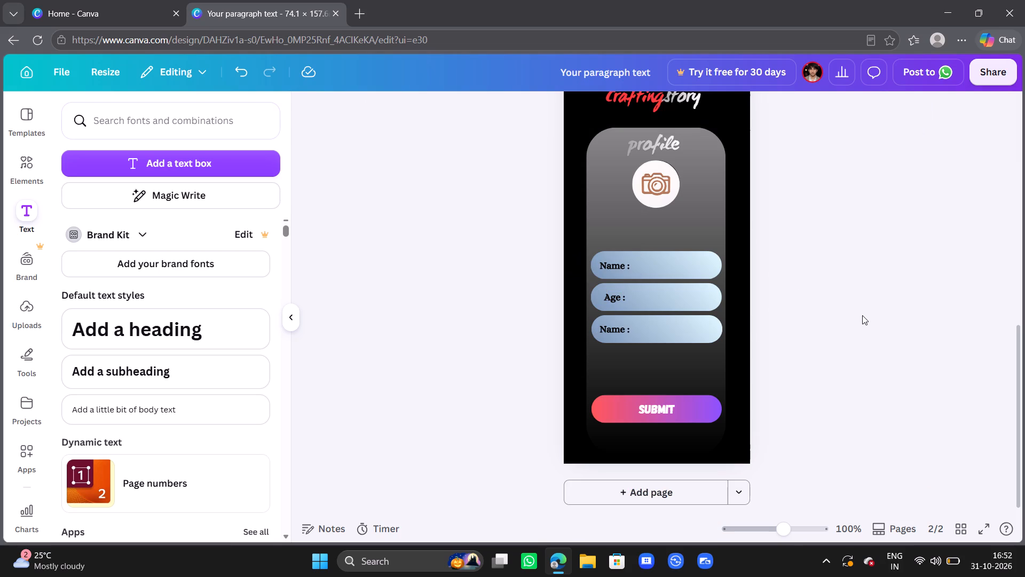
# Change the third field's label on the profile page to "Gender :".
pyautogui.click(619, 330)
pyautogui.click(619, 330)
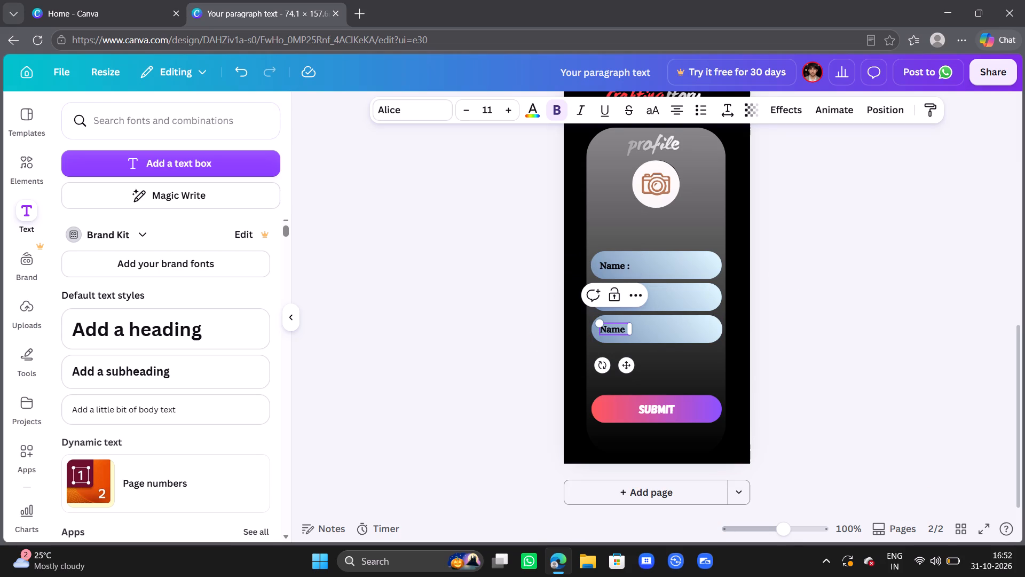
pyautogui.press('Right')
pyautogui.press('BackSpace')
pyautogui.press('BackSpace')
pyautogui.press('BackSpace')
pyautogui.press('BackSpace')
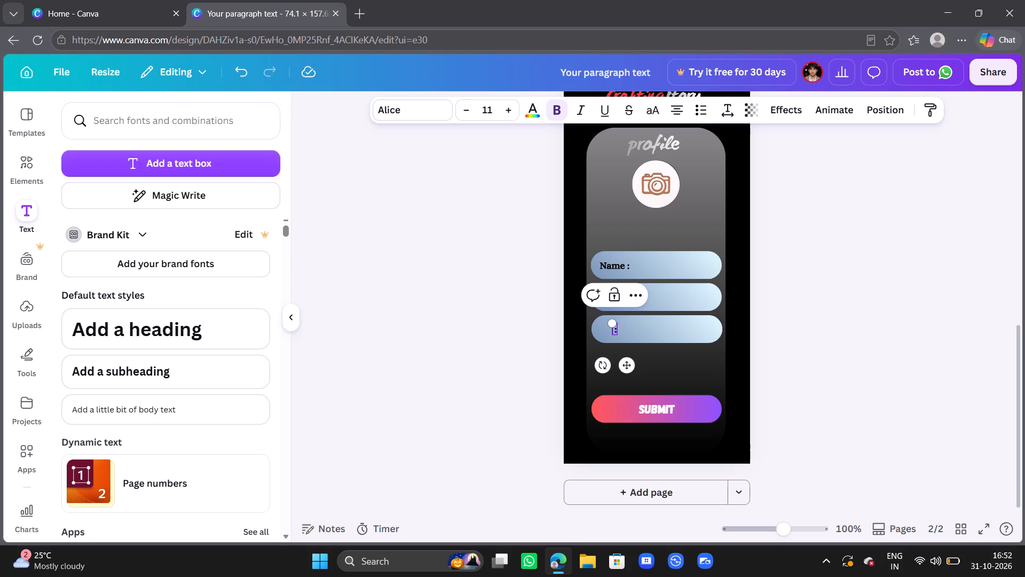
pyautogui.write('ender')
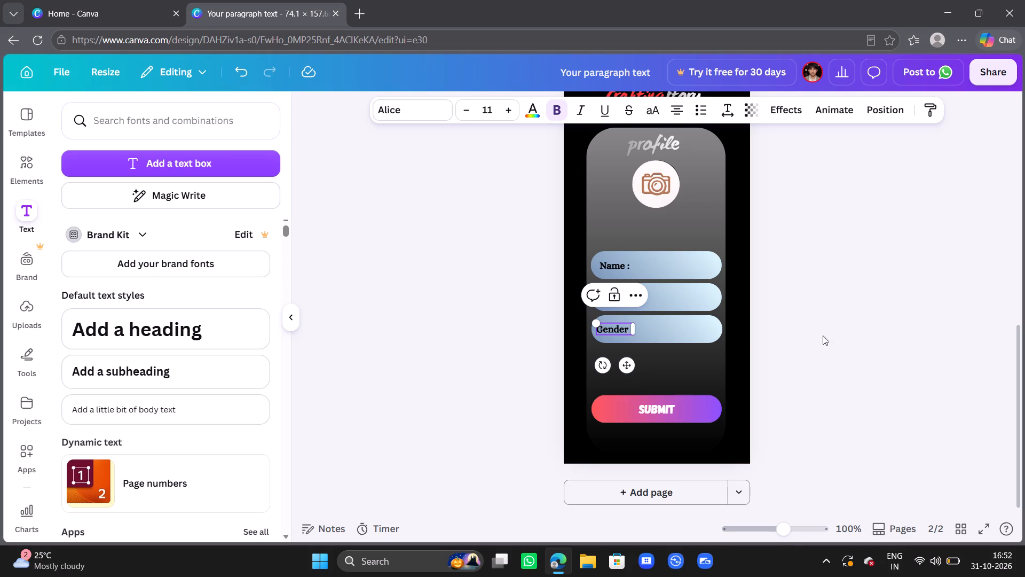
pyautogui.click(881, 334)
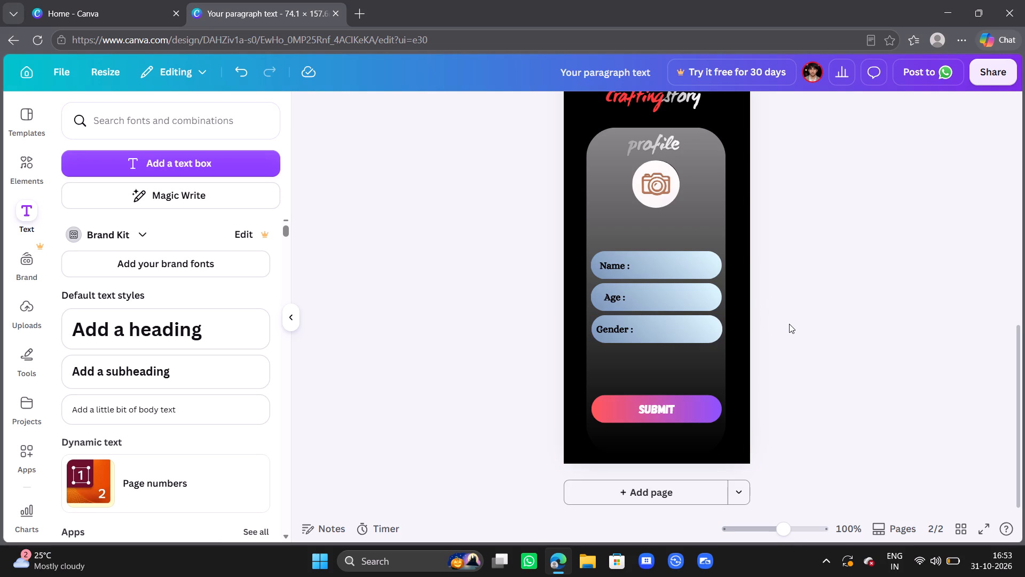
# Set the profile page's background to the design's 90° linear gradient from #000000 to #c89116, matching page 1.
pyautogui.scroll(11, 789, 324)
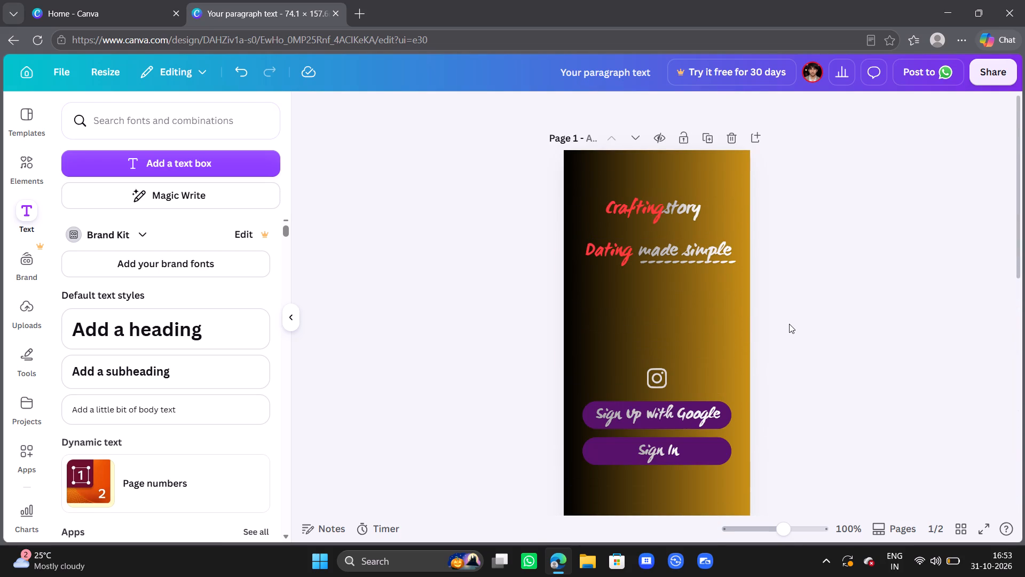
pyautogui.scroll(-5, 789, 324)
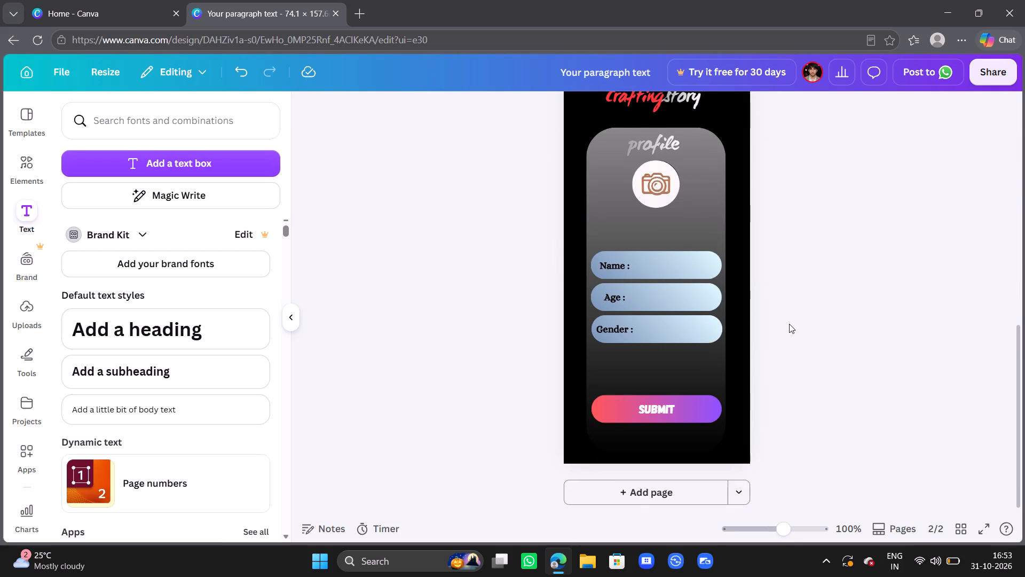
pyautogui.scroll(-1, 789, 324)
pyautogui.click(737, 310)
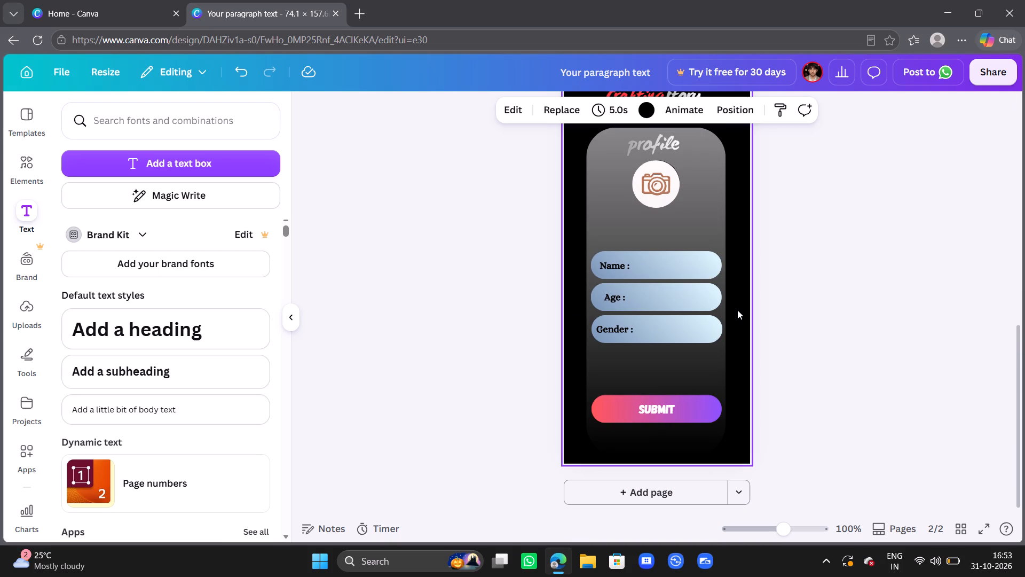
pyautogui.click(644, 102)
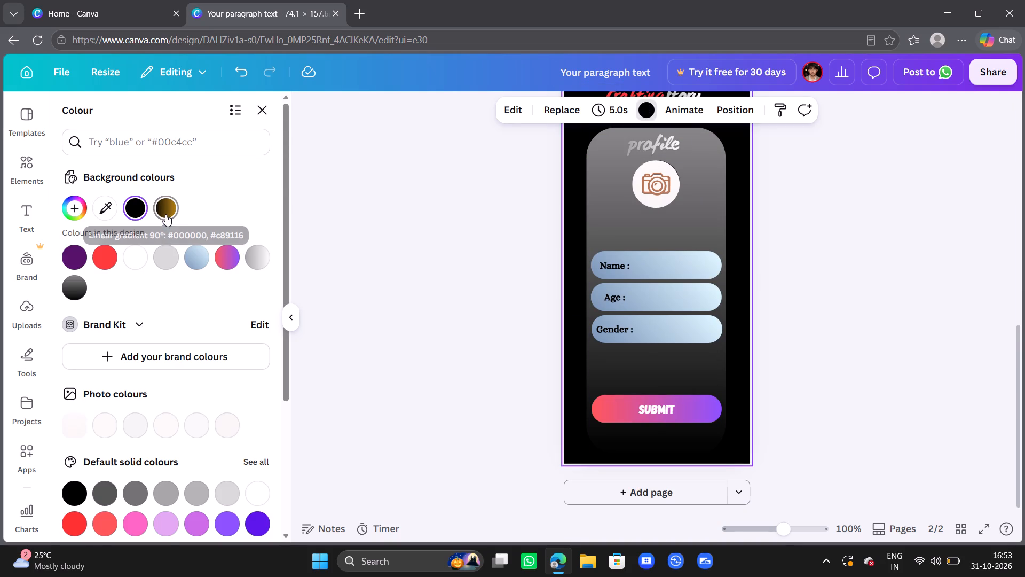
pyautogui.click(165, 214)
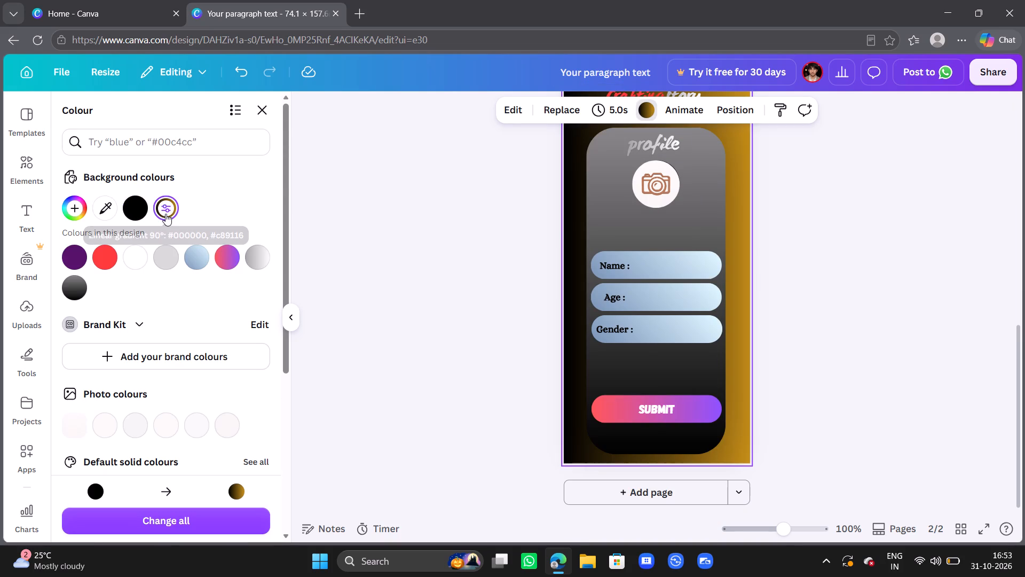
# Compare the backgrounds of the sign-in page and the profile page.
pyautogui.hscroll(2, 569, 229)
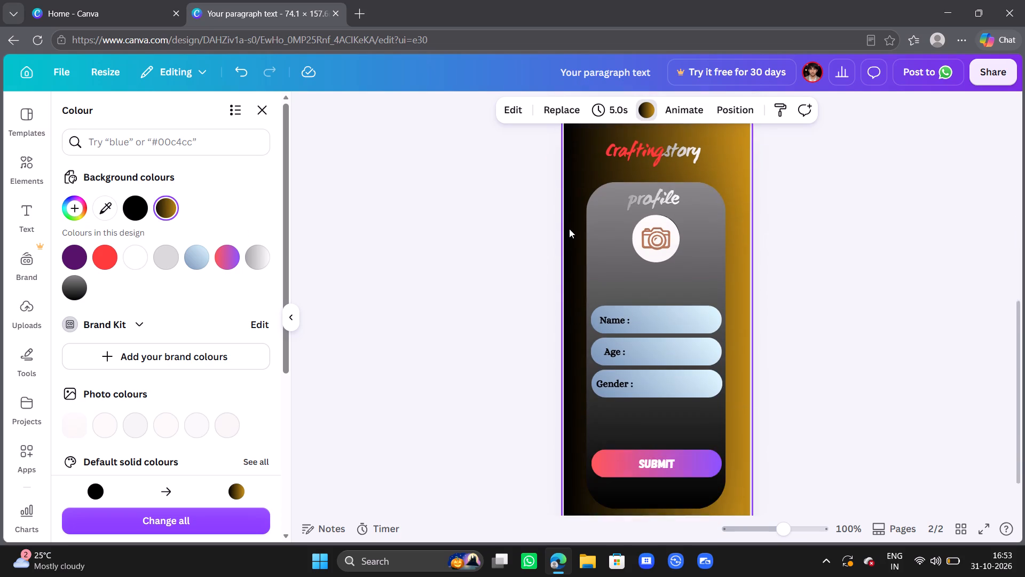
pyautogui.hscroll(3, 569, 229)
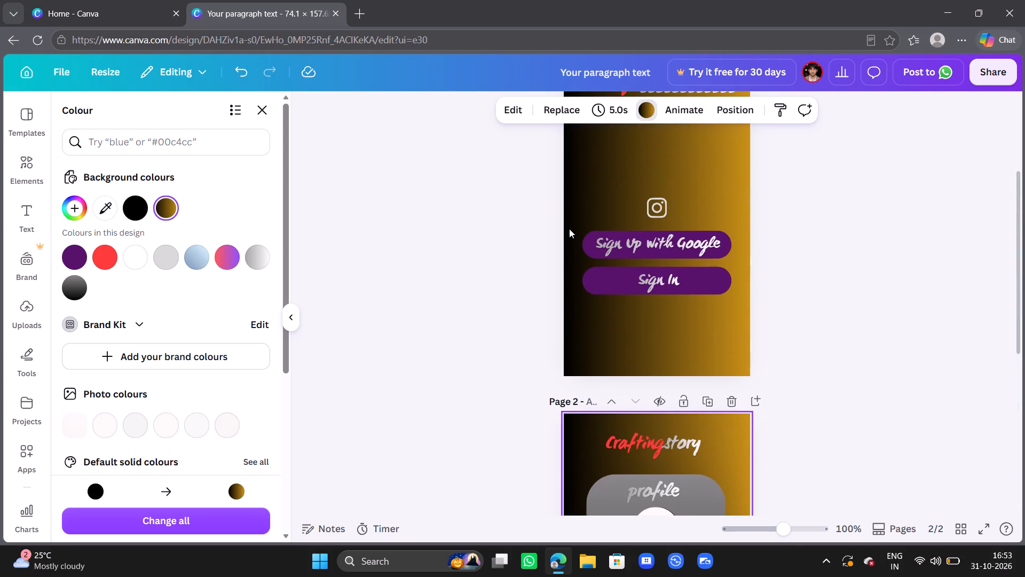
pyautogui.hscroll(2, 569, 229)
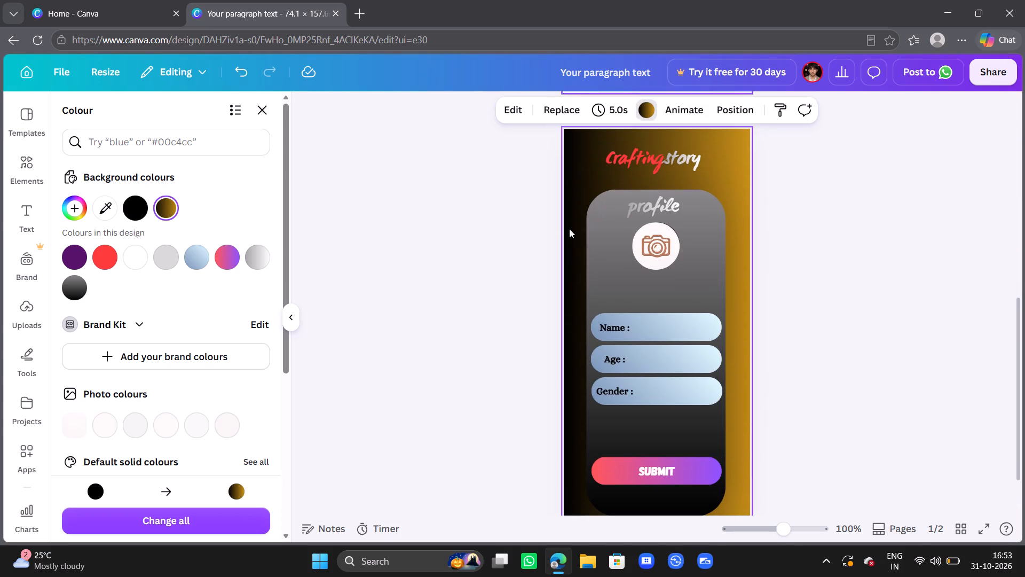
pyautogui.hscroll(1, 569, 229)
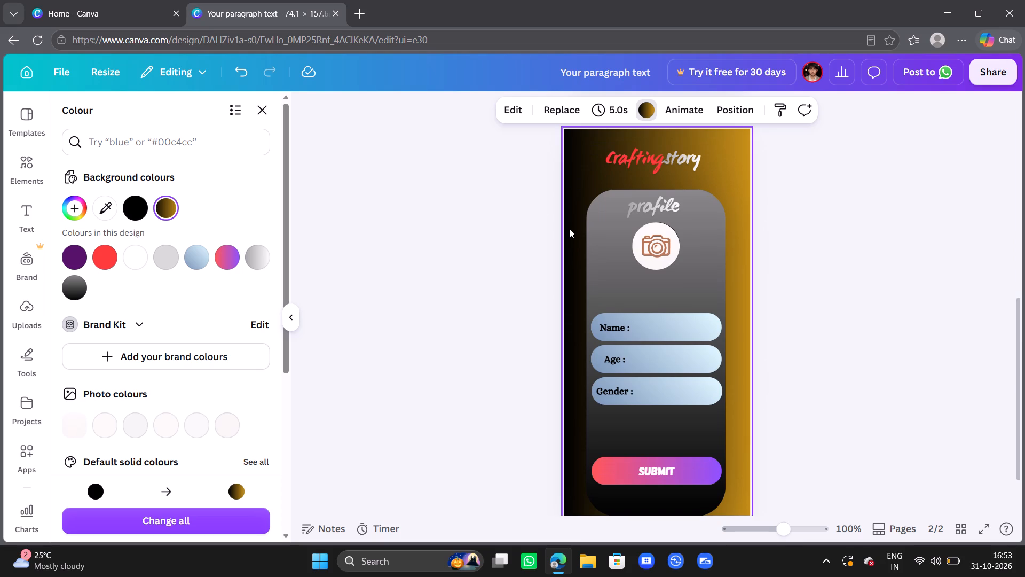
# Set the profile page's background to solid black from the design's background colours.
pyautogui.hscroll(1, 569, 229)
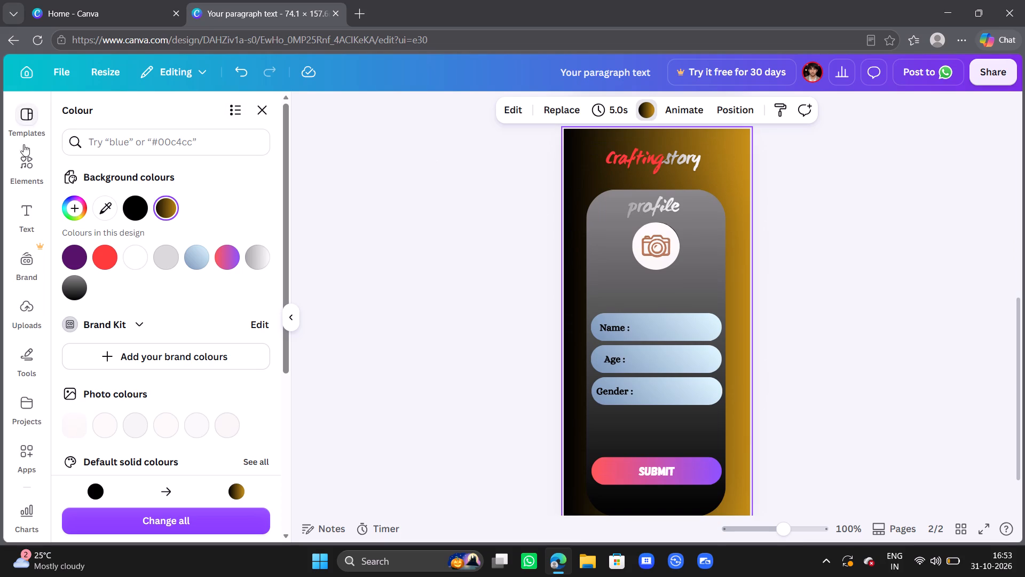
pyautogui.click(133, 207)
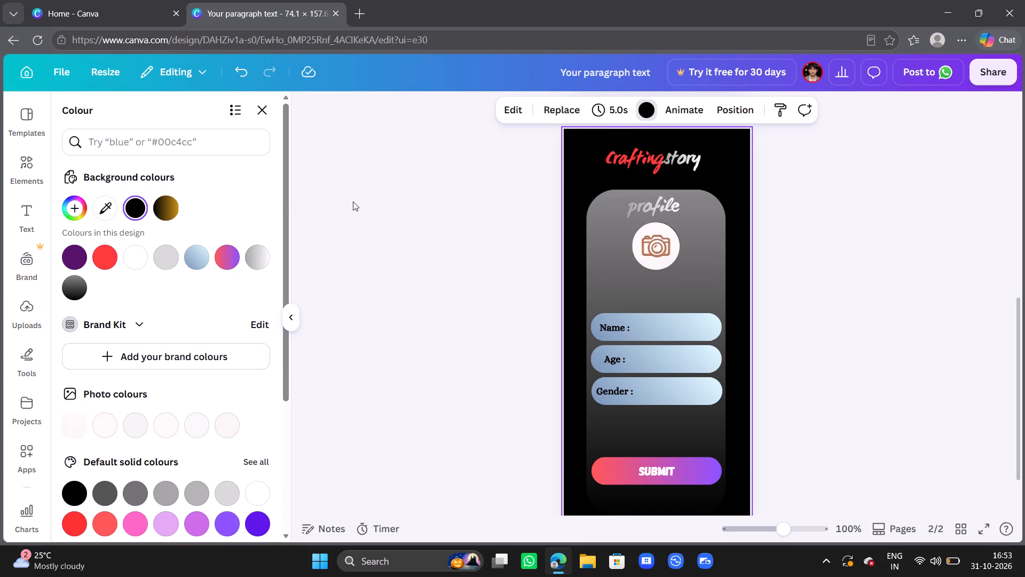
# Set the sign-in page's background on page 1 to the same solid black in place of the gradient.
pyautogui.scroll(8, 353, 201)
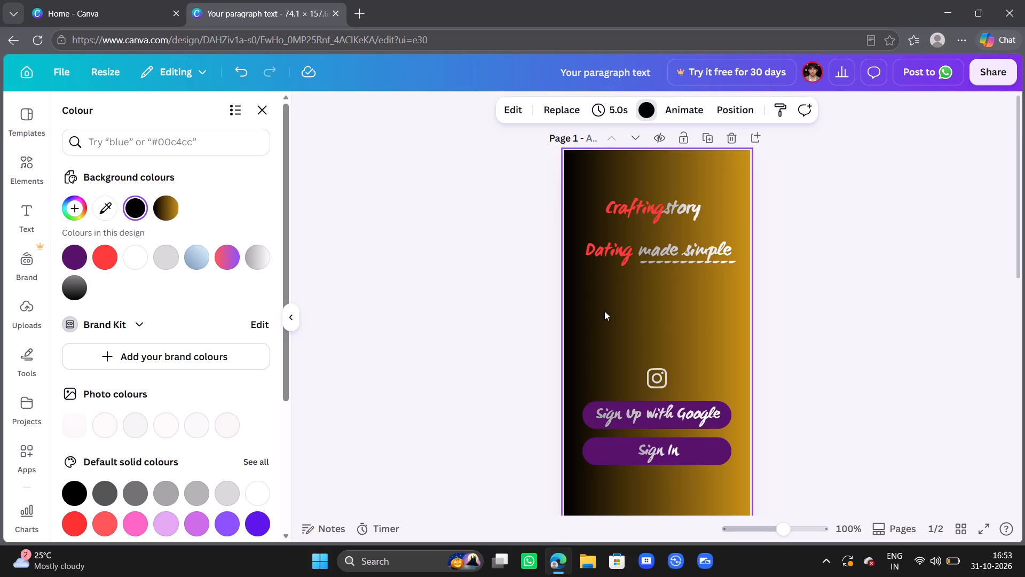
pyautogui.click(604, 311)
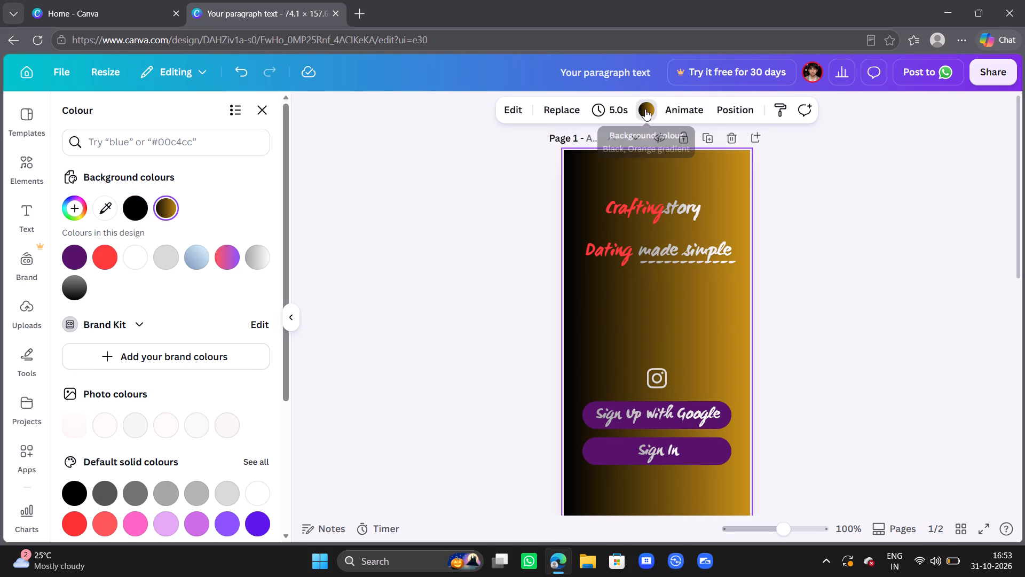
pyautogui.click(645, 109)
pyautogui.scroll(-4, 112, 387)
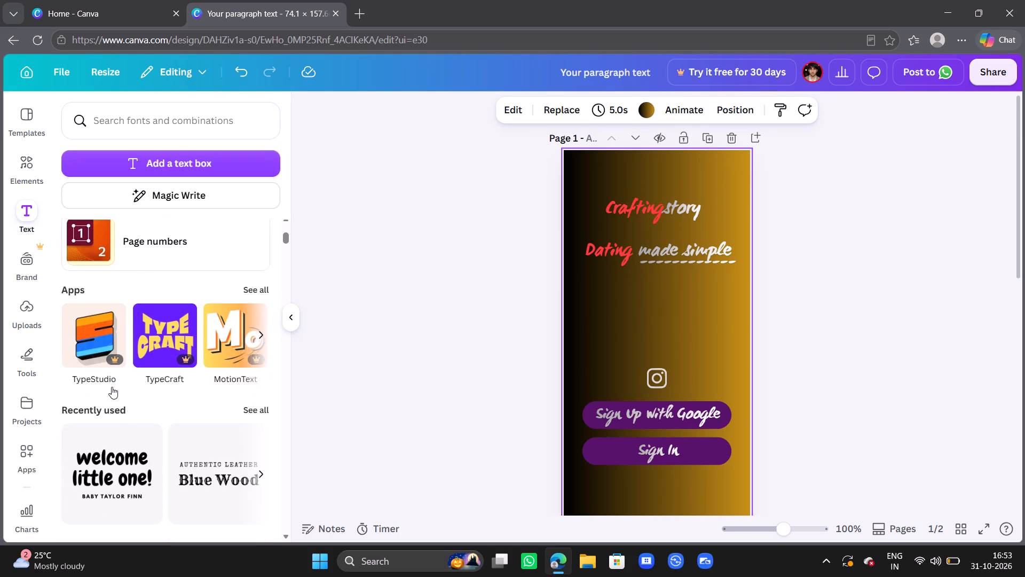
pyautogui.scroll(-5, 112, 387)
pyautogui.scroll(9, 112, 387)
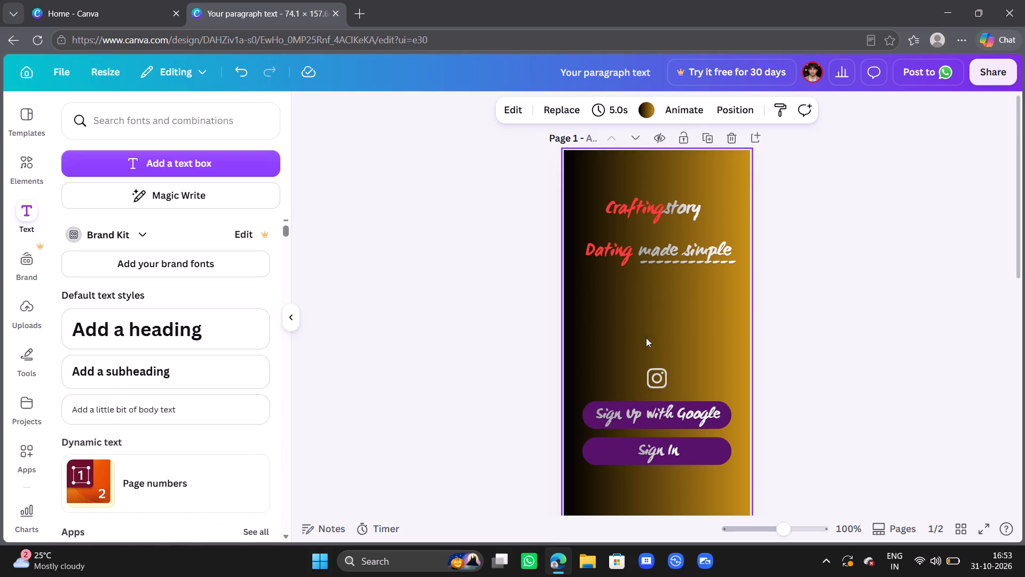
pyautogui.click(634, 333)
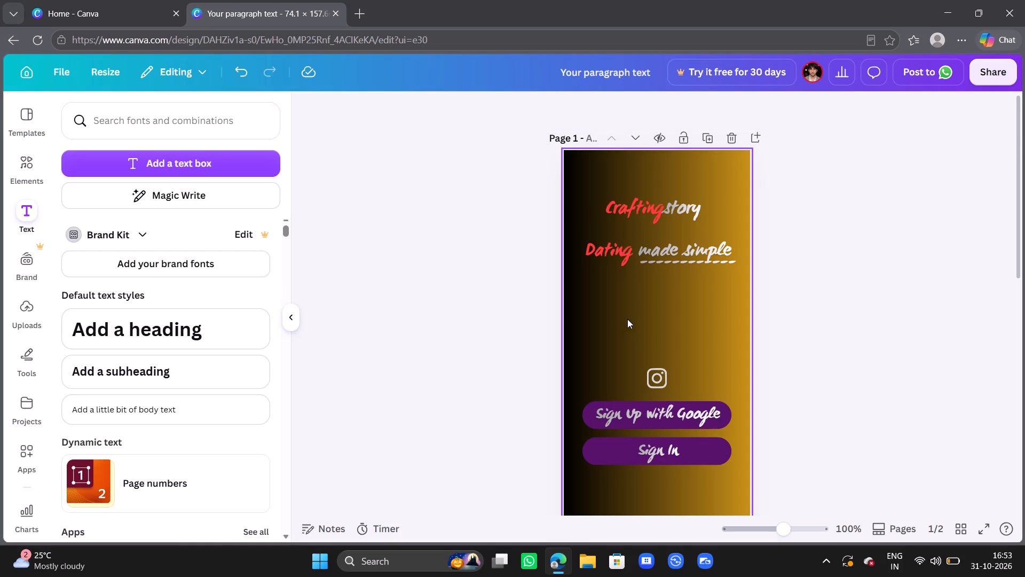
pyautogui.click(627, 319)
pyautogui.click(645, 115)
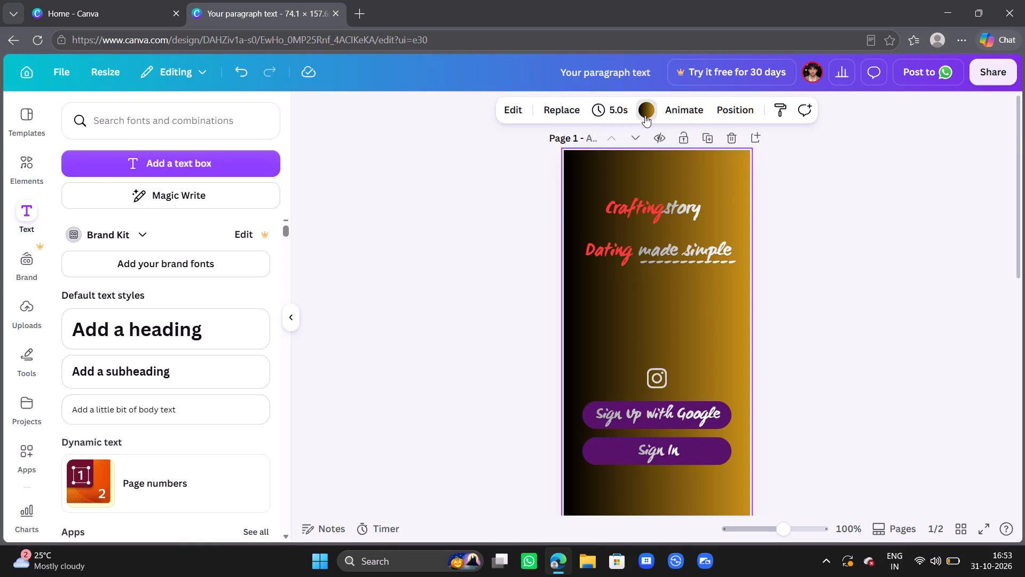
pyautogui.click(139, 208)
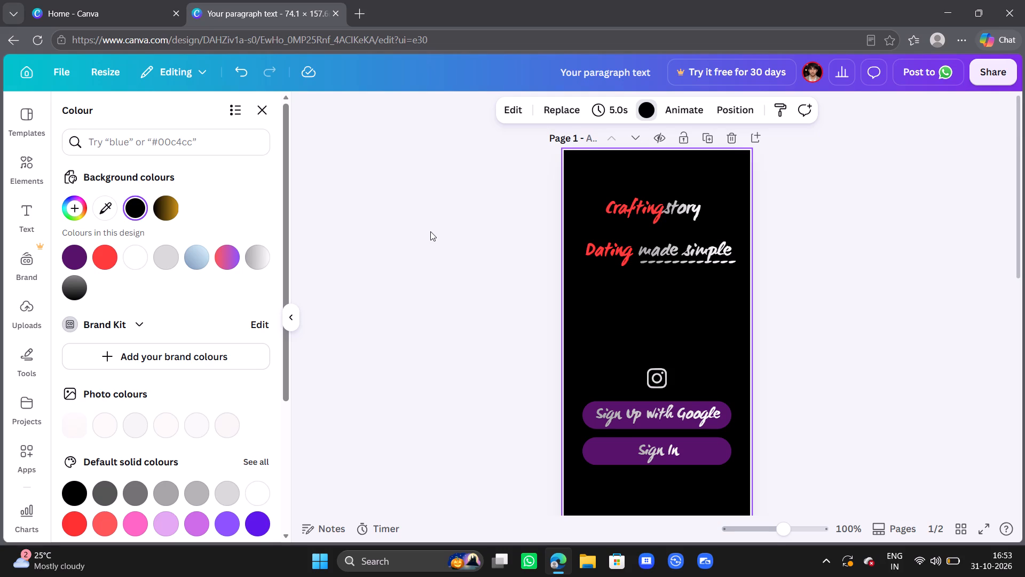
pyautogui.click(430, 231)
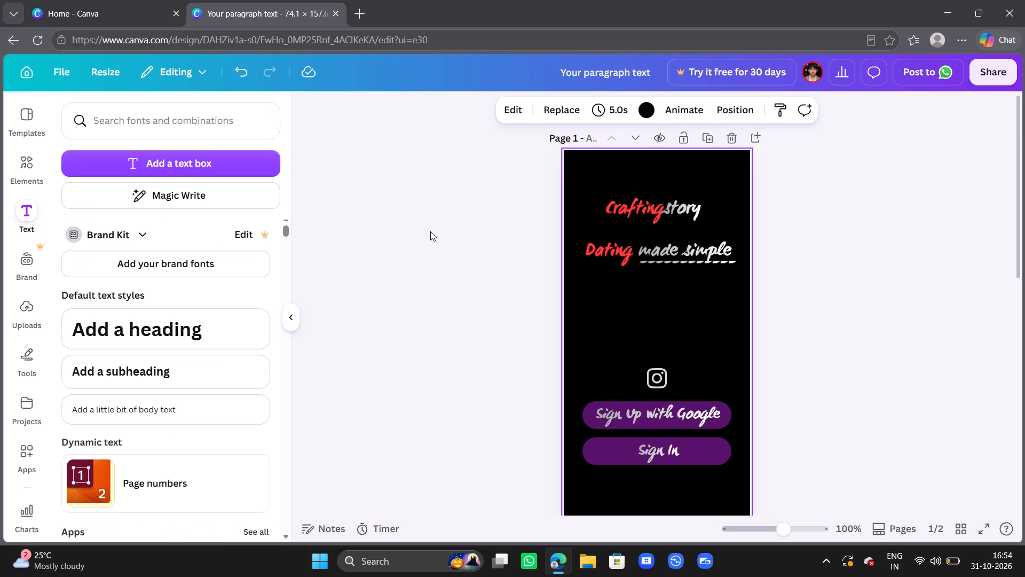
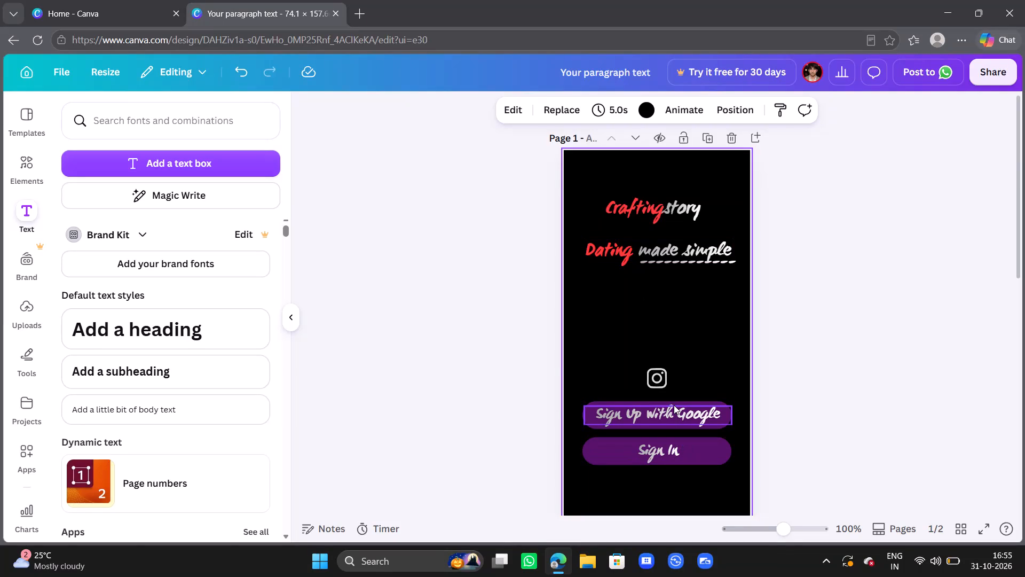
# Check the font of the Craftingstory heading on the profile page and search the font library for "wc ma".
pyautogui.scroll(-4, 674, 405)
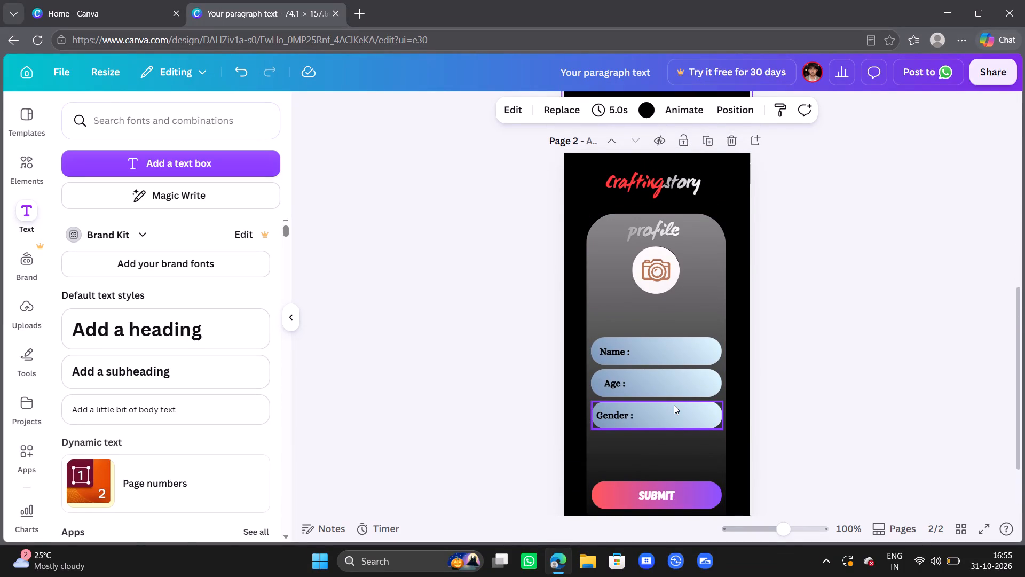
pyautogui.scroll(-3, 674, 405)
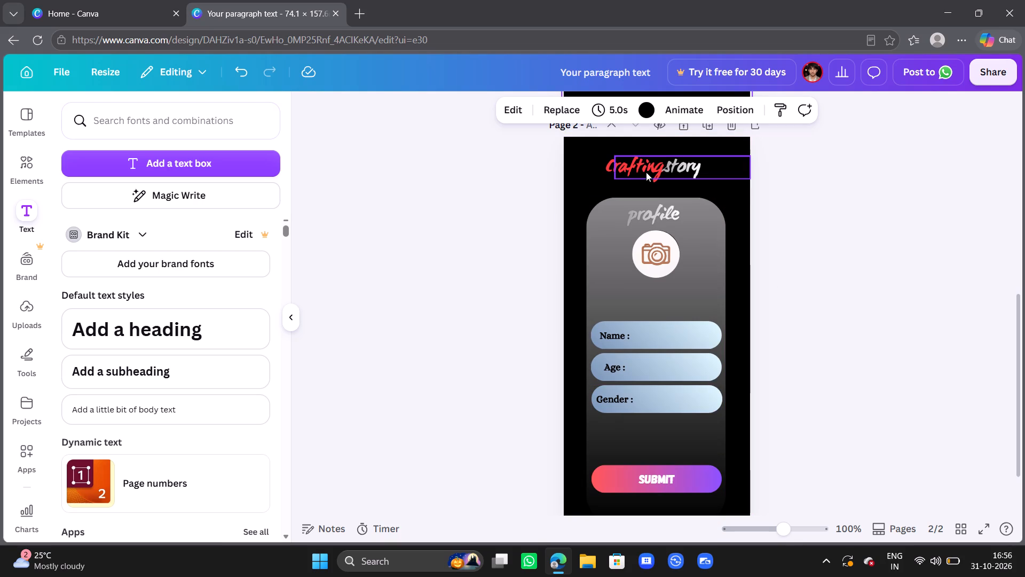
pyautogui.click(607, 167)
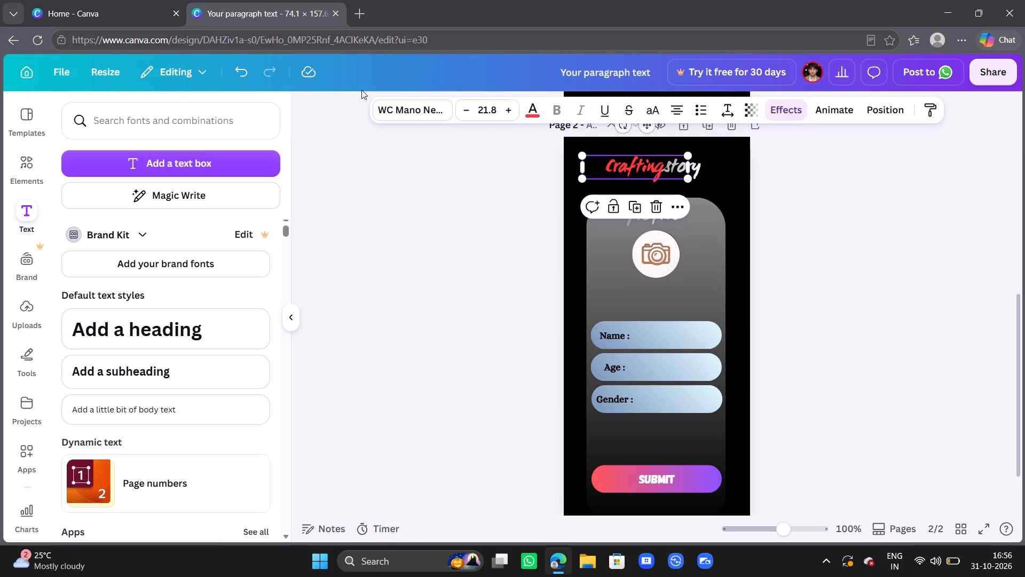
pyautogui.click(415, 108)
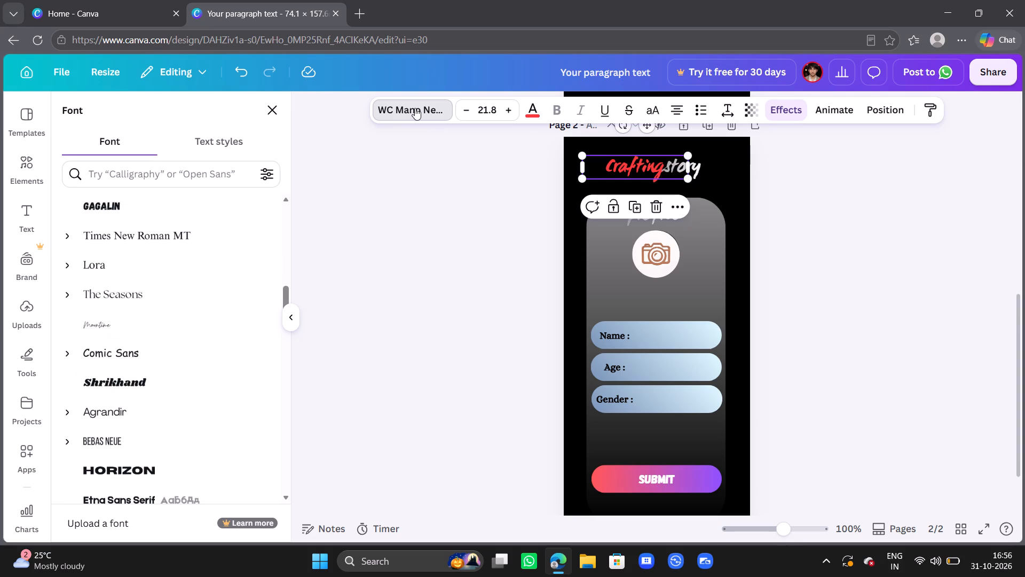
pyautogui.click(406, 113)
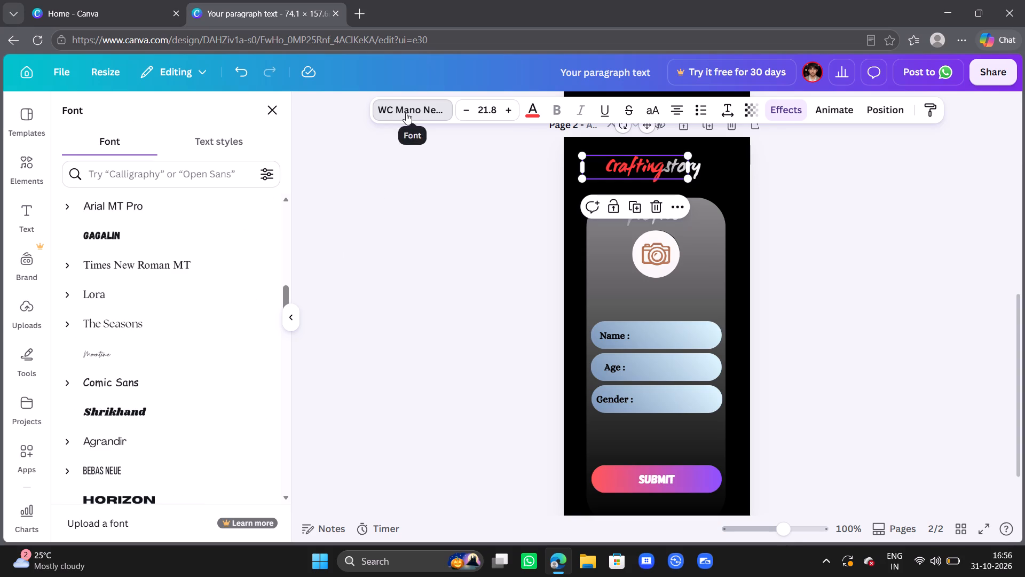
pyautogui.doubleClick(406, 113)
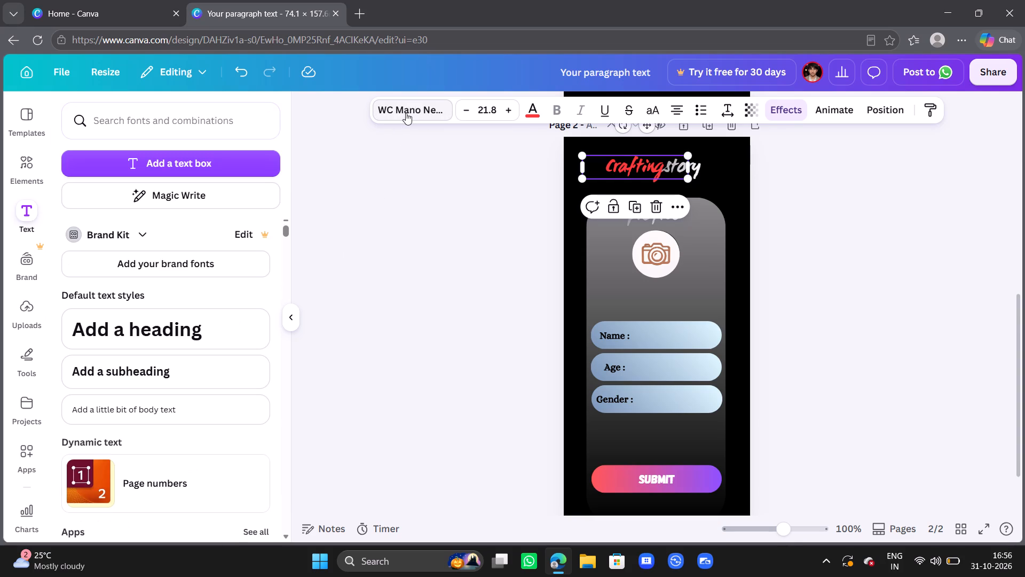
pyautogui.doubleClick(406, 113)
pyautogui.click(406, 113)
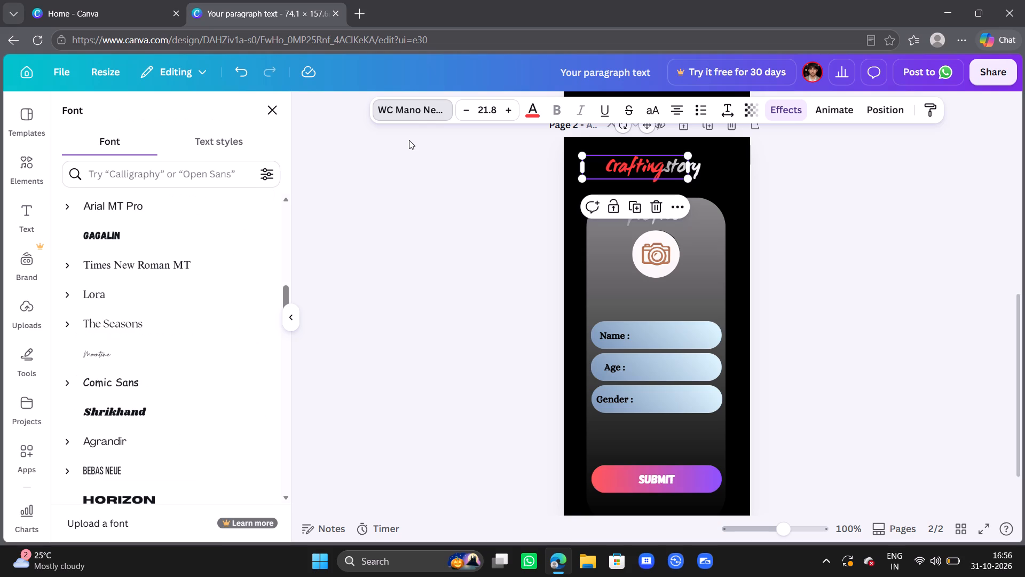
pyautogui.click(132, 176)
pyautogui.write('wc ma')
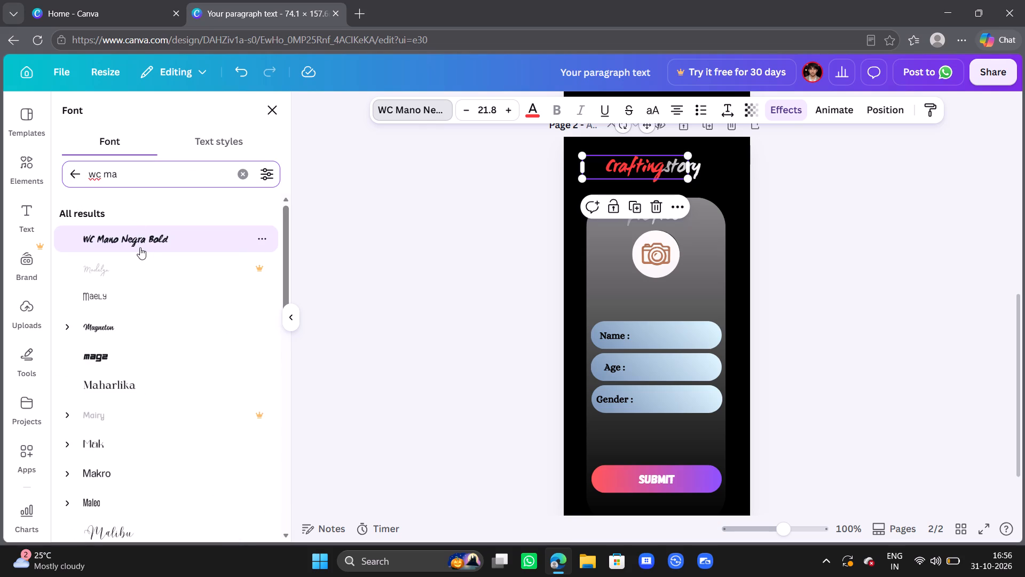
pyautogui.click(383, 331)
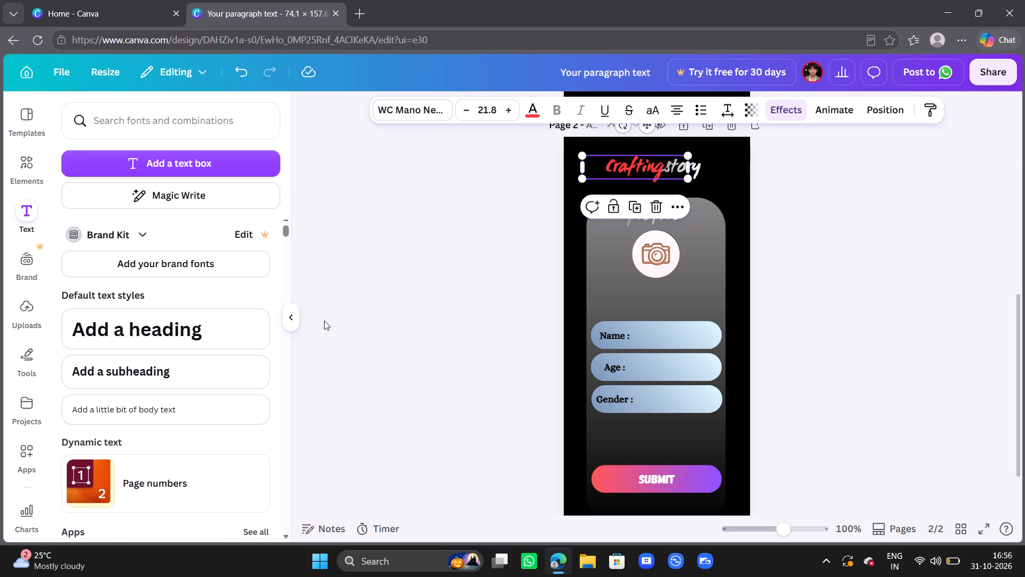
pyautogui.click(520, 310)
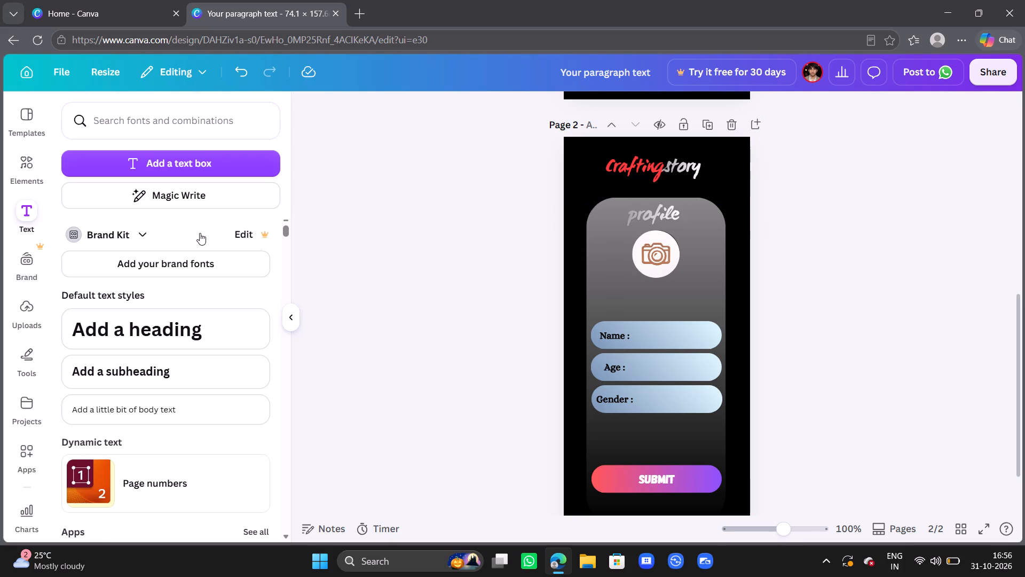
# Search the web in a new browser tab for "icon or logo or png" and open Flaticon's logo icons page.
pyautogui.click(358, 18)
pyautogui.click(364, 37)
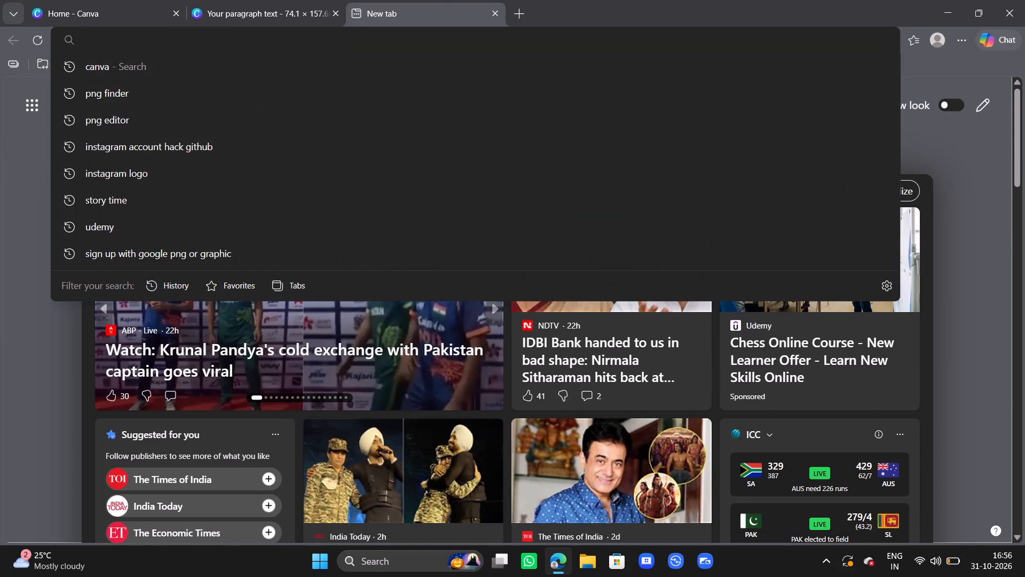
pyautogui.write('icon')
pyautogui.press('space')
pyautogui.press('o')
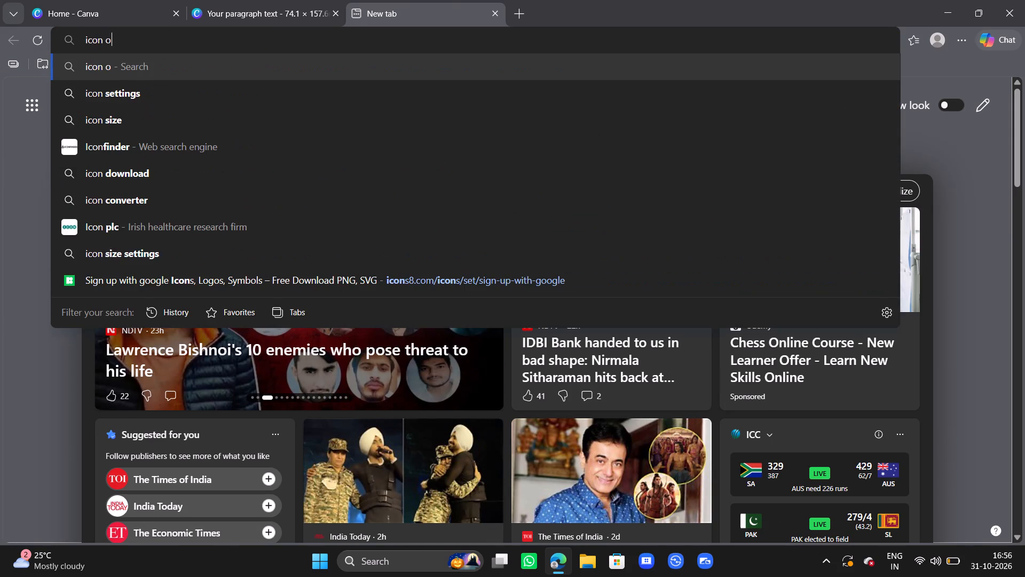
pyautogui.write('r logo or png')
pyautogui.press('Return')
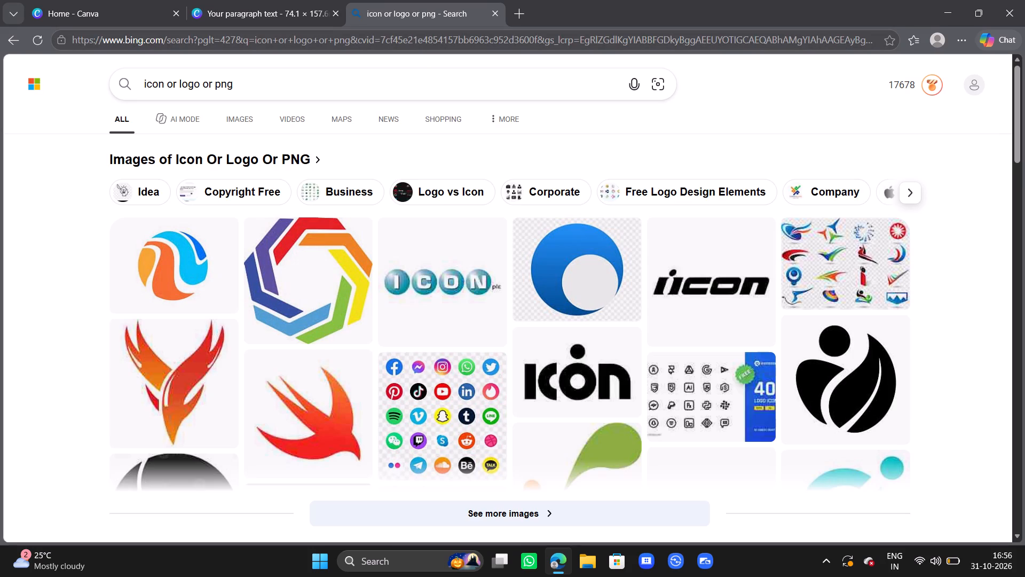
pyautogui.scroll(-4, 314, 234)
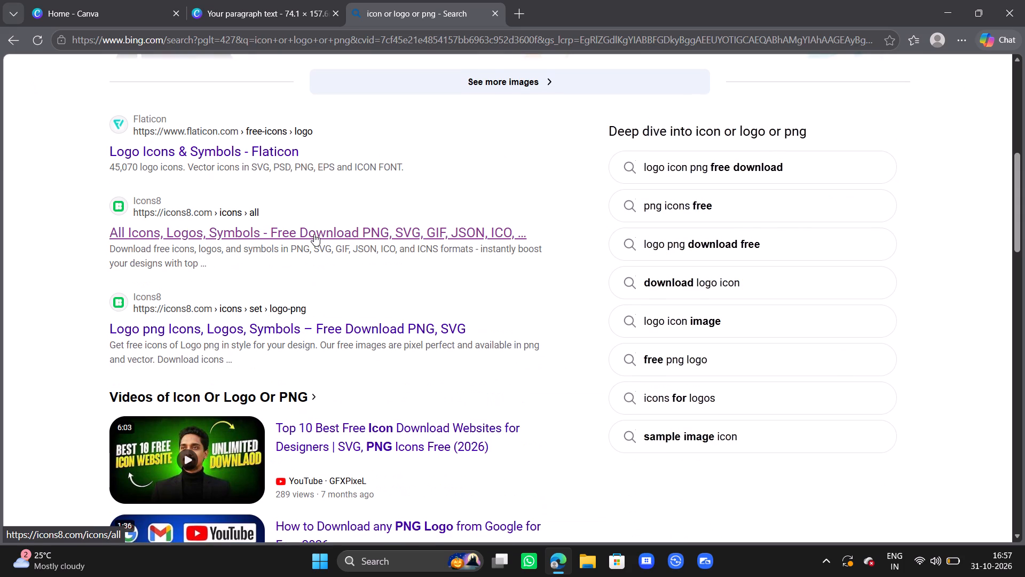
pyautogui.click(210, 154)
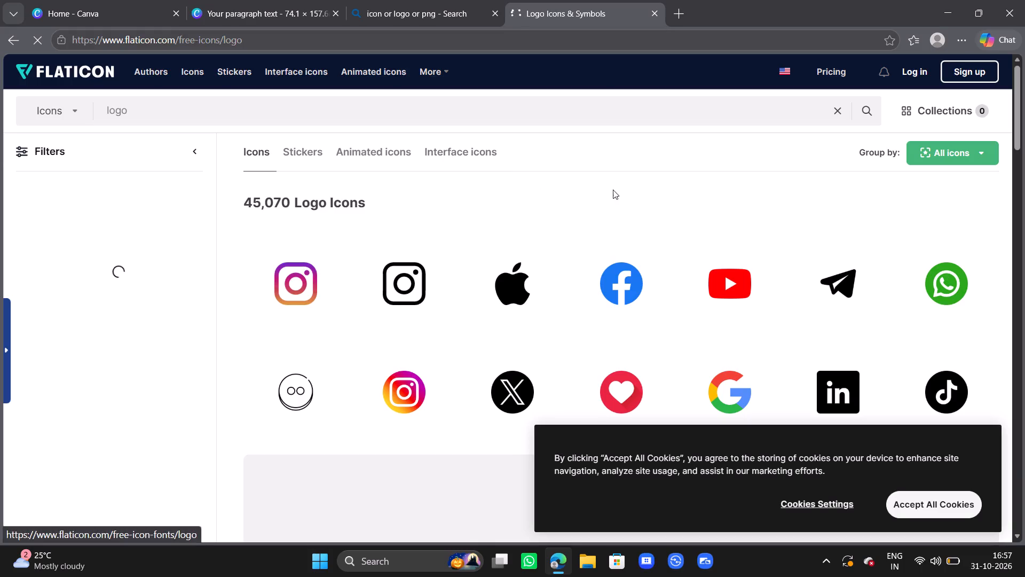
# Replace the Flaticon search term with "home" and run the icon search.
pyautogui.click(556, 99)
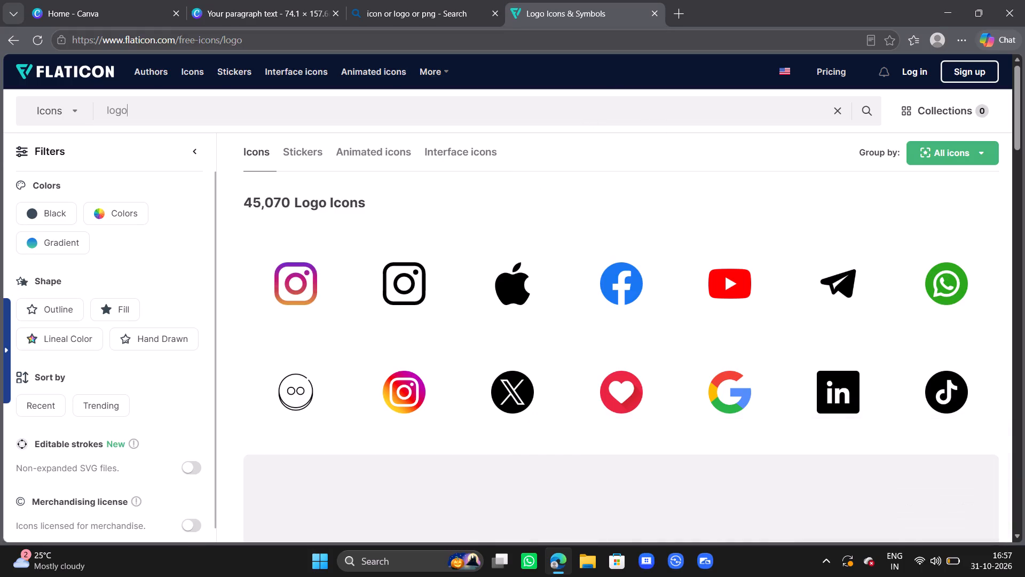
pyautogui.press('BackSpace')
pyautogui.press('BackSpace')
pyautogui.press('BackSpace')
pyautogui.press('BackSpace')
pyautogui.press('BackSpace')
pyautogui.press('BackSpace')
pyautogui.press('BackSpace')
pyautogui.press('BackSpace')
pyautogui.press('BackSpace')
pyautogui.write('home')
pyautogui.press('Return')
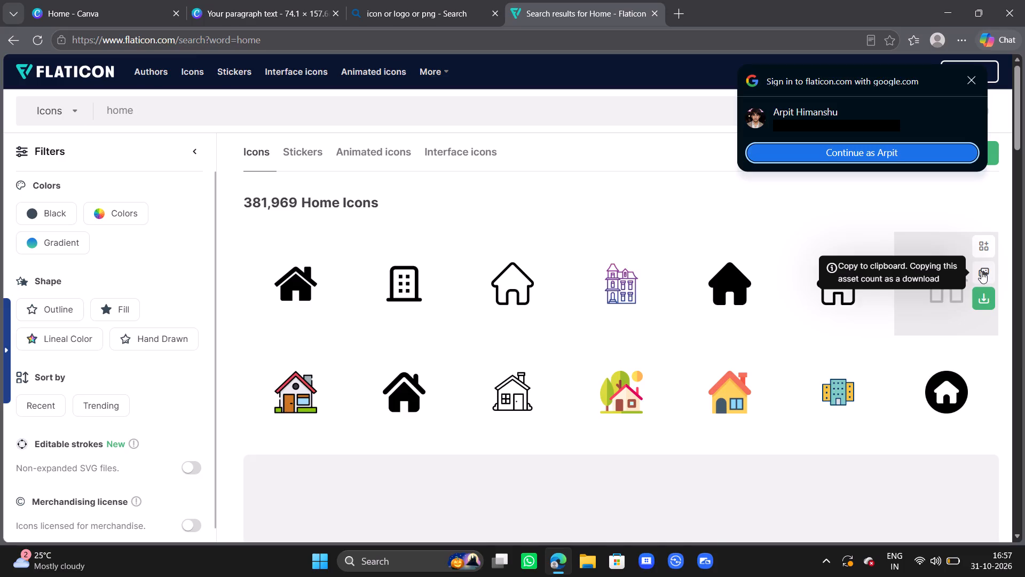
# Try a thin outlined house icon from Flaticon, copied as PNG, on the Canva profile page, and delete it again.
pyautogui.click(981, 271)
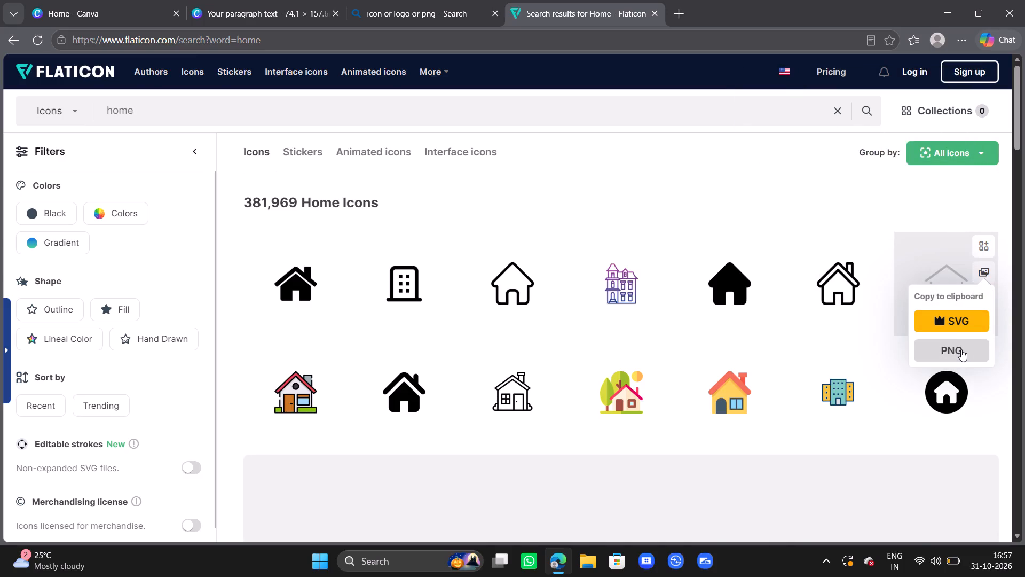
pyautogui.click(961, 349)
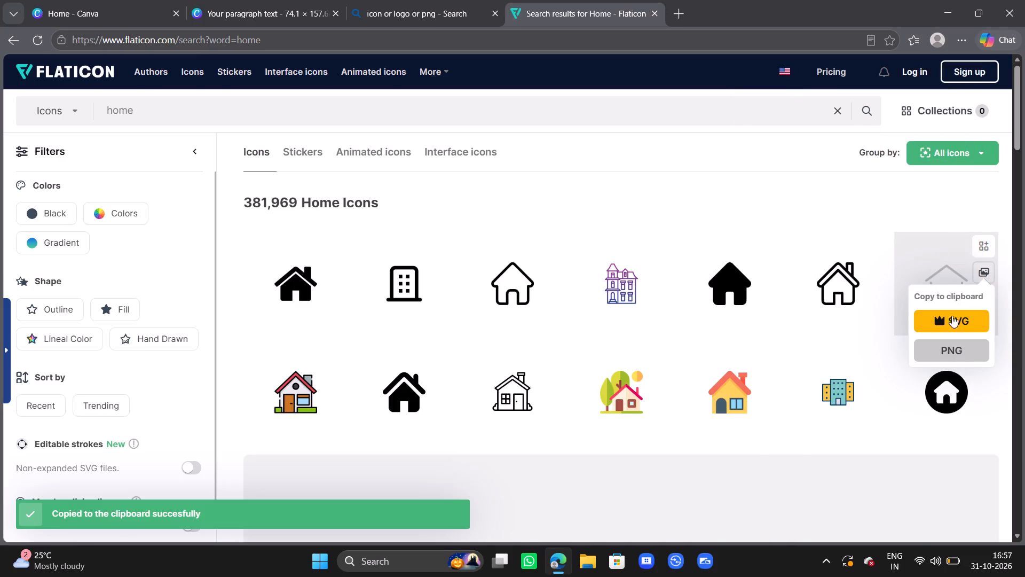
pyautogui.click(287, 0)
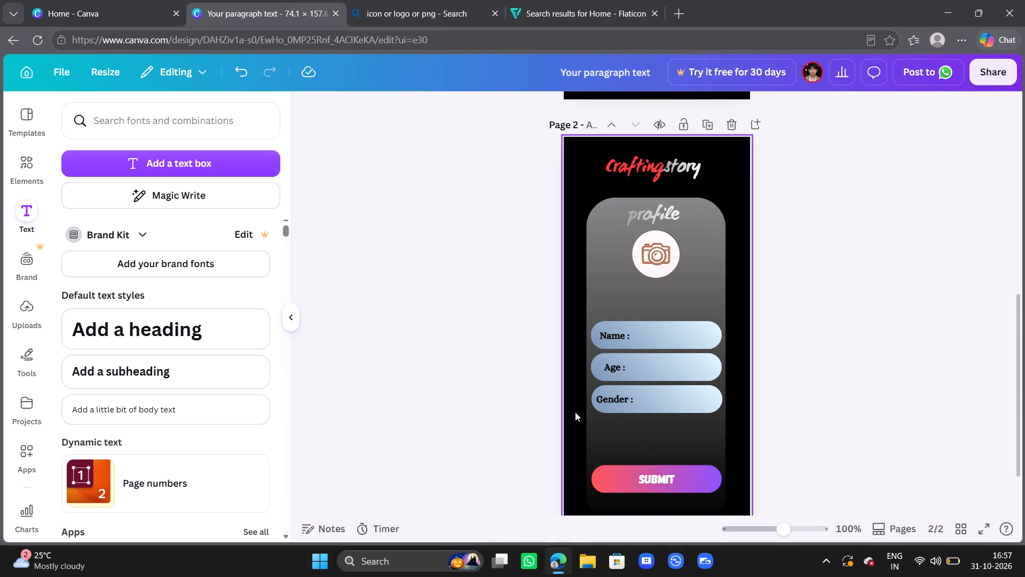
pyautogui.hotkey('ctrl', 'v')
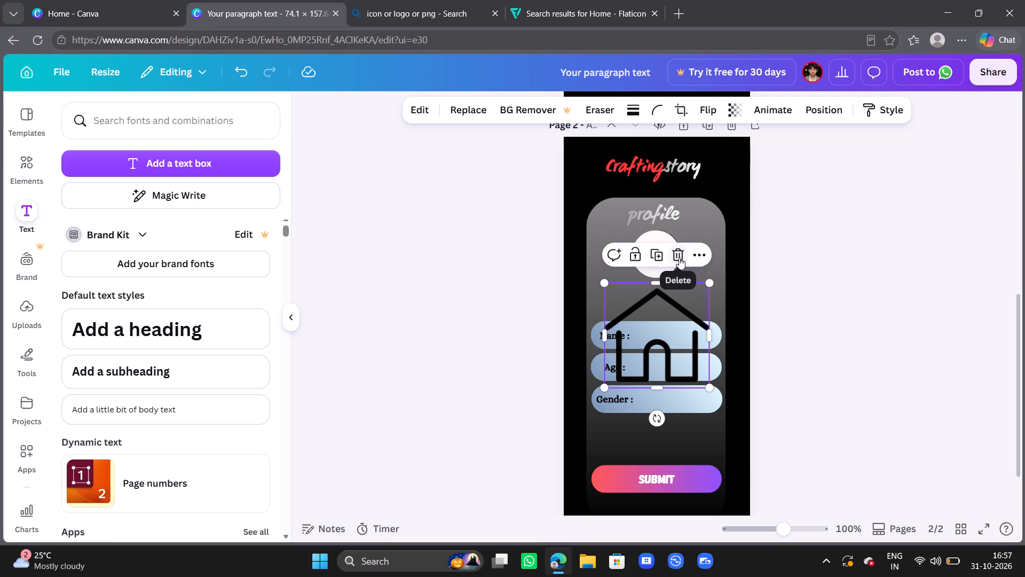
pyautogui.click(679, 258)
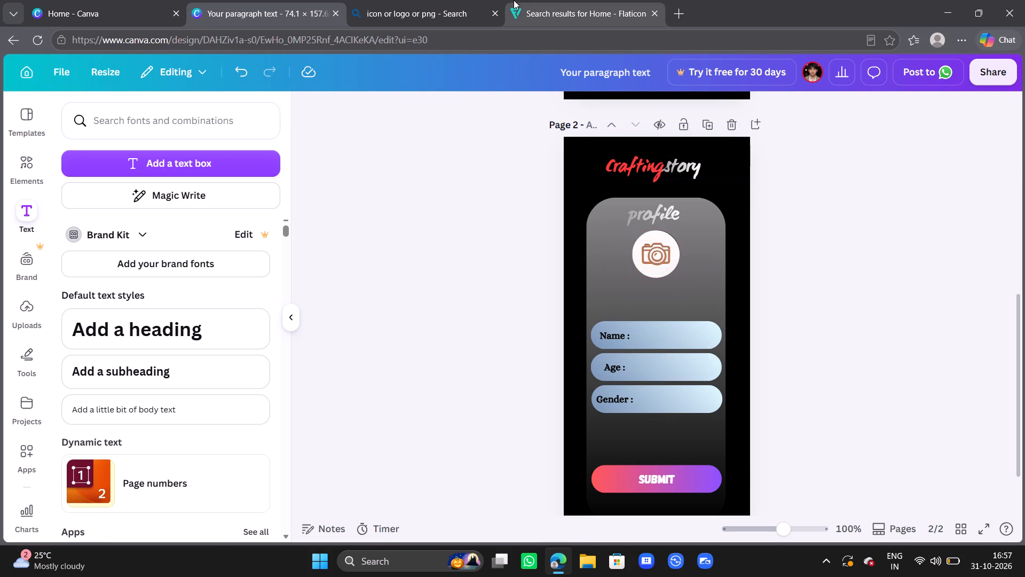
# Browse Flaticon's home icons and home stickers for a suitable house icon.
pyautogui.click(514, 0)
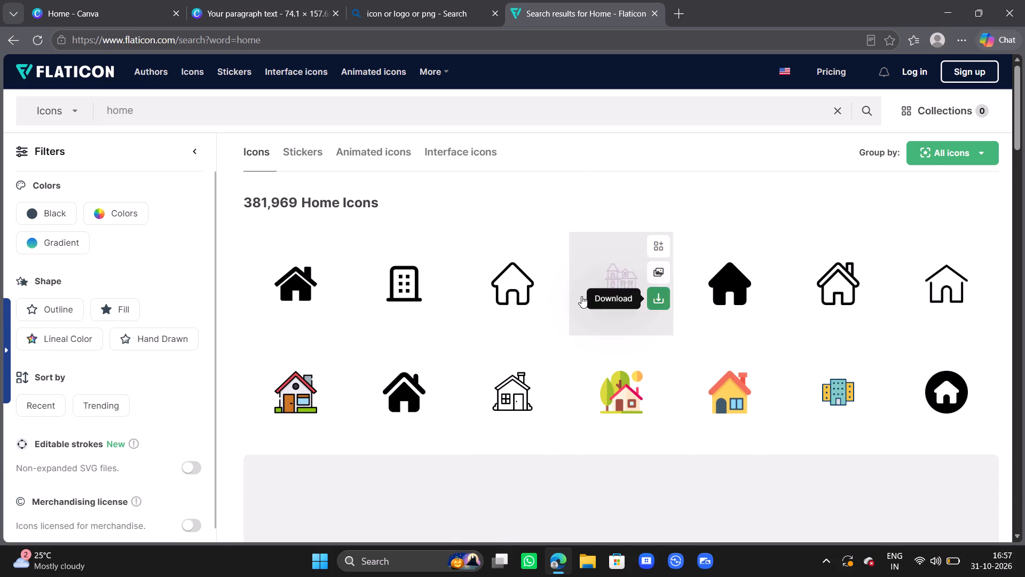
pyautogui.scroll(2, 604, 393)
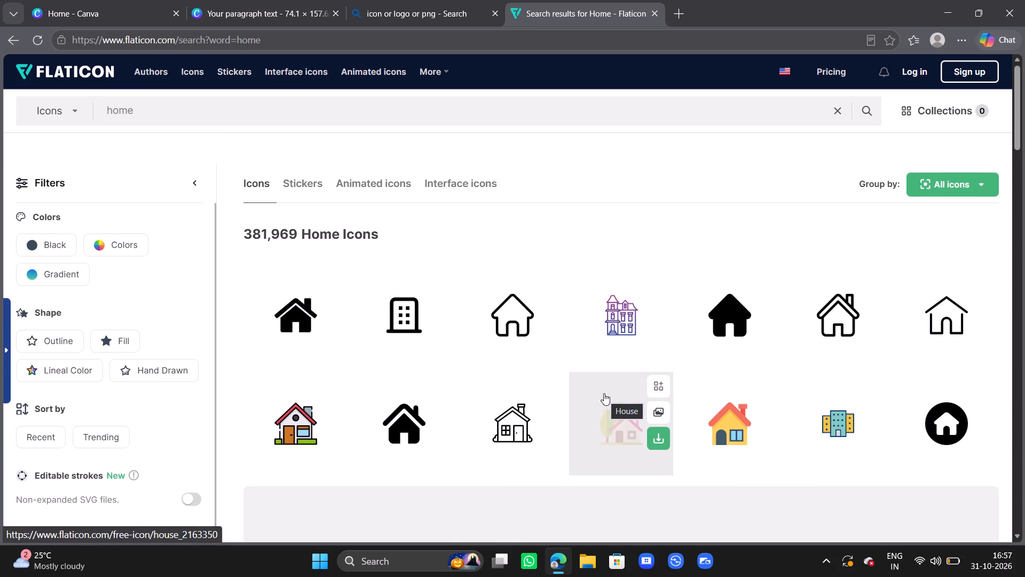
pyautogui.scroll(1, 604, 393)
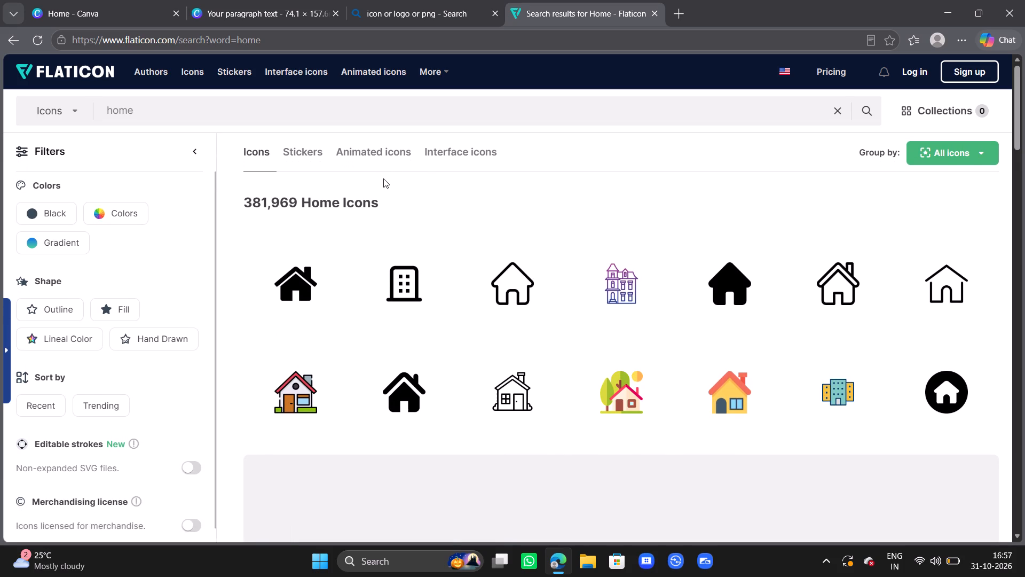
pyautogui.click(299, 155)
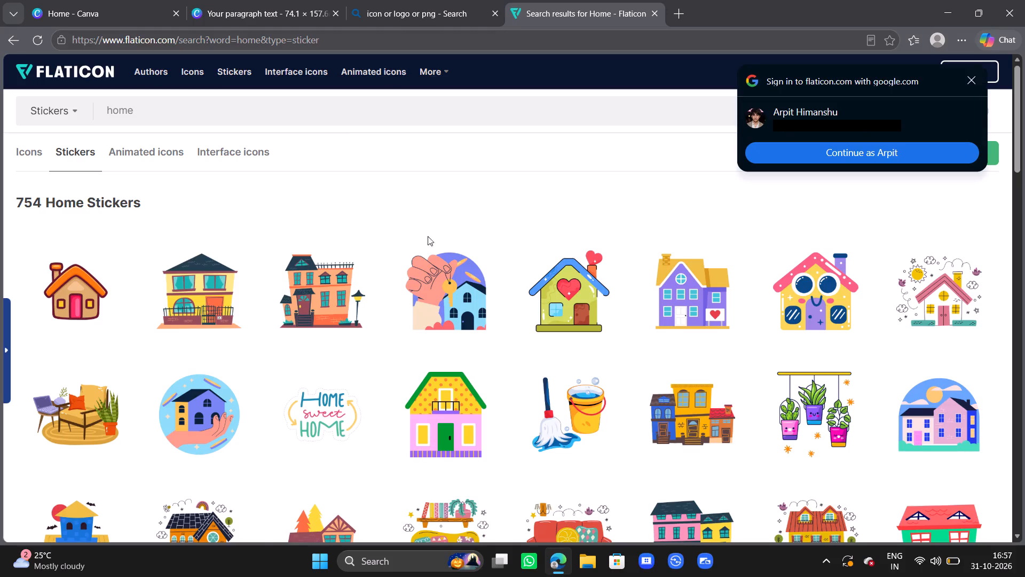
pyautogui.scroll(-12, 567, 418)
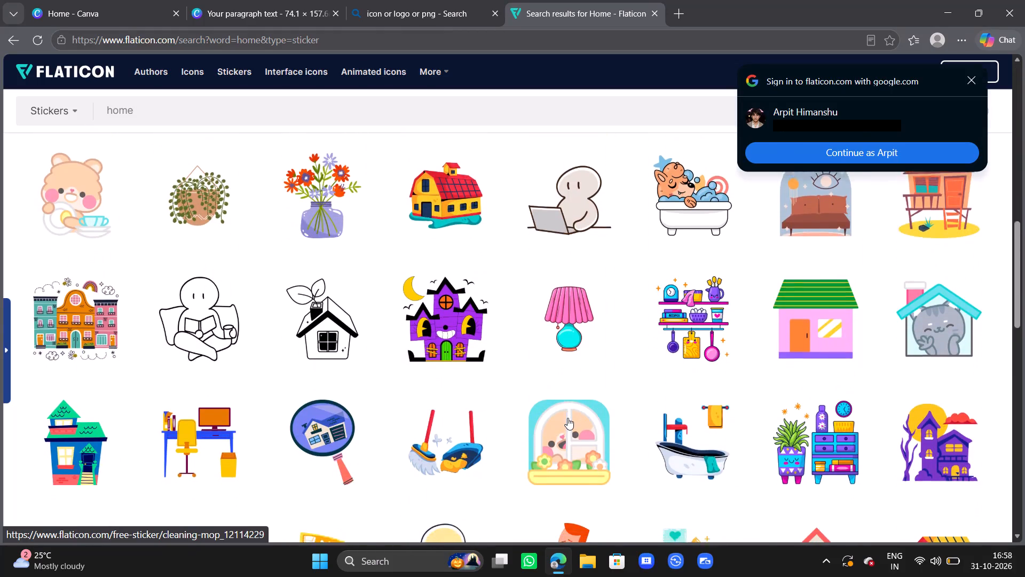
pyautogui.scroll(-6, 567, 418)
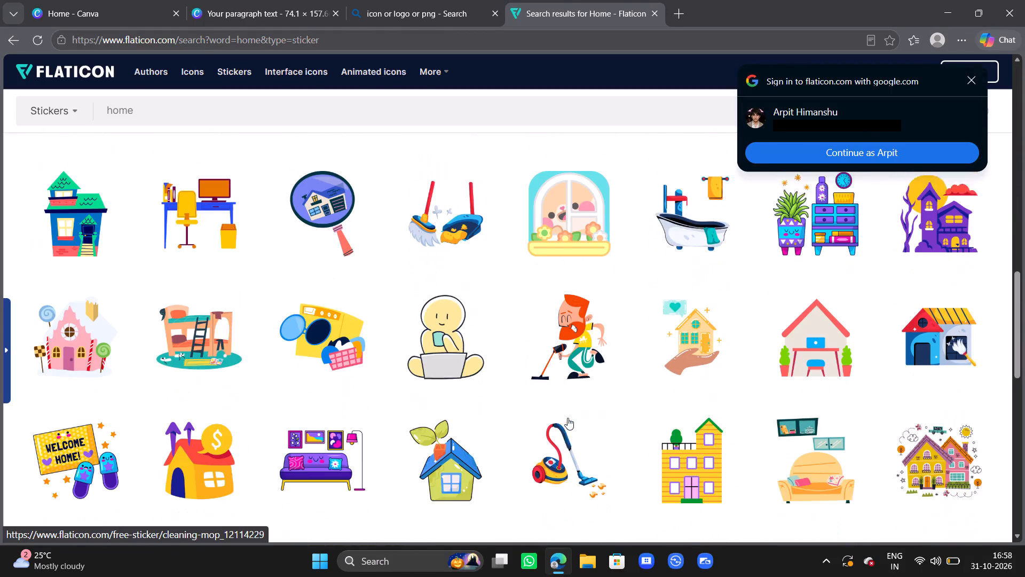
pyautogui.scroll(-3, 567, 418)
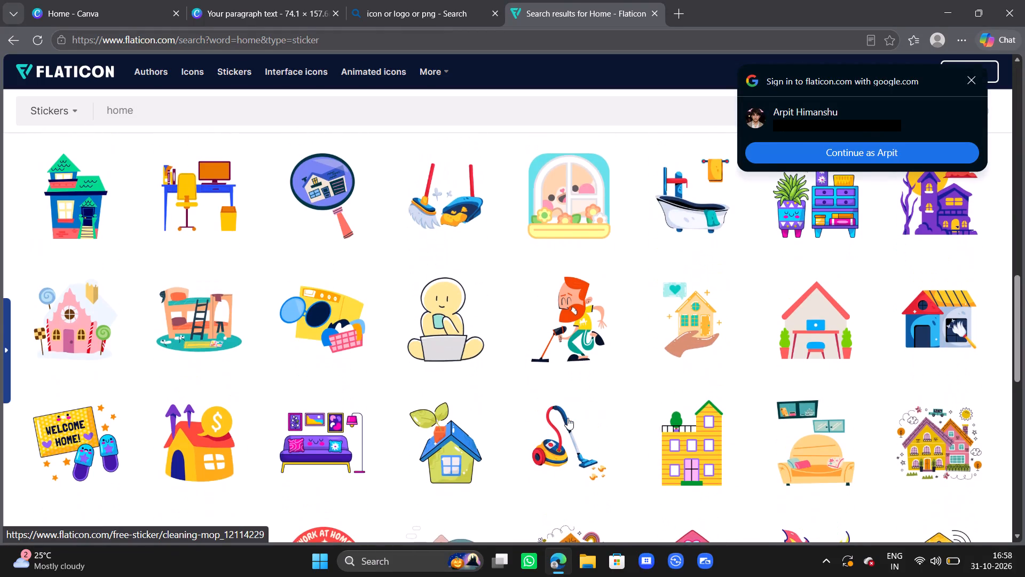
pyautogui.scroll(-2, 567, 418)
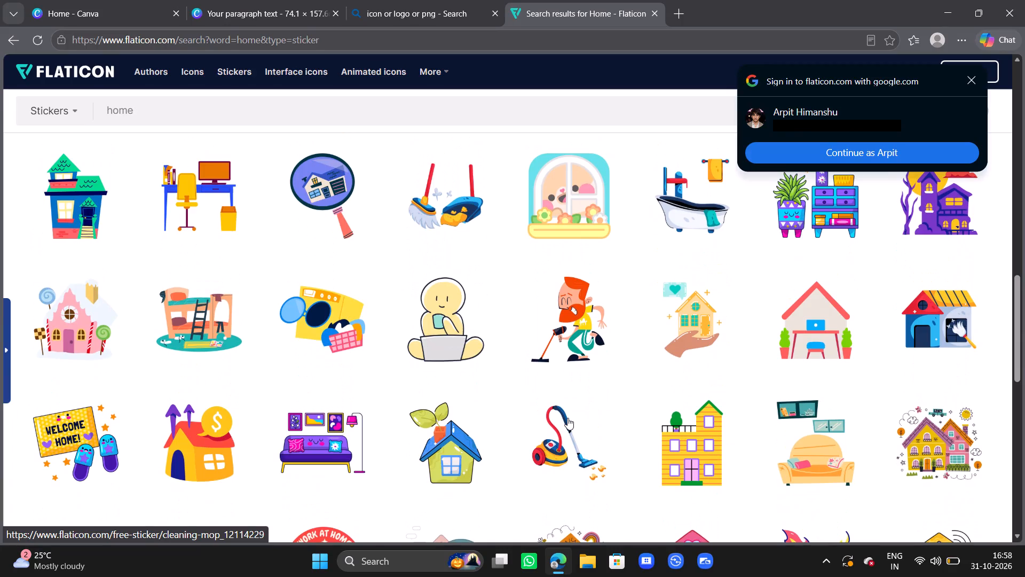
pyautogui.scroll(-4, 567, 418)
pyautogui.scroll(11, 567, 418)
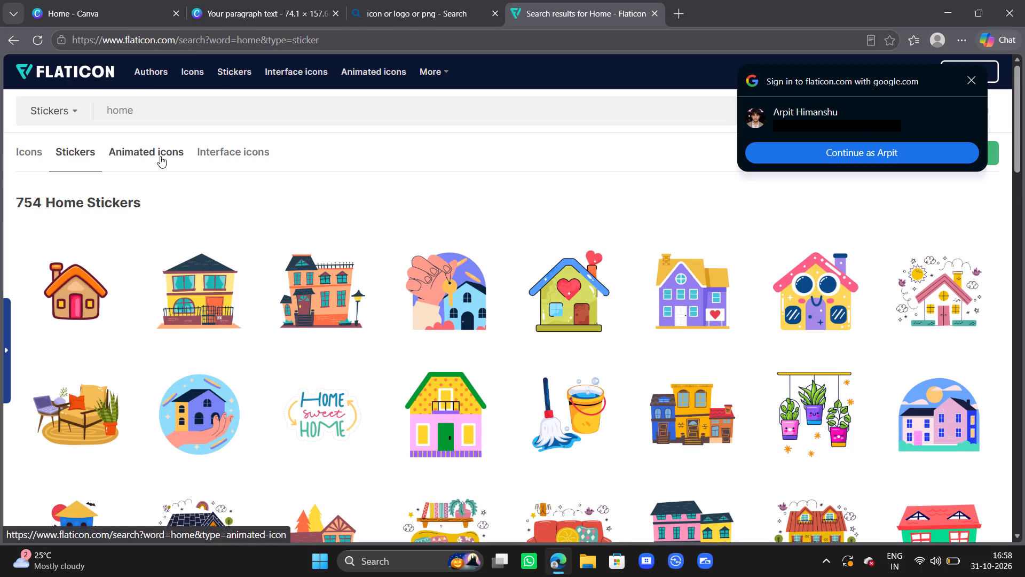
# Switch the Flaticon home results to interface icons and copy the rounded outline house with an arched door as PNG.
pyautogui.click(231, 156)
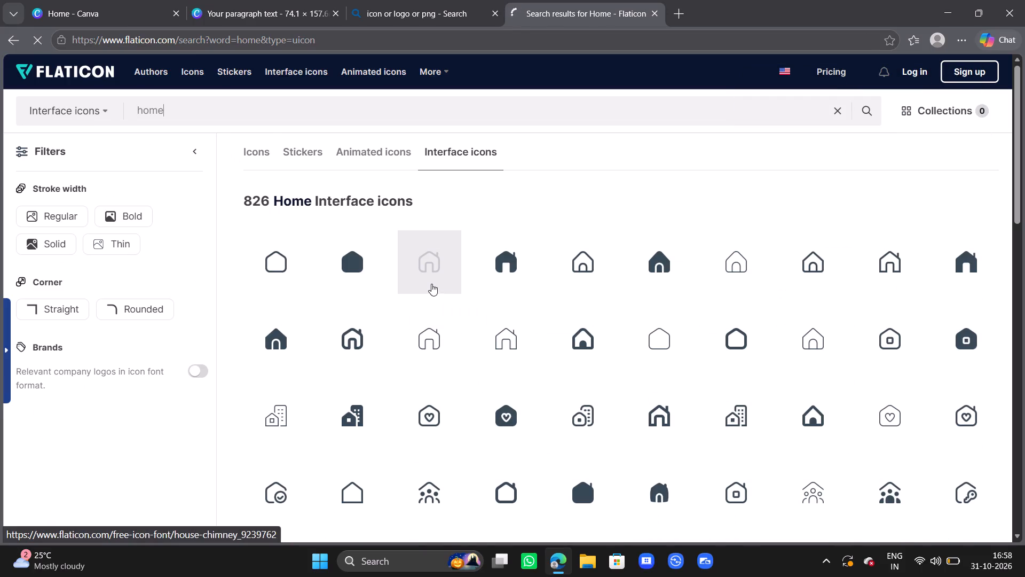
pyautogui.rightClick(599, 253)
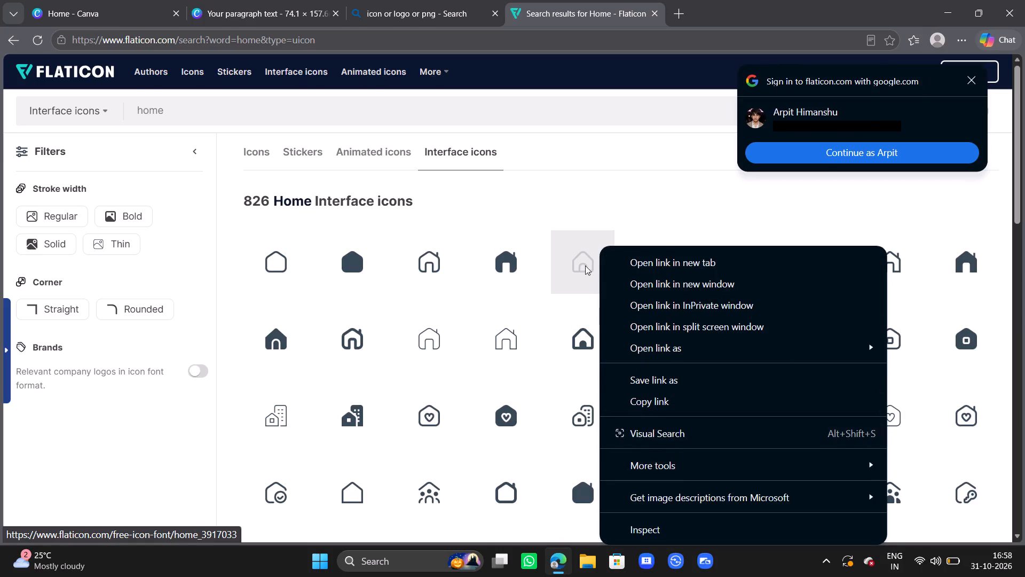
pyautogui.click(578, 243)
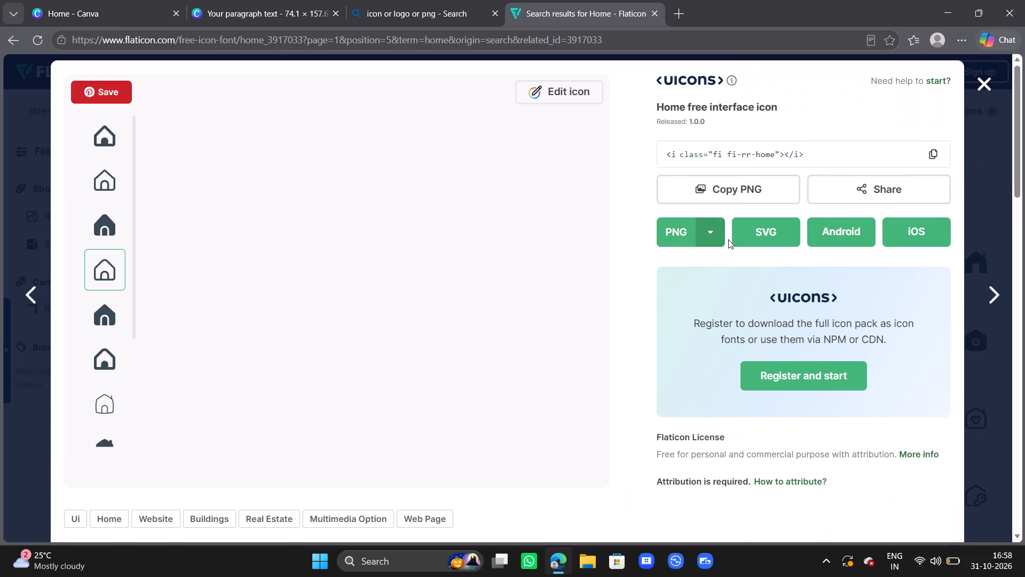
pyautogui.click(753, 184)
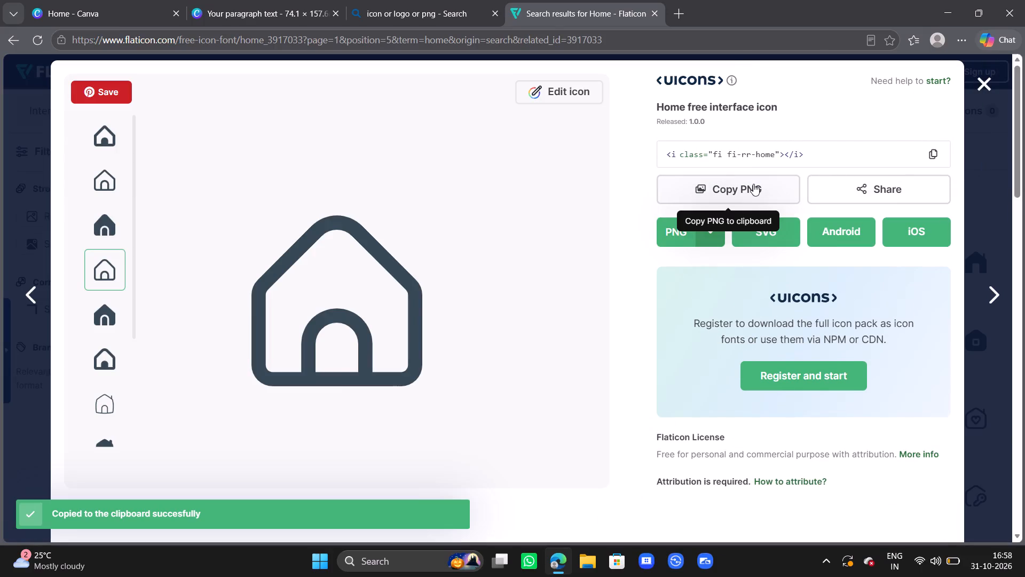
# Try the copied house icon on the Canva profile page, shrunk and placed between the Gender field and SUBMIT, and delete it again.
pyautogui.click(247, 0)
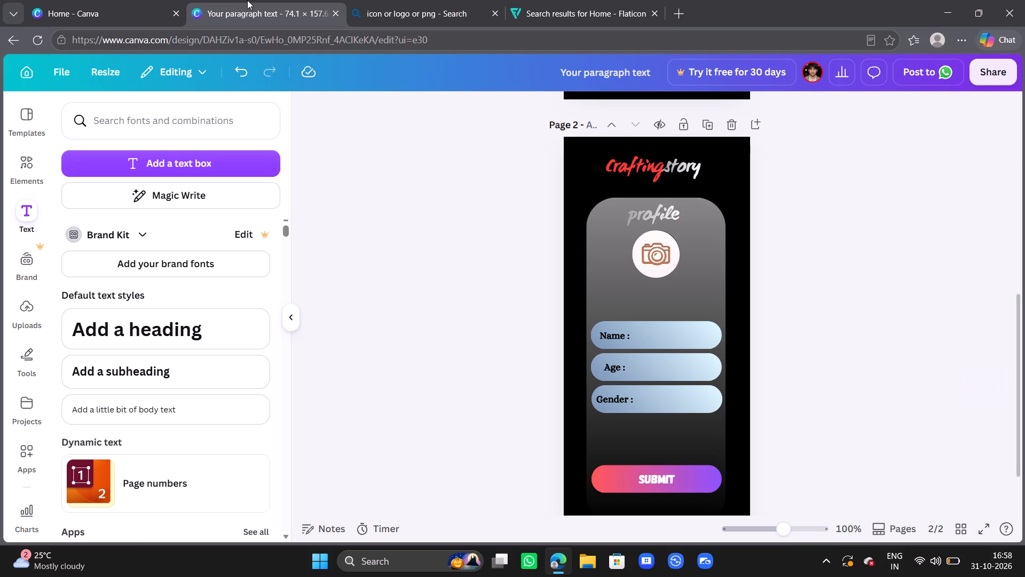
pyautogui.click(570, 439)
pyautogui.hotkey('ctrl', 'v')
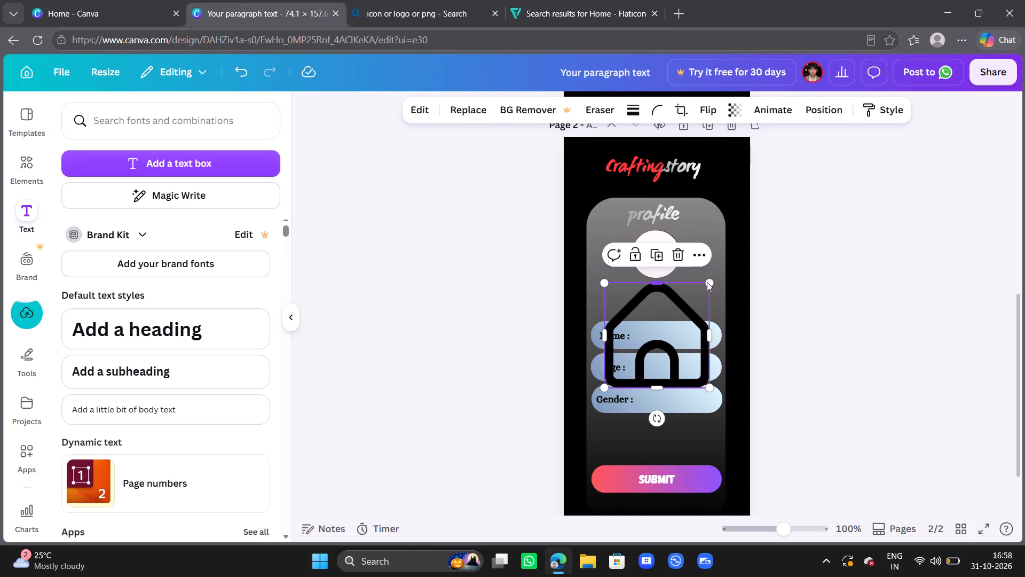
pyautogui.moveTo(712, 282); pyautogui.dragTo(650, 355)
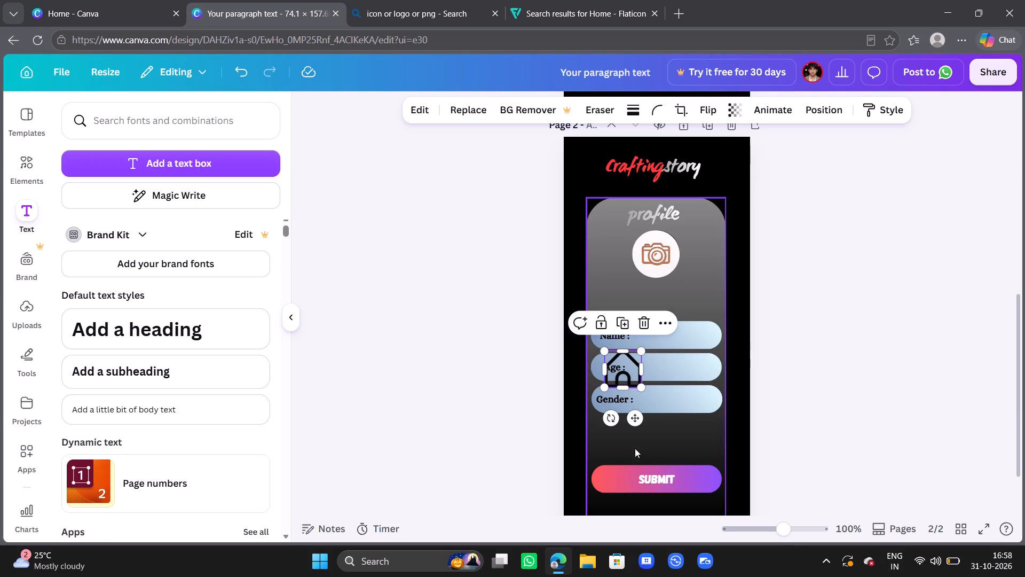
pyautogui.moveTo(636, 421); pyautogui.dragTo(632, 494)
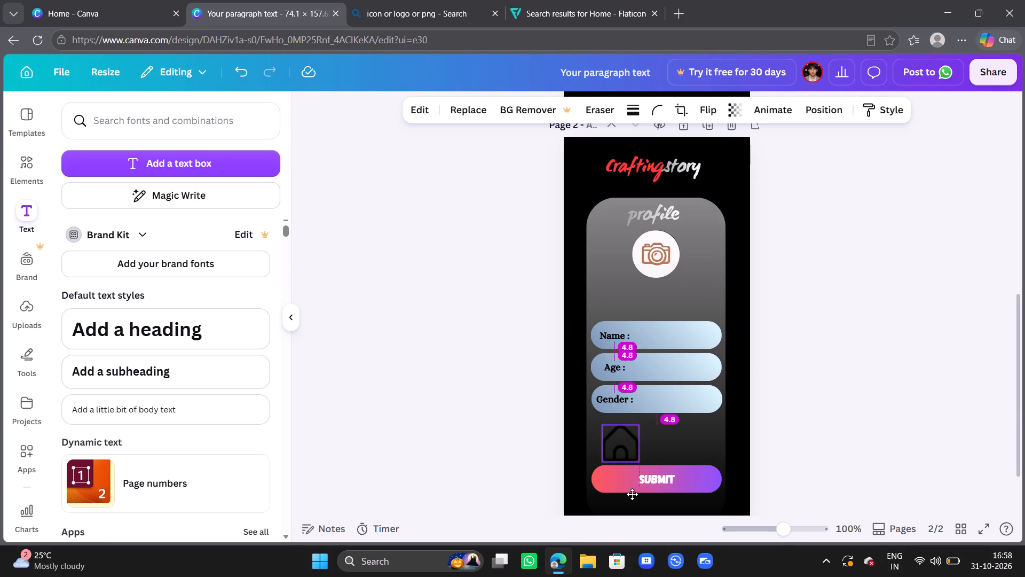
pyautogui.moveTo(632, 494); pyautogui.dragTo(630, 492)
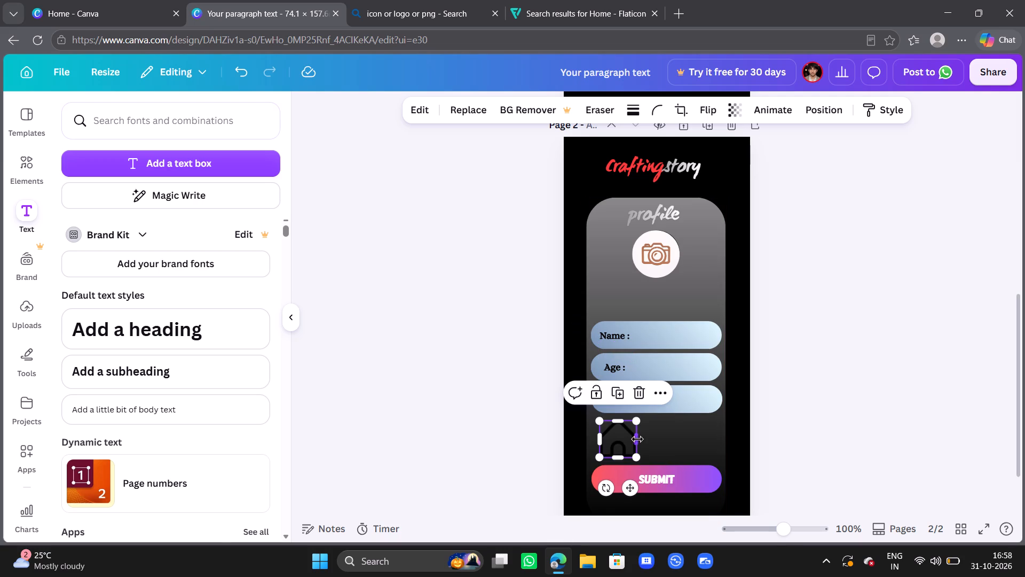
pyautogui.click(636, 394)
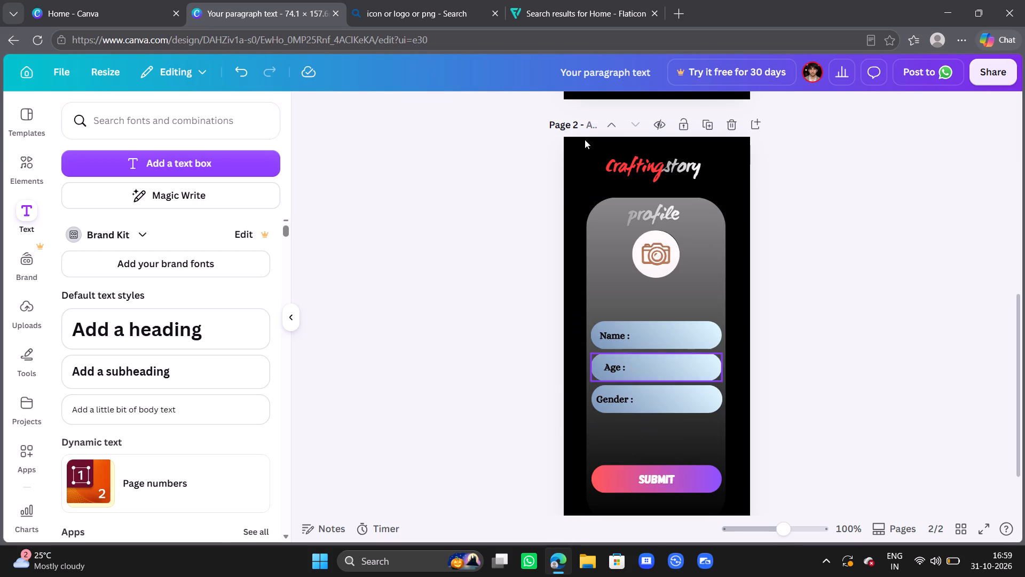
# Close the Flaticon icon preview and search the interface icons for "white home".
pyautogui.click(551, 10)
pyautogui.scroll(4, 469, 100)
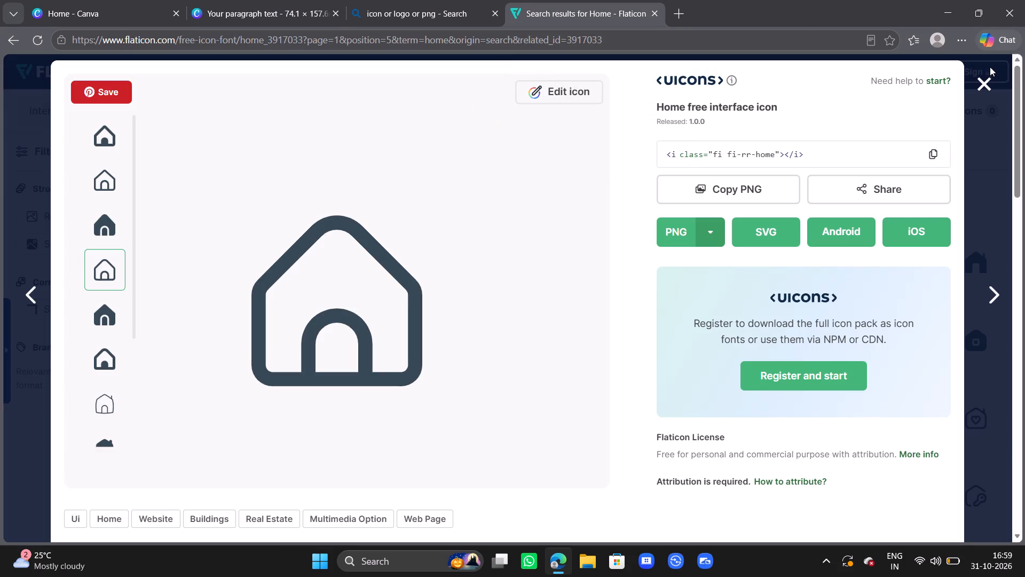
pyautogui.click(985, 74)
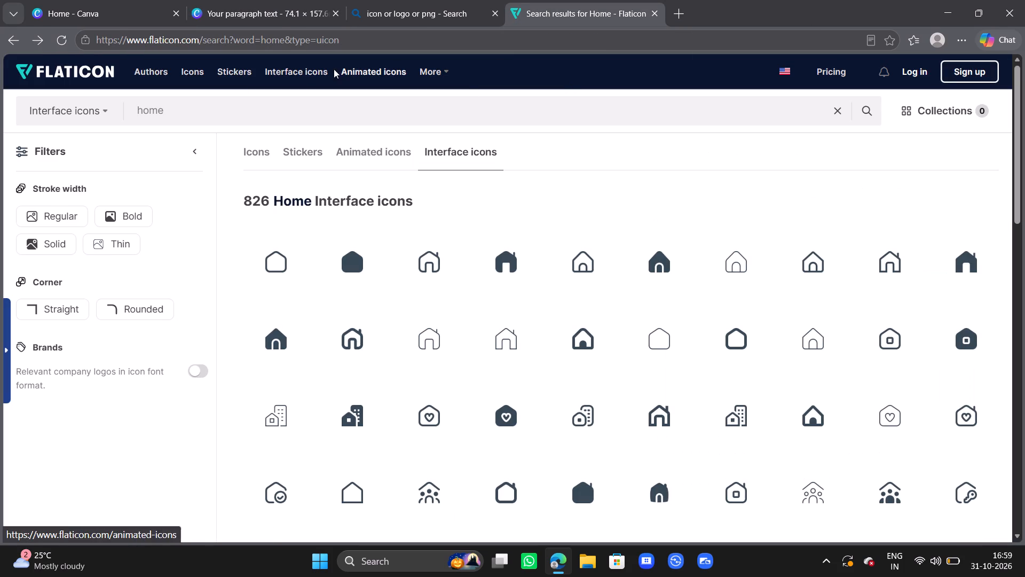
pyautogui.click(136, 114)
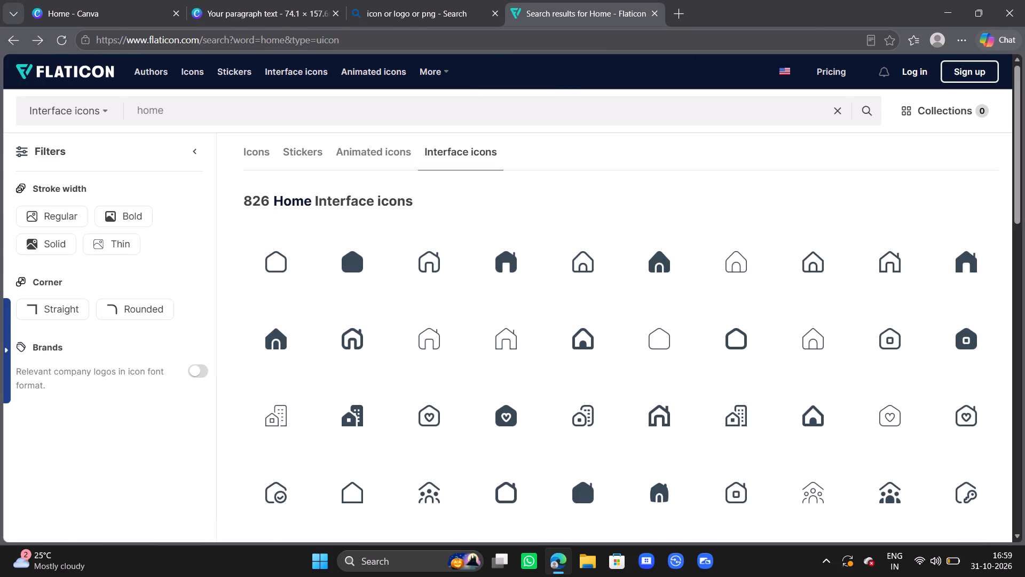
pyautogui.click(143, 114)
pyautogui.press('Left')
pyautogui.write('white')
pyautogui.press('space')
pyautogui.press('Return')
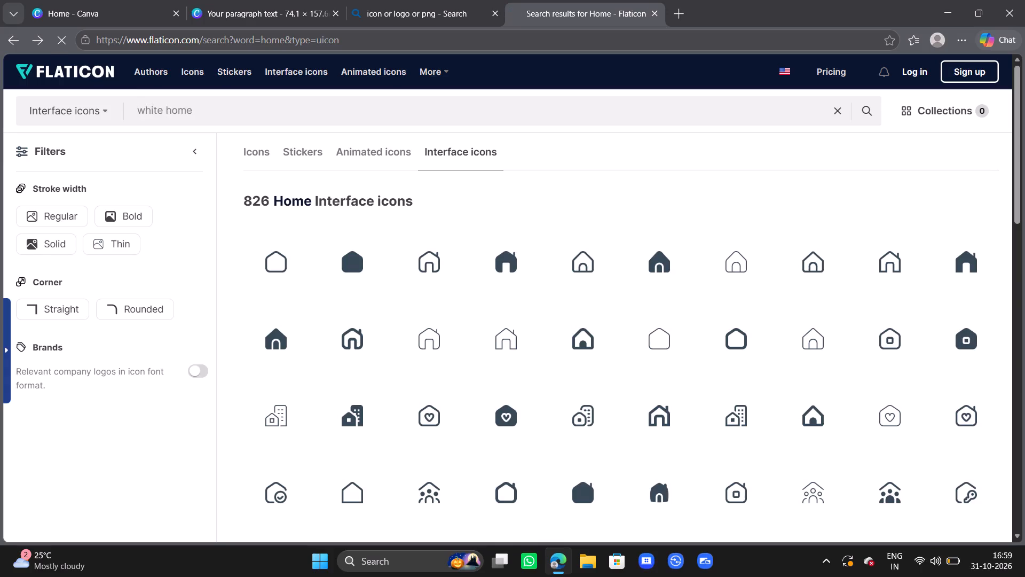
pyautogui.scroll(4, 466, 271)
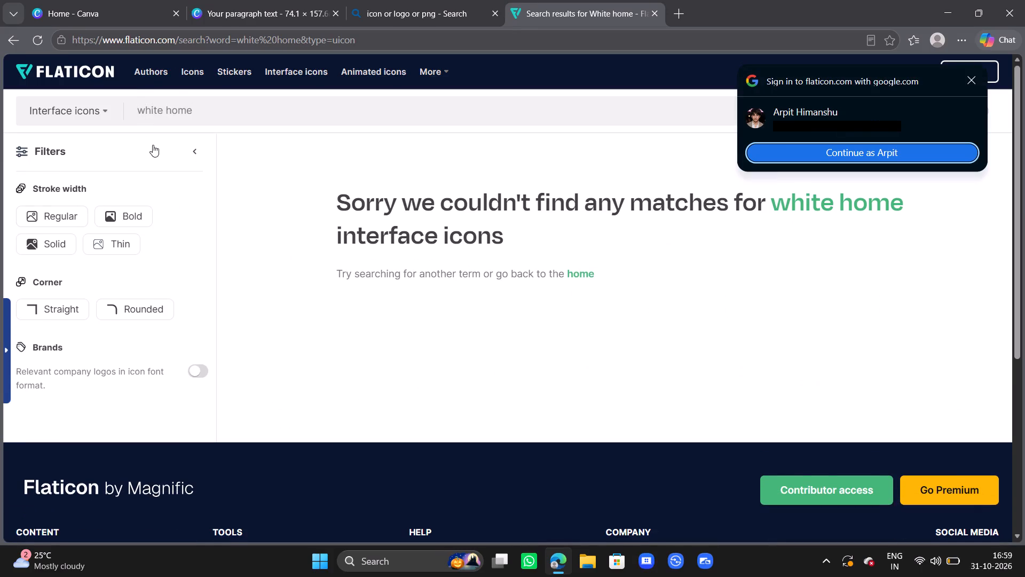
pyautogui.scroll(1, 153, 145)
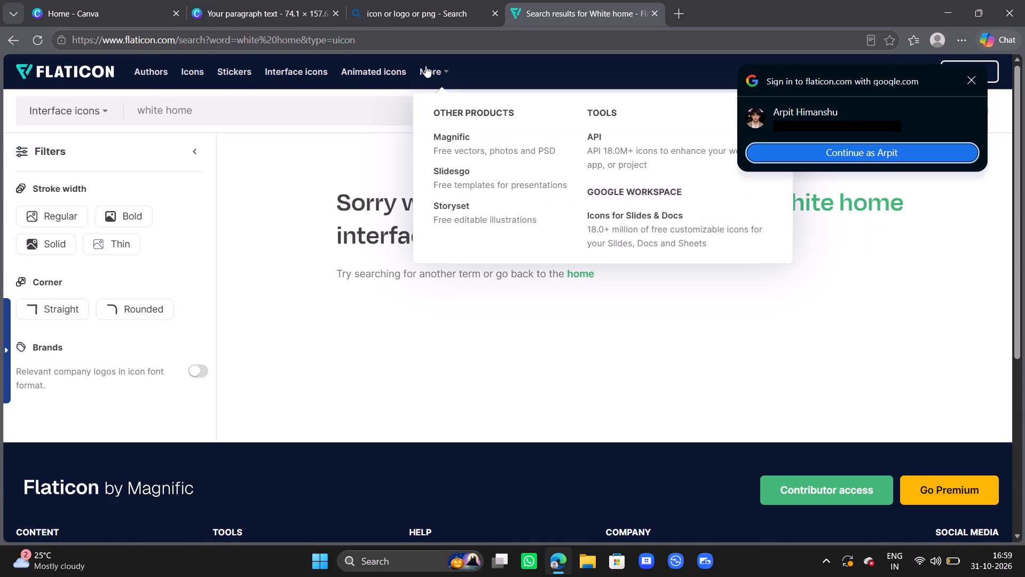
pyautogui.click(387, 333)
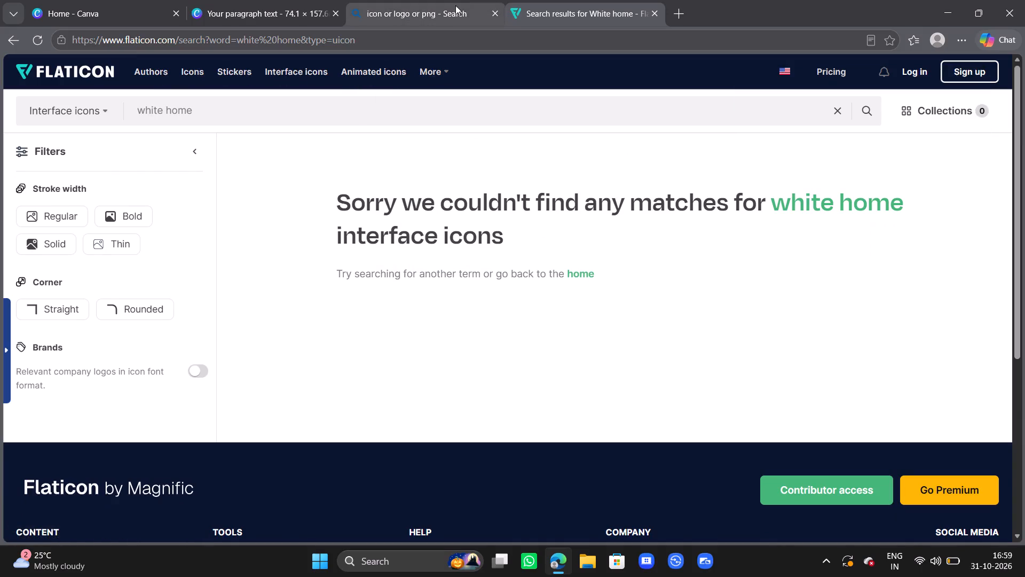
pyautogui.click(455, 5)
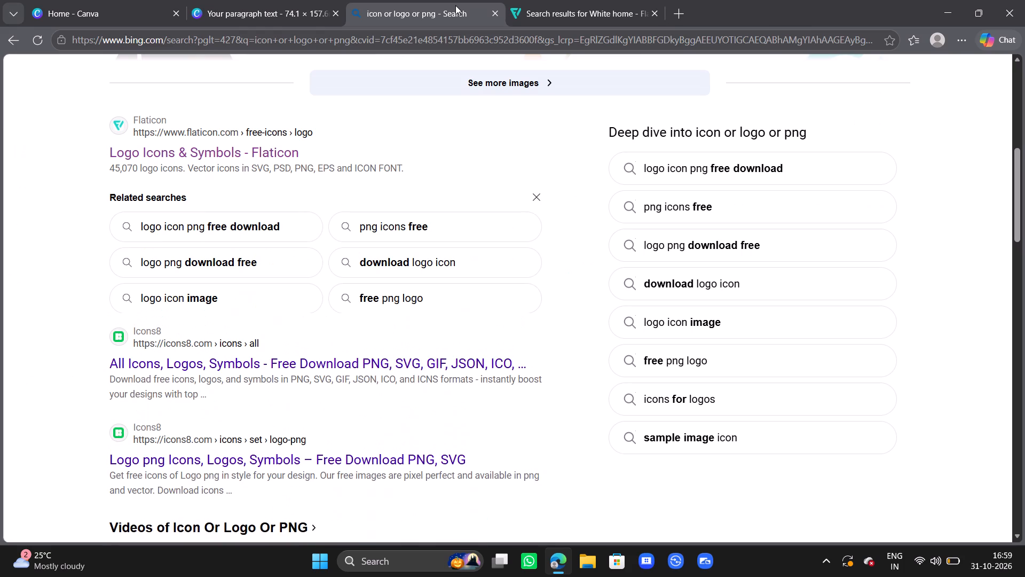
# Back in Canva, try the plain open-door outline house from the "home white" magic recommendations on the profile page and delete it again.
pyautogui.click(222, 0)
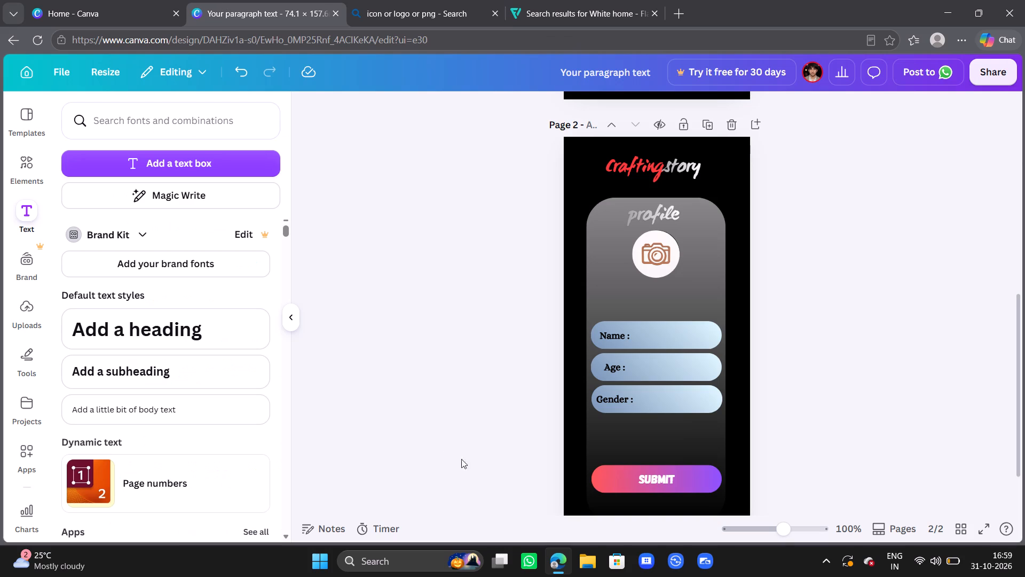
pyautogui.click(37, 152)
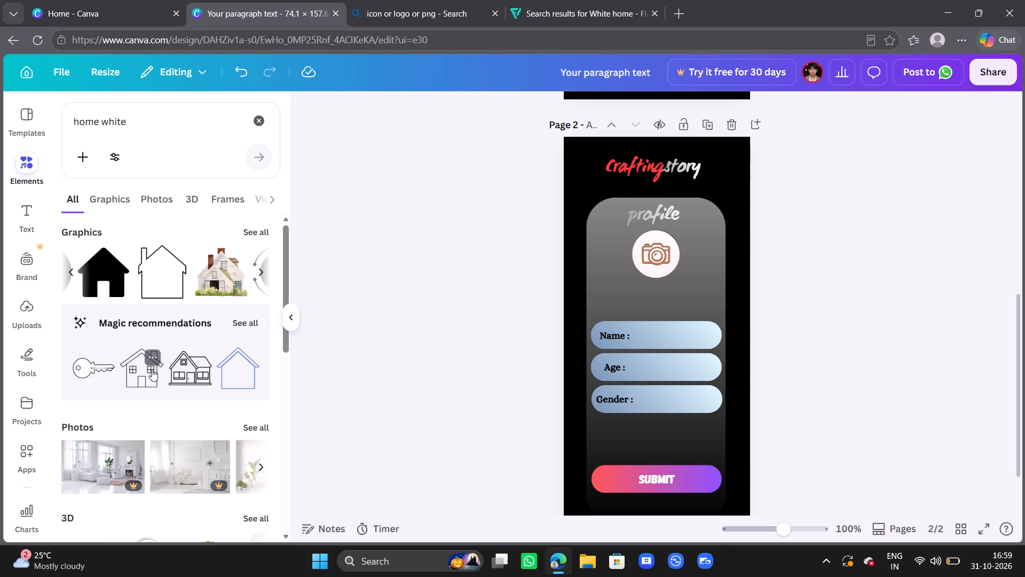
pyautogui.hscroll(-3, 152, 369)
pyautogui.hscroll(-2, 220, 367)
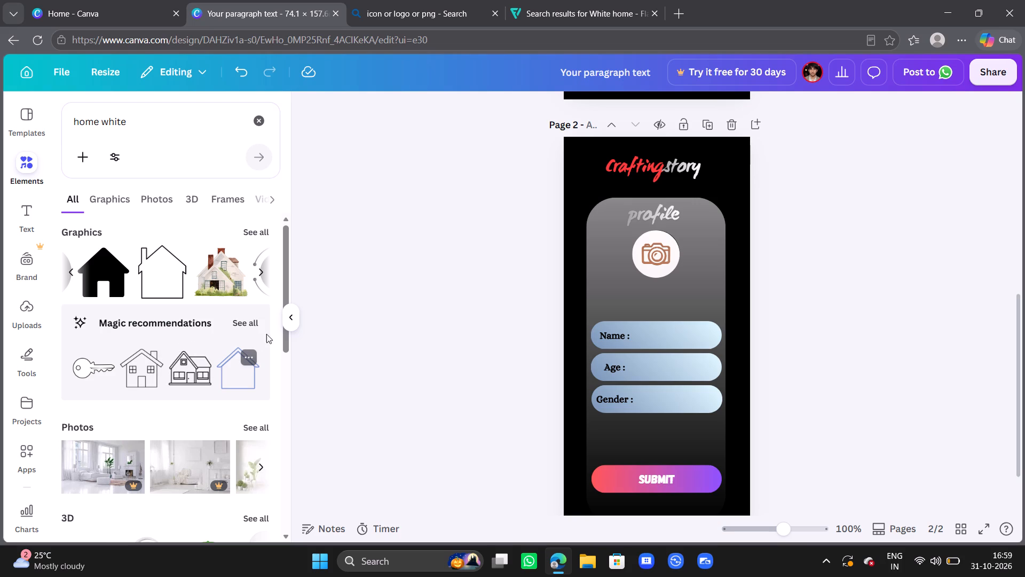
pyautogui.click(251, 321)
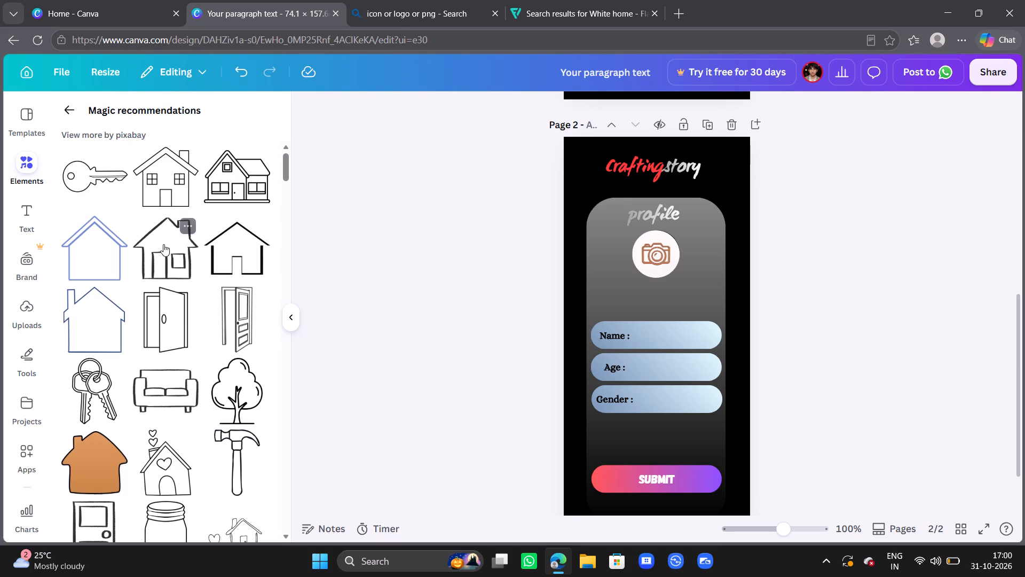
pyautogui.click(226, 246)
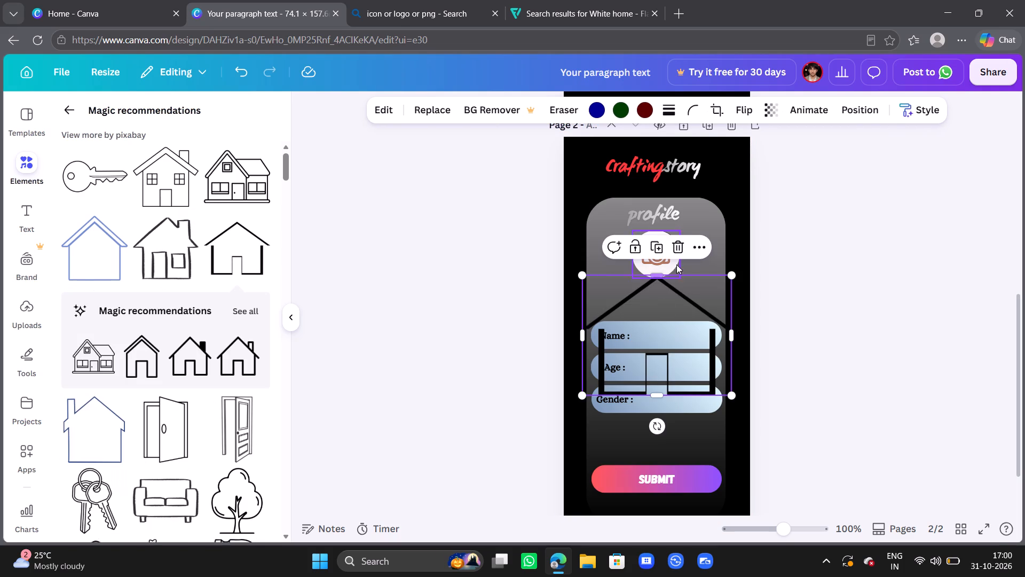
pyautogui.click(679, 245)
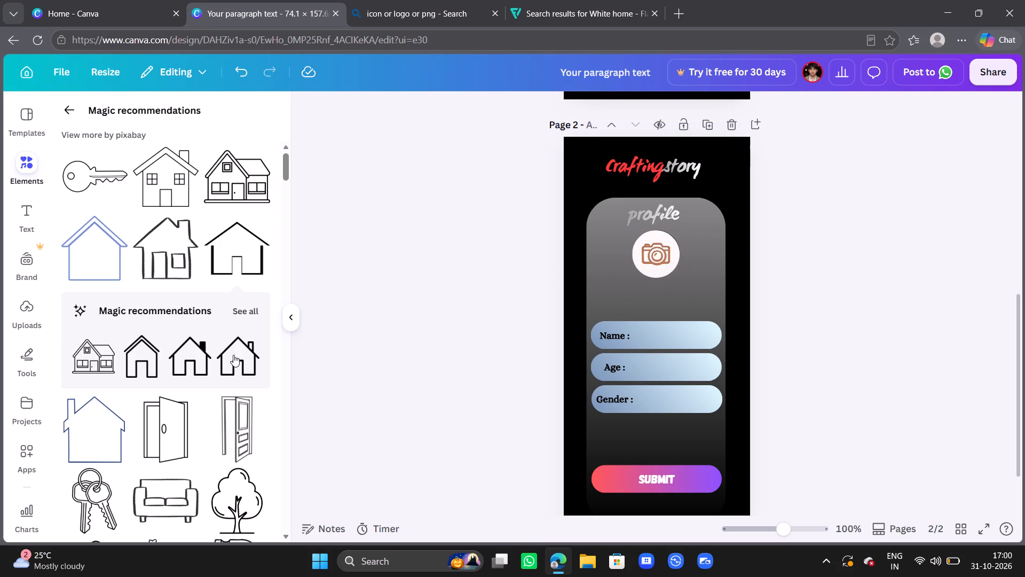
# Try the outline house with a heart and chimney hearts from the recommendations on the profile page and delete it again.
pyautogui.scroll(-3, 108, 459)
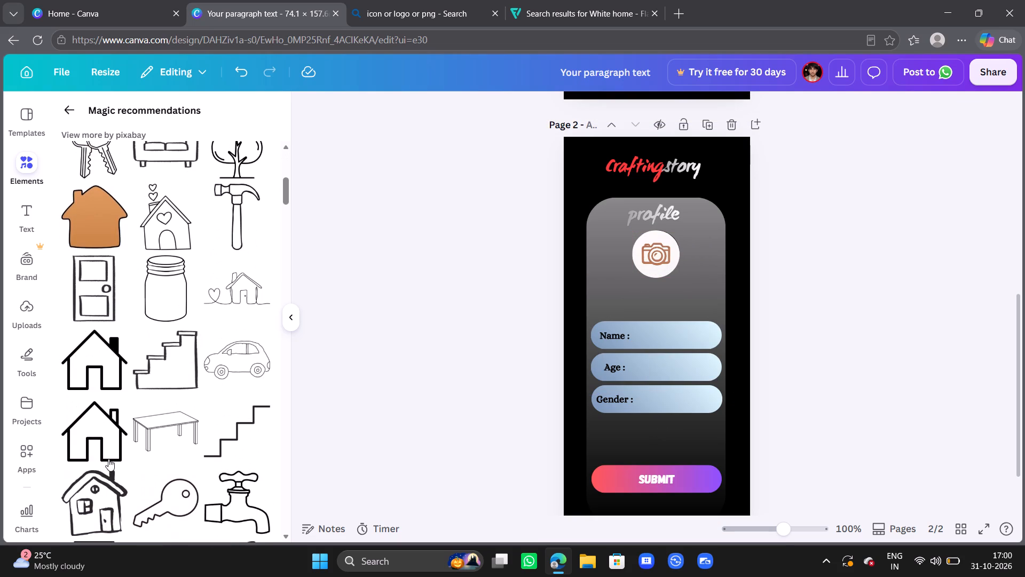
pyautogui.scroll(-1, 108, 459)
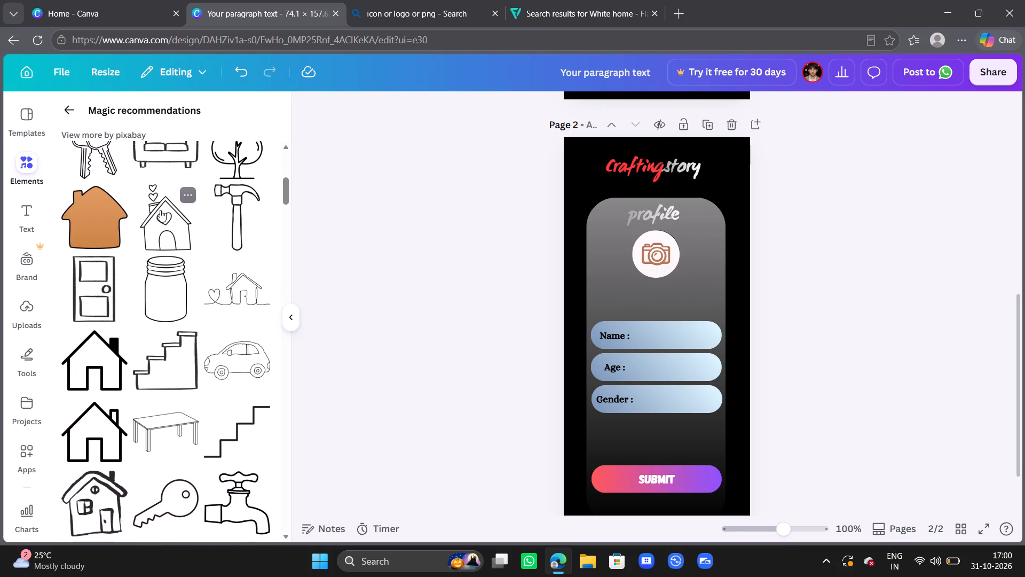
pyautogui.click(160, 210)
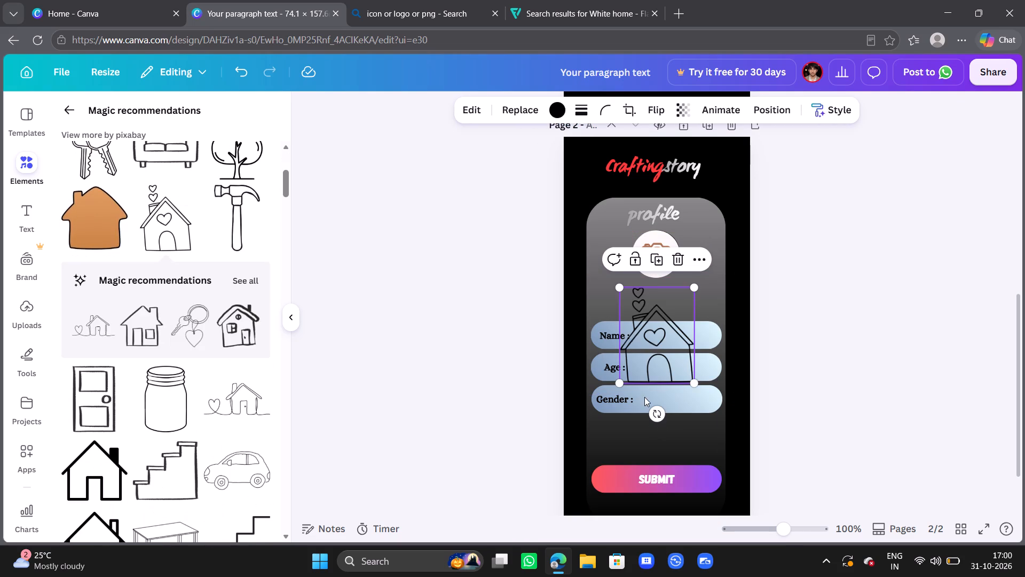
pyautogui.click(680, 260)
# Clear the "home white" element search, add a circular basic-shape frame to the profile page and shrink it to about 13.6 by 13.6.
pyautogui.scroll(9, 143, 284)
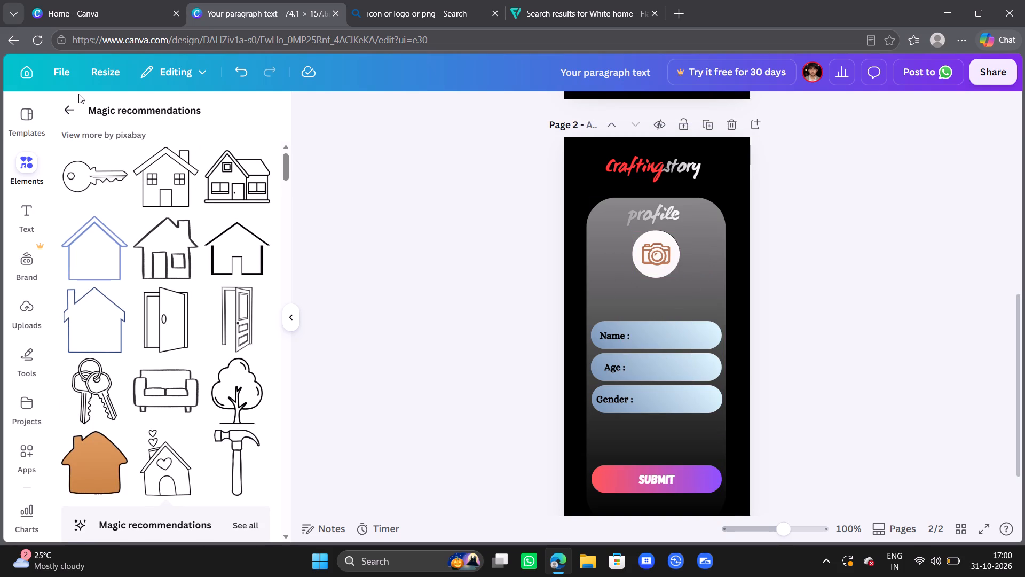
pyautogui.click(70, 111)
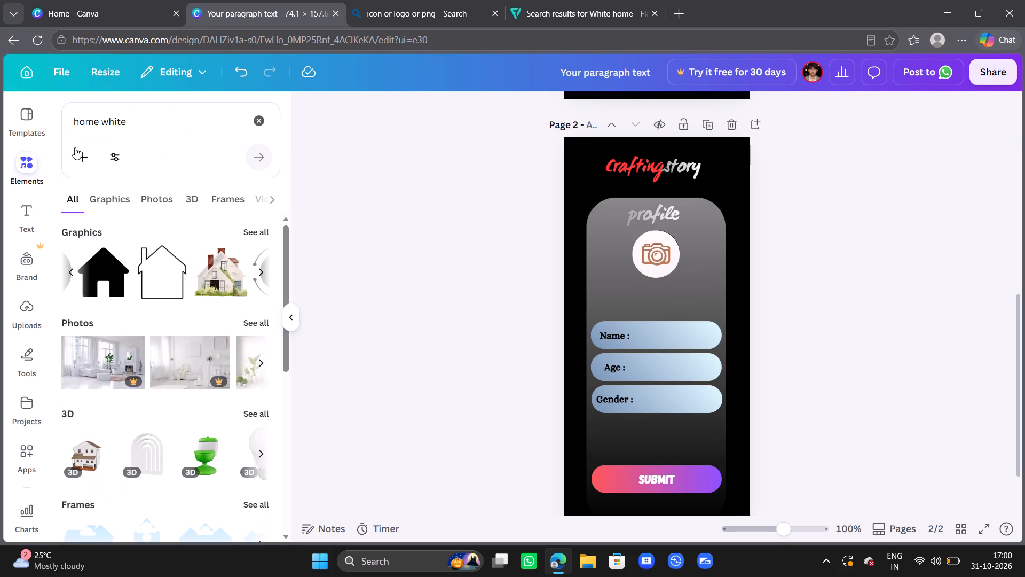
pyautogui.click(262, 124)
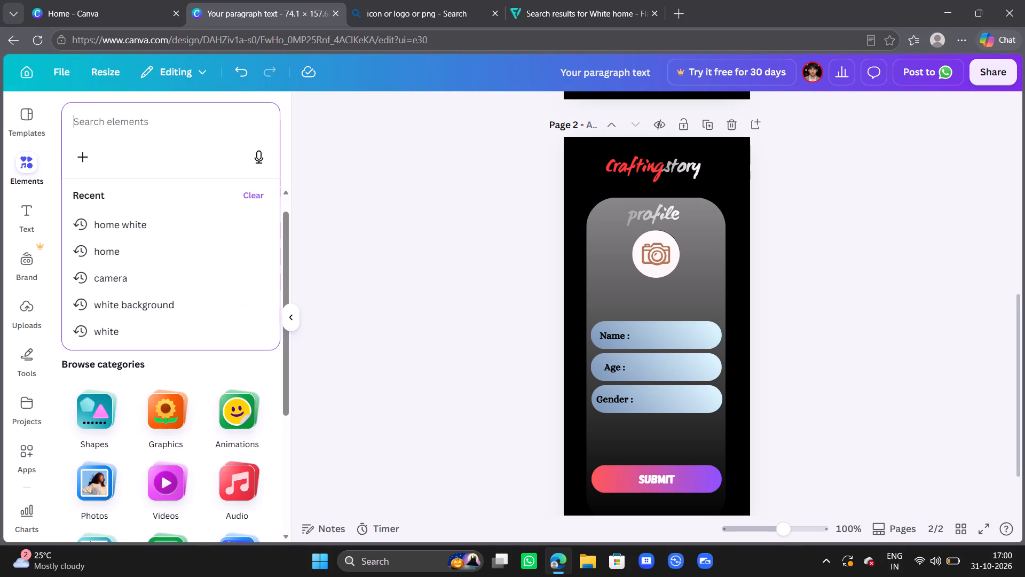
pyautogui.scroll(-6, 99, 375)
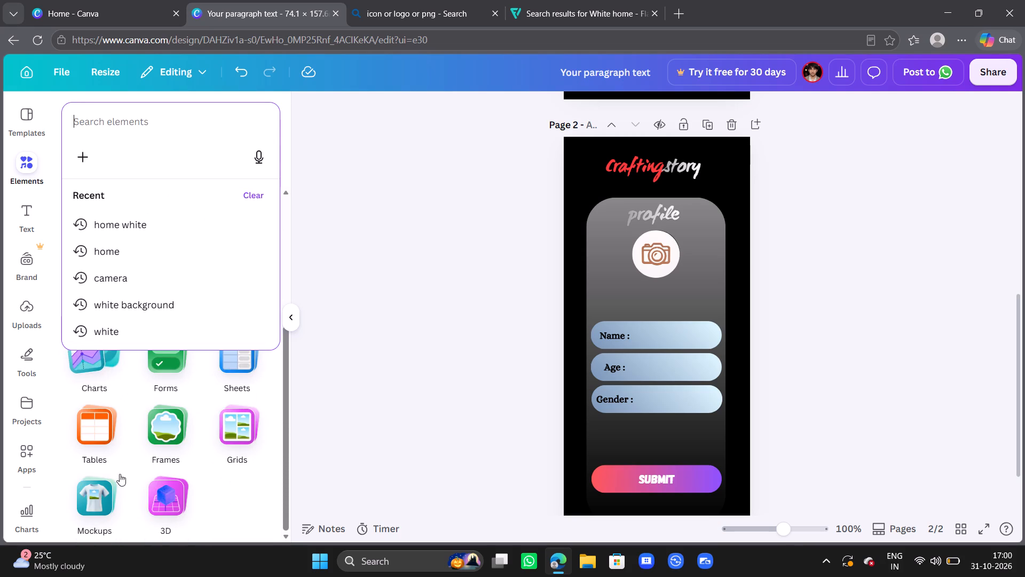
pyautogui.click(177, 432)
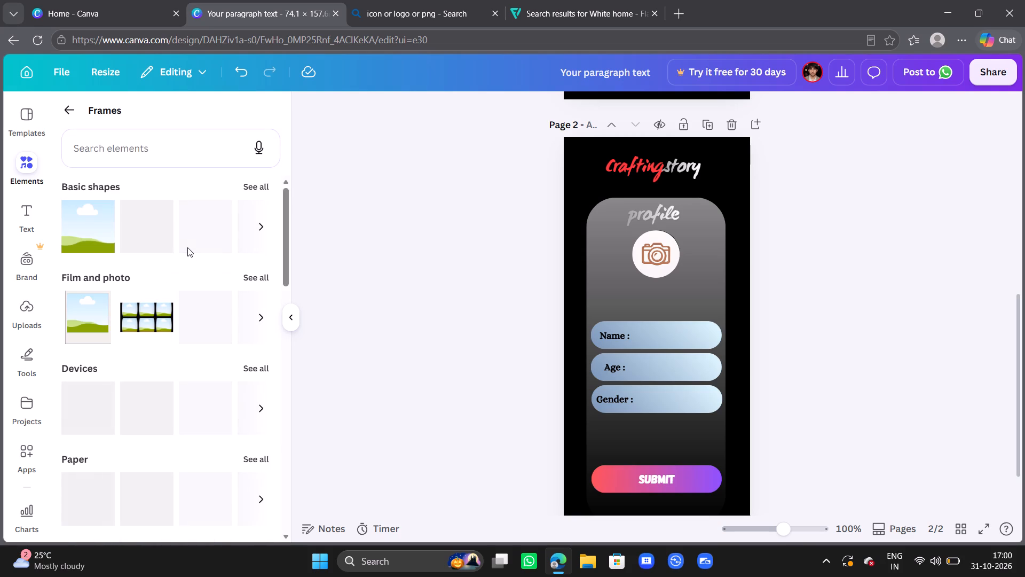
pyautogui.hscroll(-1, 187, 247)
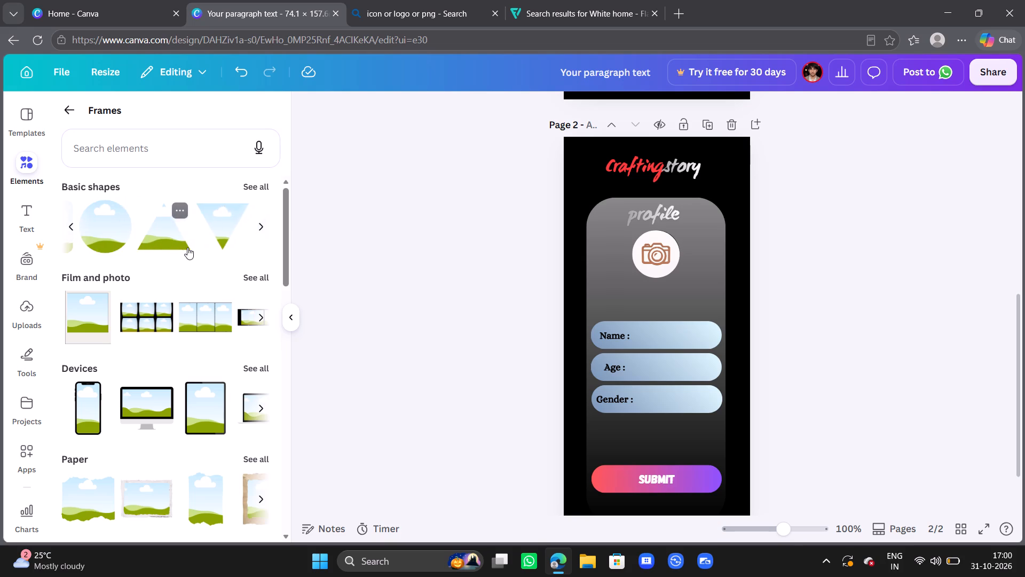
pyautogui.hscroll(-1, 187, 247)
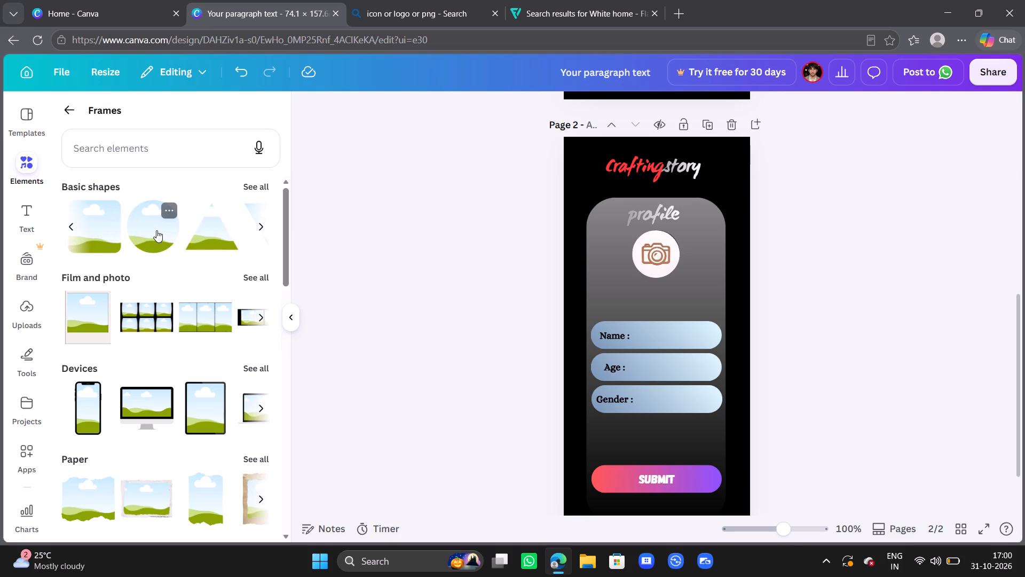
pyautogui.click(156, 230)
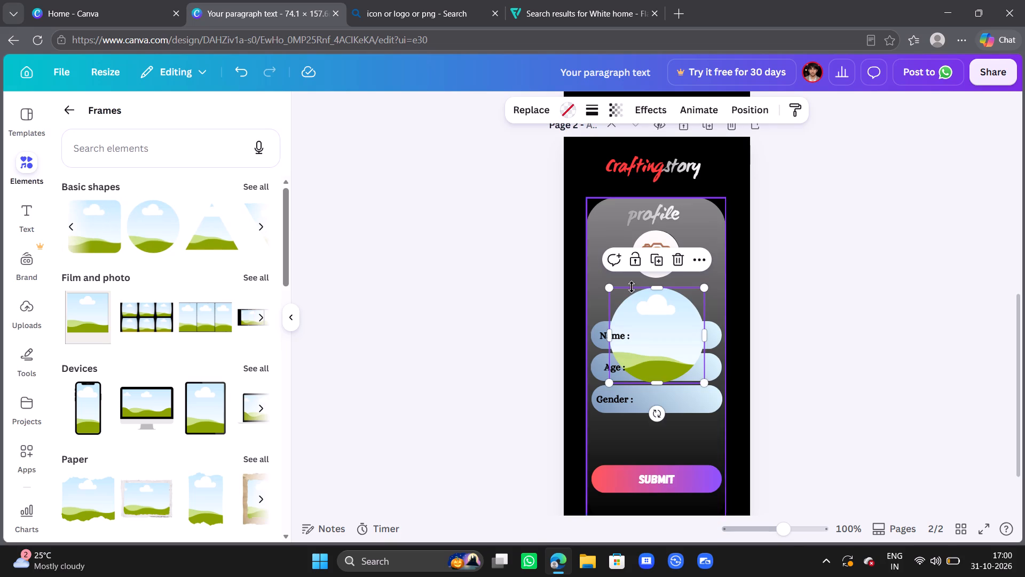
pyautogui.moveTo(608, 290); pyautogui.dragTo(653, 318)
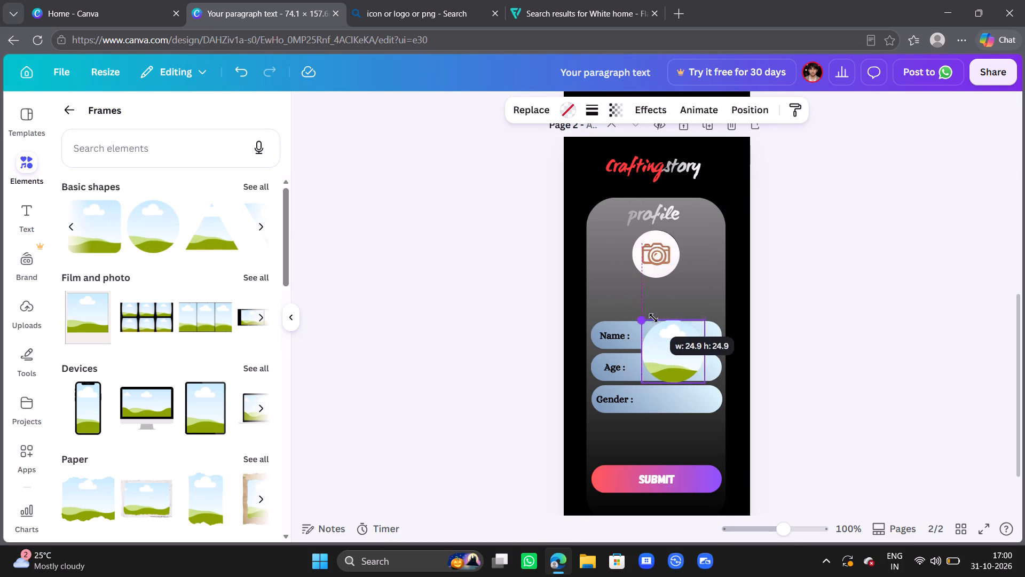
pyautogui.moveTo(653, 318); pyautogui.dragTo(673, 341)
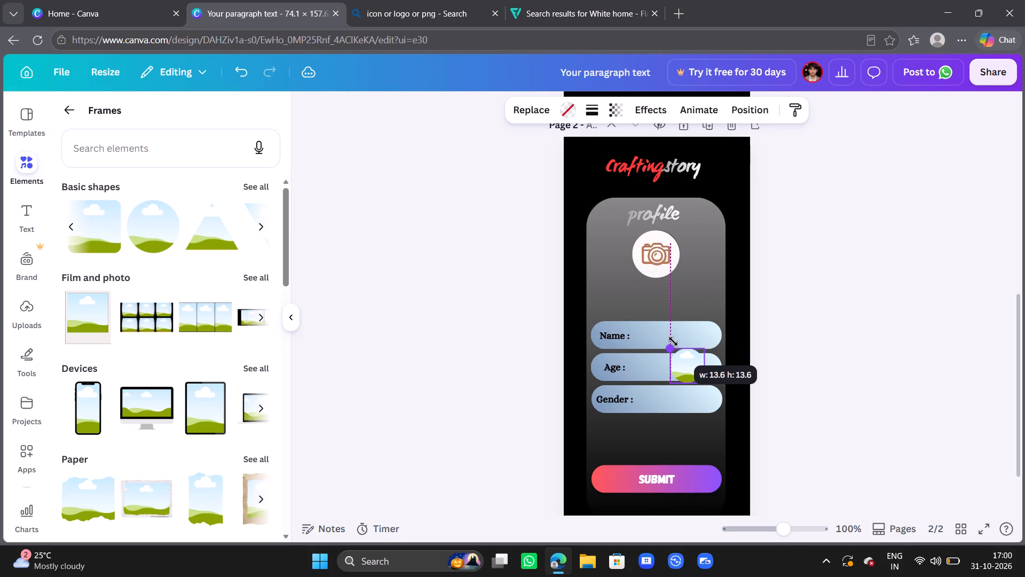
pyautogui.moveTo(673, 341); pyautogui.dragTo(674, 342)
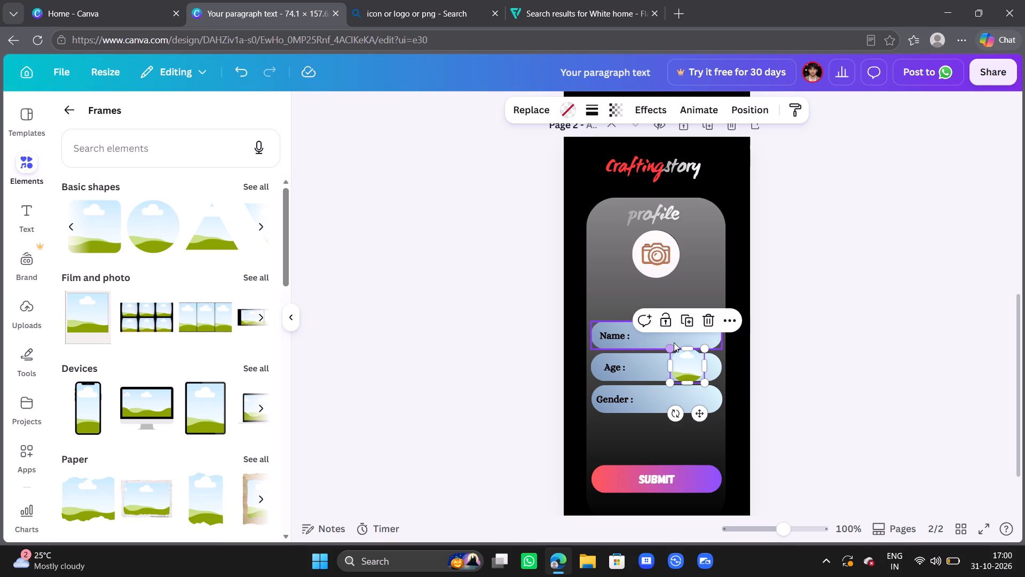
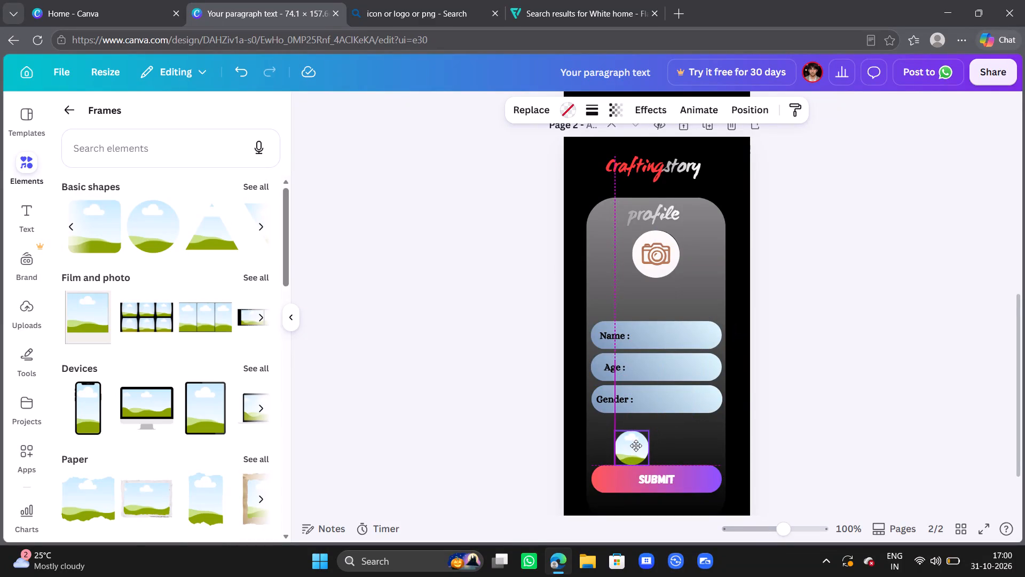
# Move the circular frame to the card's upper-left corner beside the "profile" heading and shrink it to about 8.1 by 8.1.
pyautogui.moveTo(613, 432); pyautogui.dragTo(621, 438)
pyautogui.moveTo(634, 450); pyautogui.dragTo(623, 371)
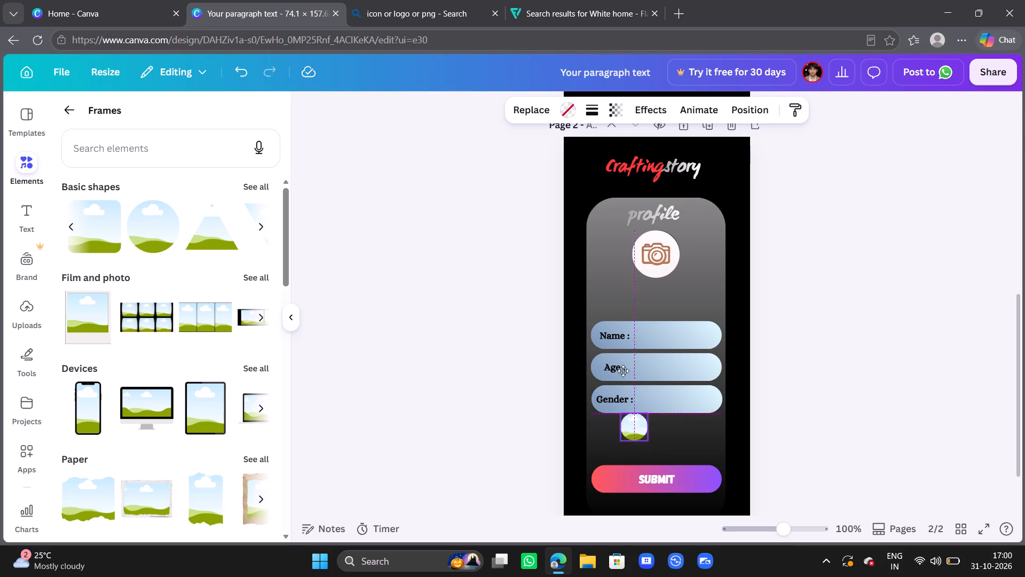
pyautogui.moveTo(623, 371); pyautogui.dragTo(608, 222)
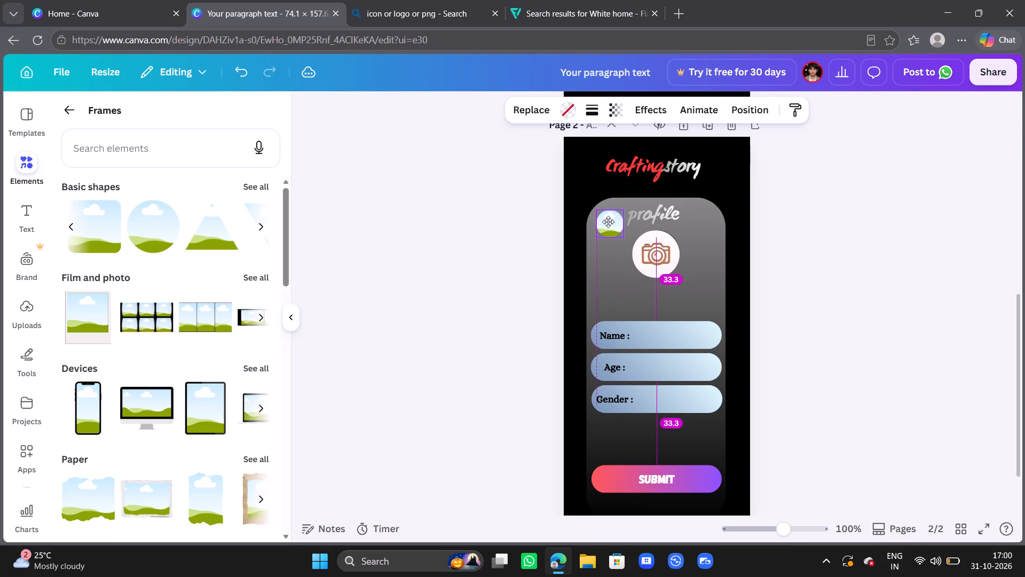
pyautogui.moveTo(608, 222); pyautogui.dragTo(608, 223)
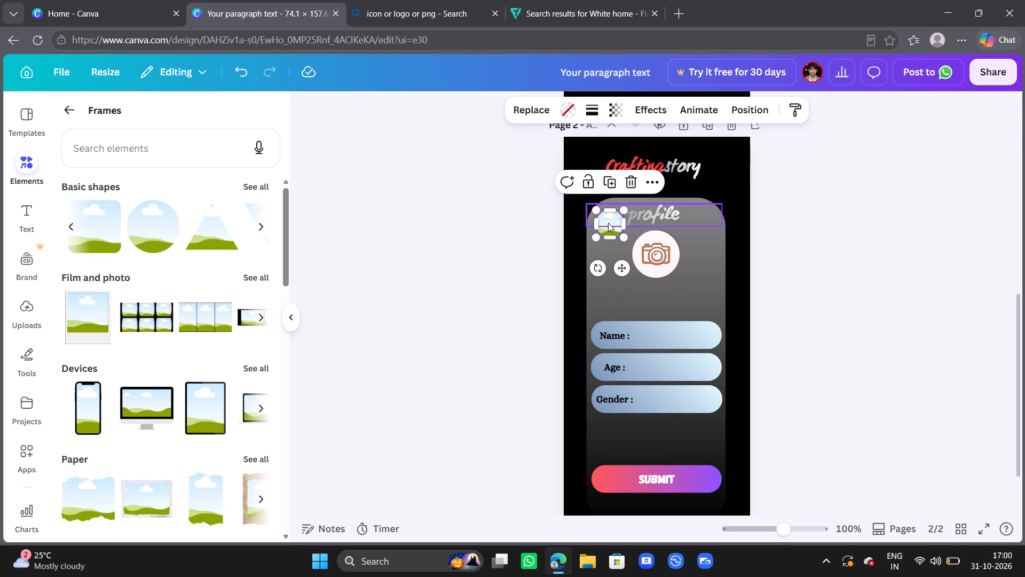
pyautogui.moveTo(625, 237); pyautogui.dragTo(620, 231)
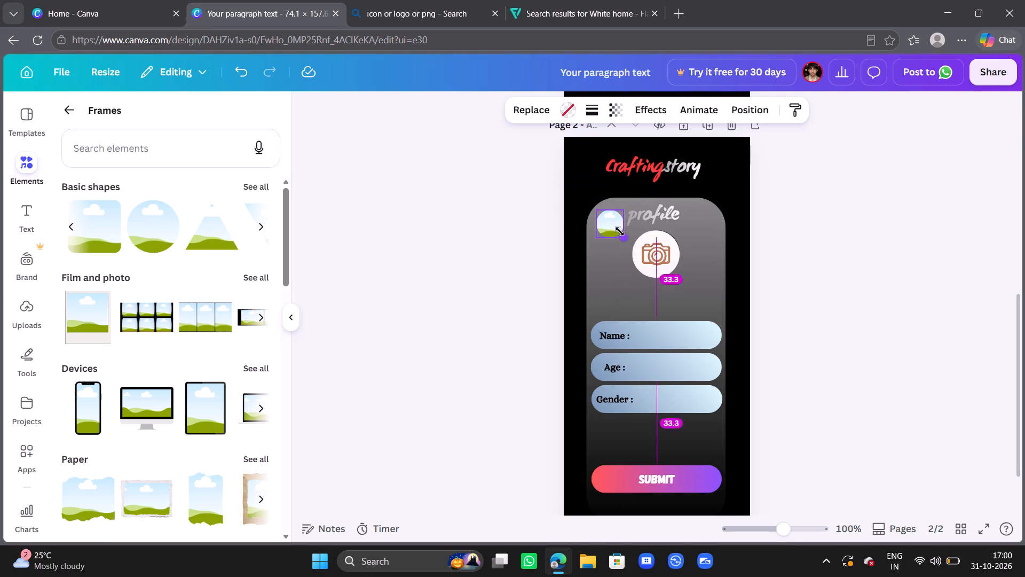
pyautogui.moveTo(620, 231); pyautogui.dragTo(620, 231)
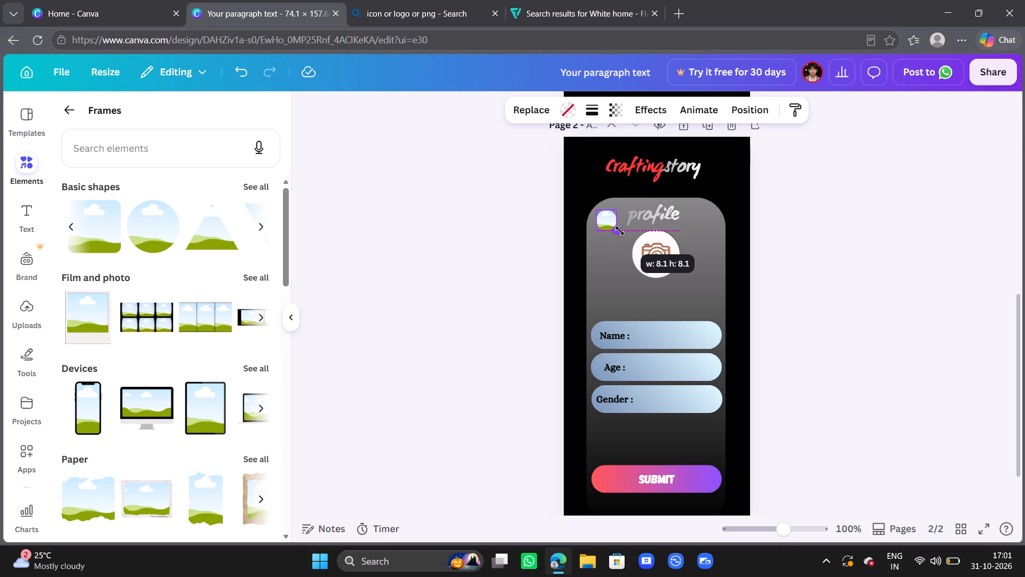
pyautogui.moveTo(620, 231); pyautogui.dragTo(620, 231)
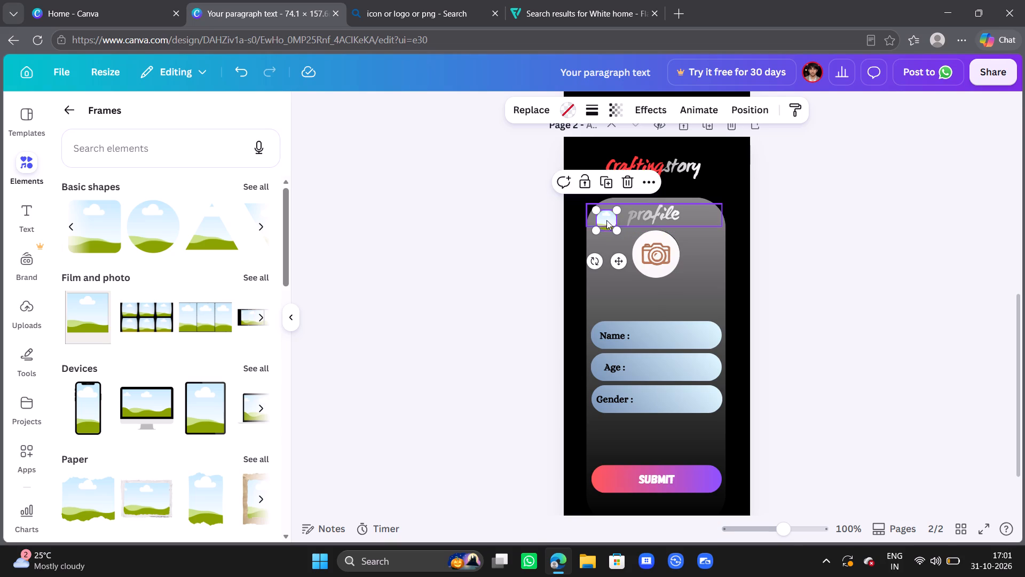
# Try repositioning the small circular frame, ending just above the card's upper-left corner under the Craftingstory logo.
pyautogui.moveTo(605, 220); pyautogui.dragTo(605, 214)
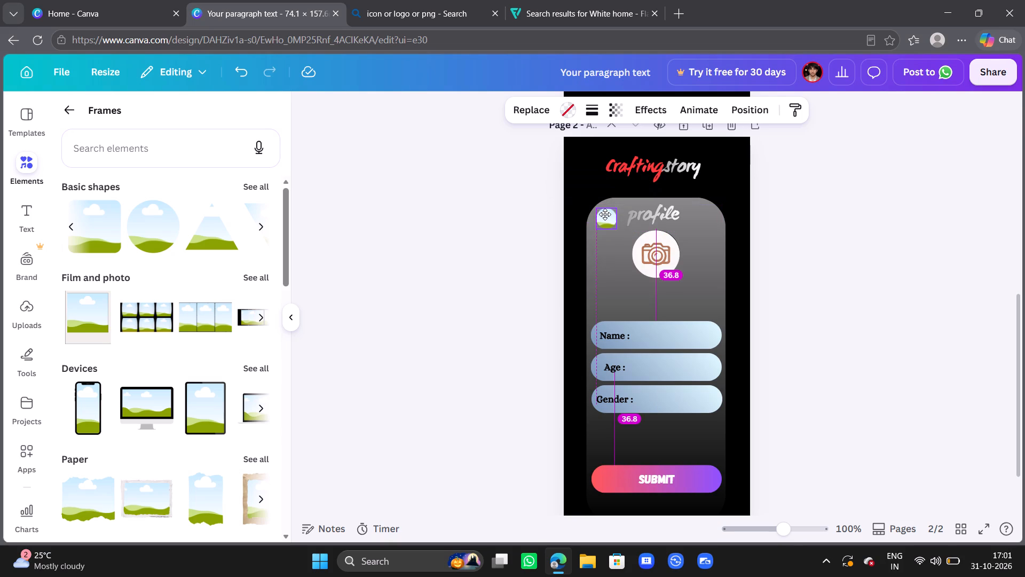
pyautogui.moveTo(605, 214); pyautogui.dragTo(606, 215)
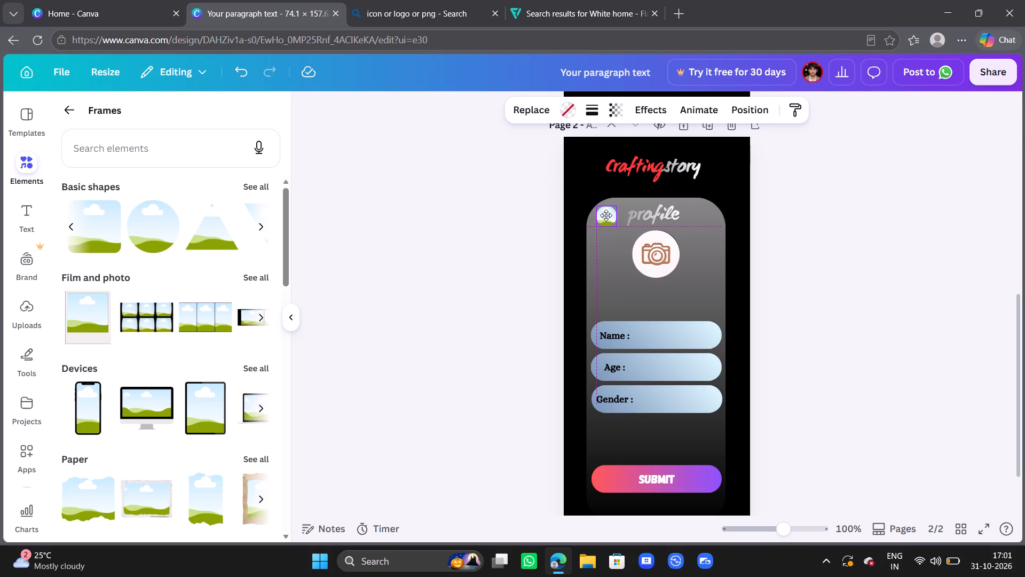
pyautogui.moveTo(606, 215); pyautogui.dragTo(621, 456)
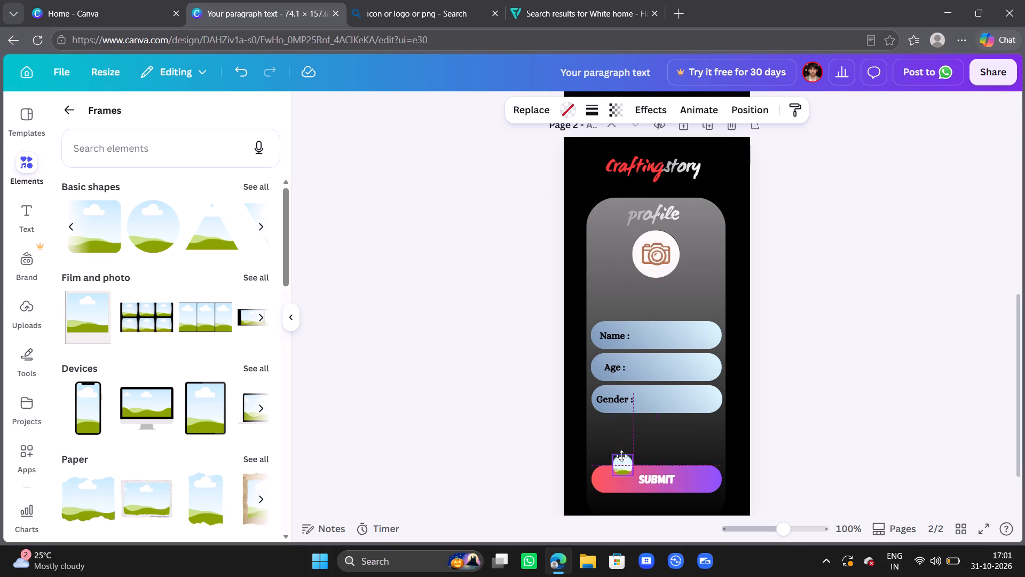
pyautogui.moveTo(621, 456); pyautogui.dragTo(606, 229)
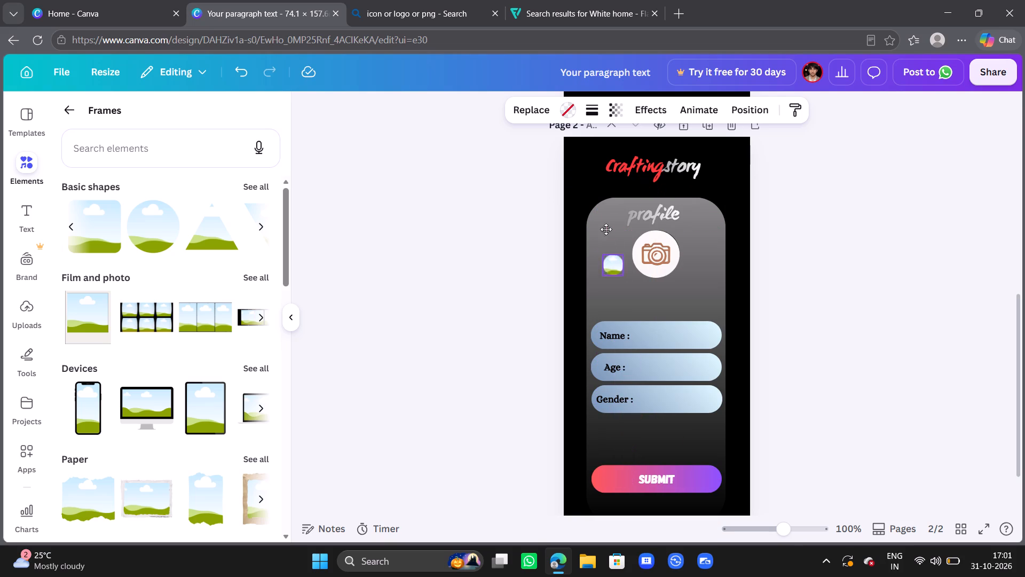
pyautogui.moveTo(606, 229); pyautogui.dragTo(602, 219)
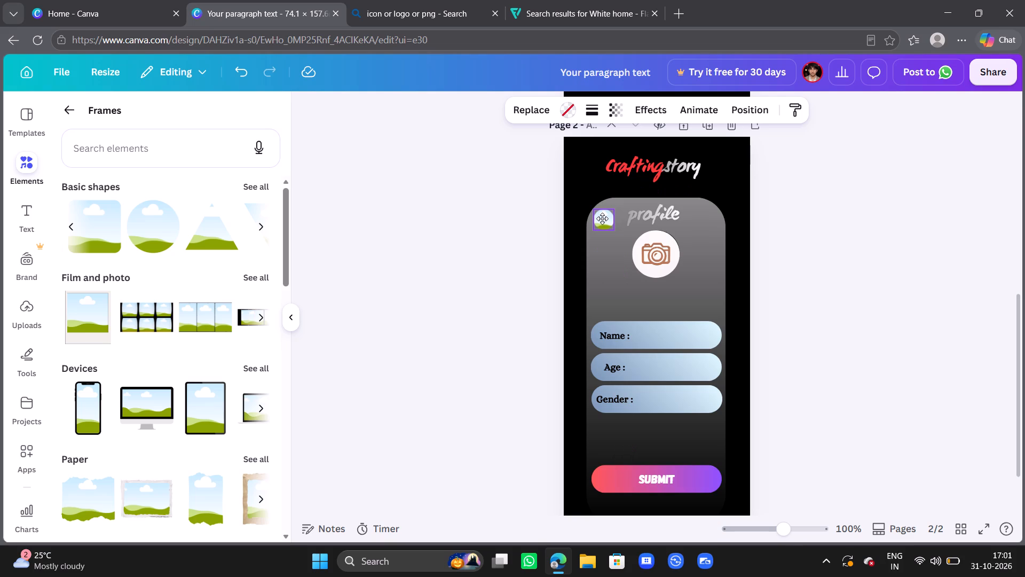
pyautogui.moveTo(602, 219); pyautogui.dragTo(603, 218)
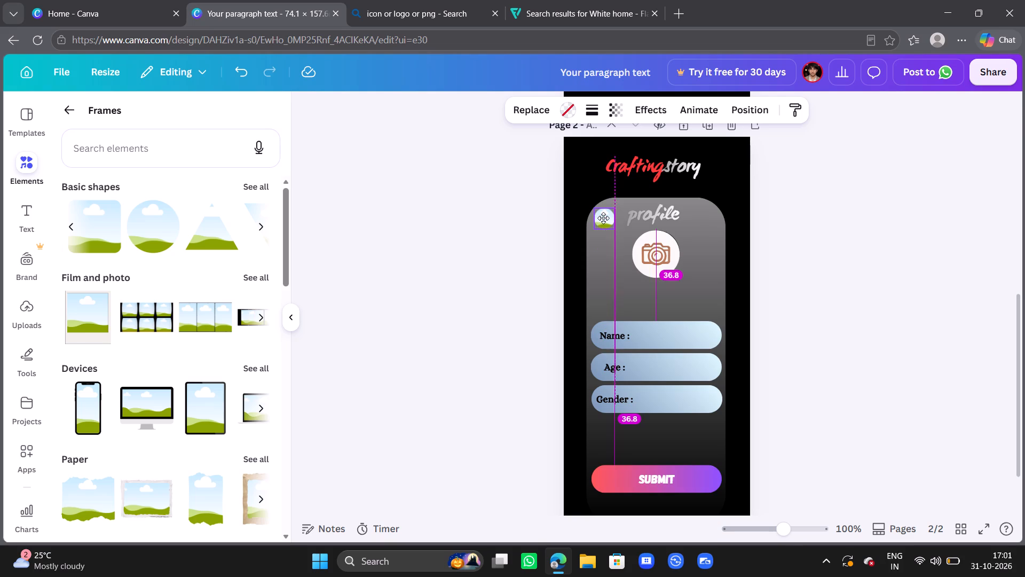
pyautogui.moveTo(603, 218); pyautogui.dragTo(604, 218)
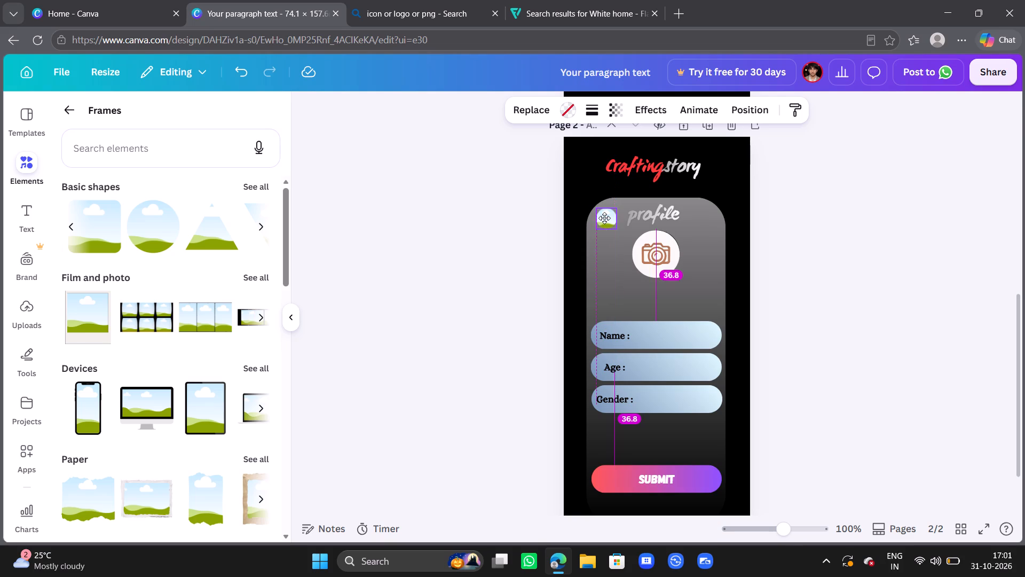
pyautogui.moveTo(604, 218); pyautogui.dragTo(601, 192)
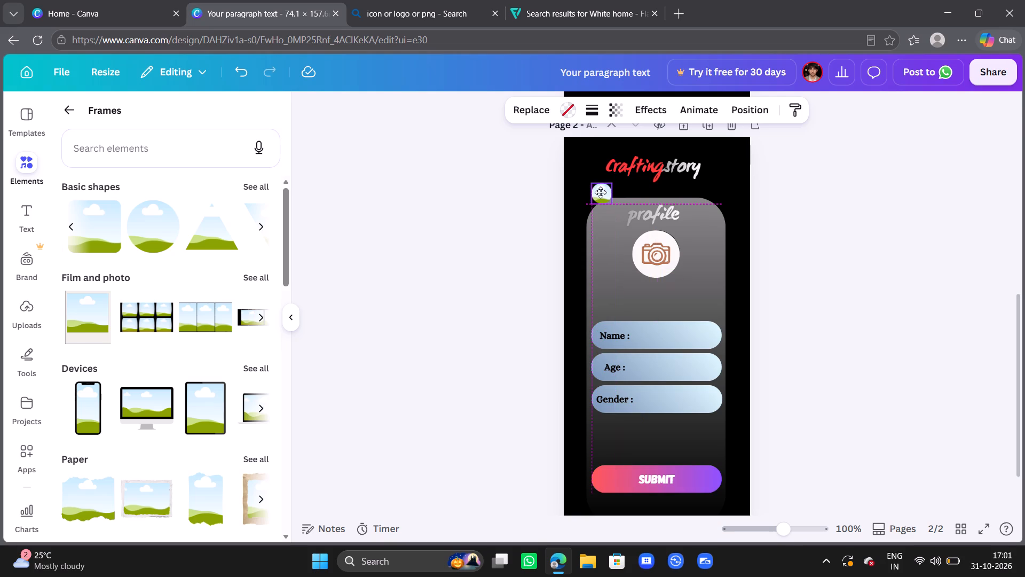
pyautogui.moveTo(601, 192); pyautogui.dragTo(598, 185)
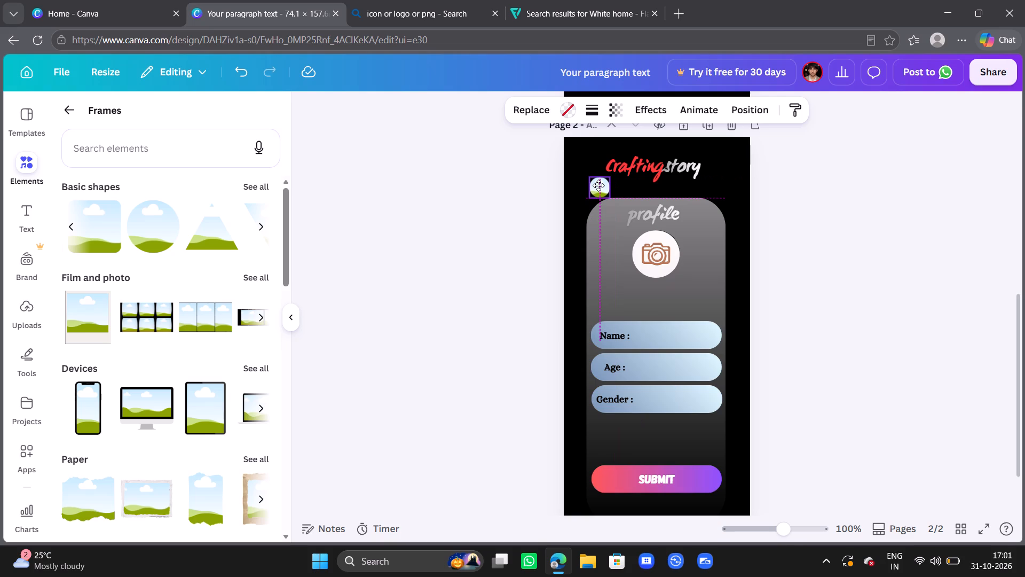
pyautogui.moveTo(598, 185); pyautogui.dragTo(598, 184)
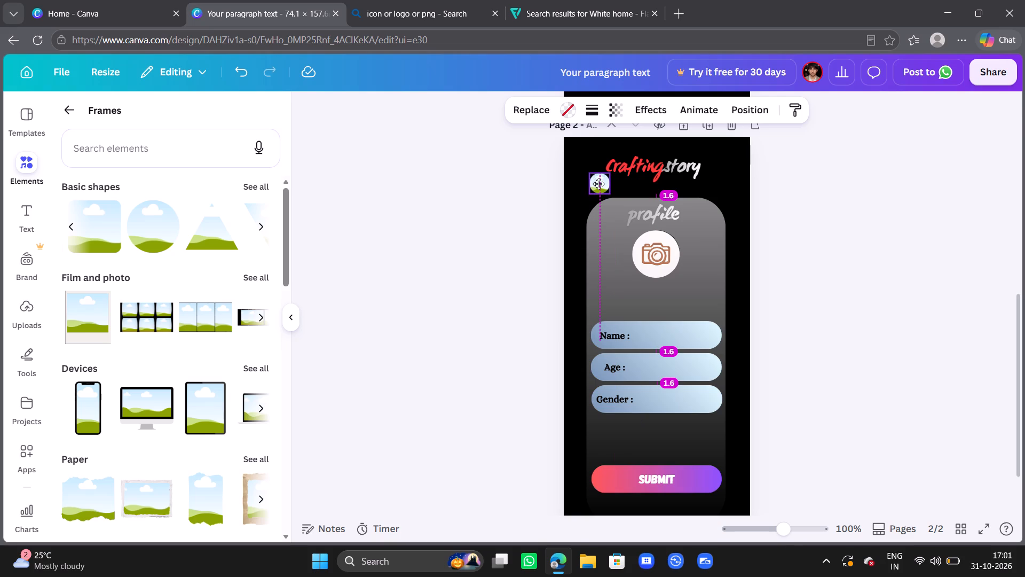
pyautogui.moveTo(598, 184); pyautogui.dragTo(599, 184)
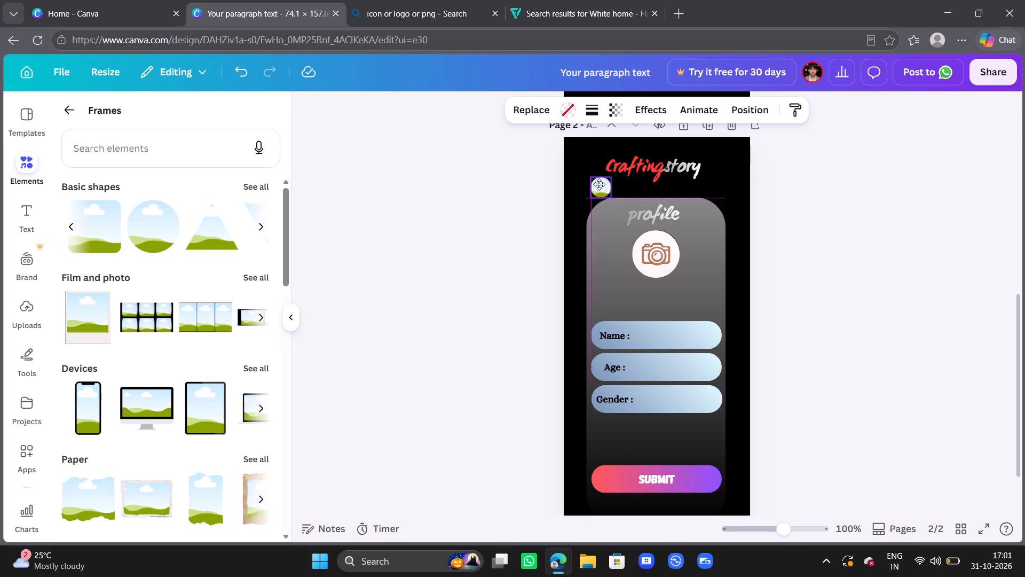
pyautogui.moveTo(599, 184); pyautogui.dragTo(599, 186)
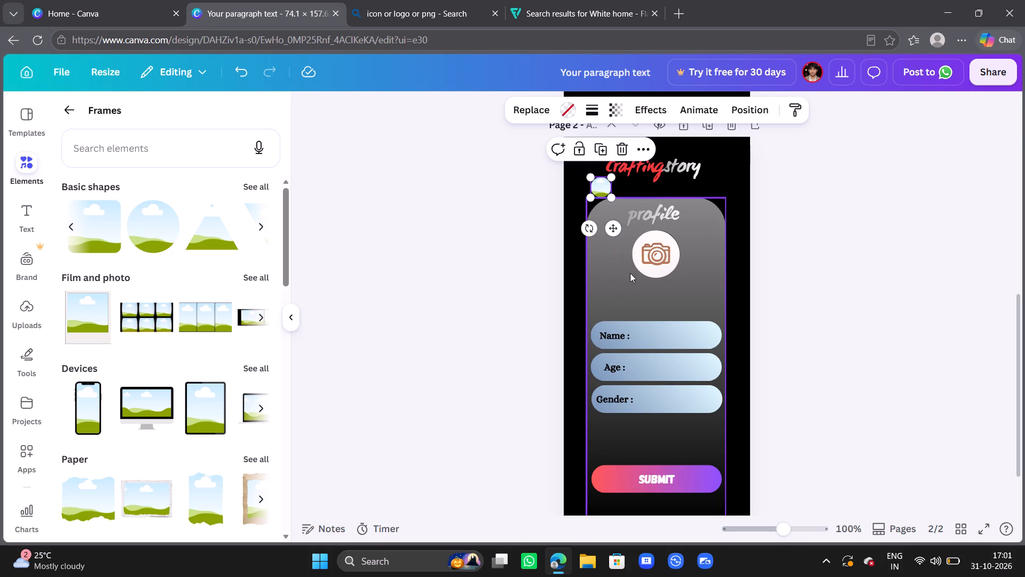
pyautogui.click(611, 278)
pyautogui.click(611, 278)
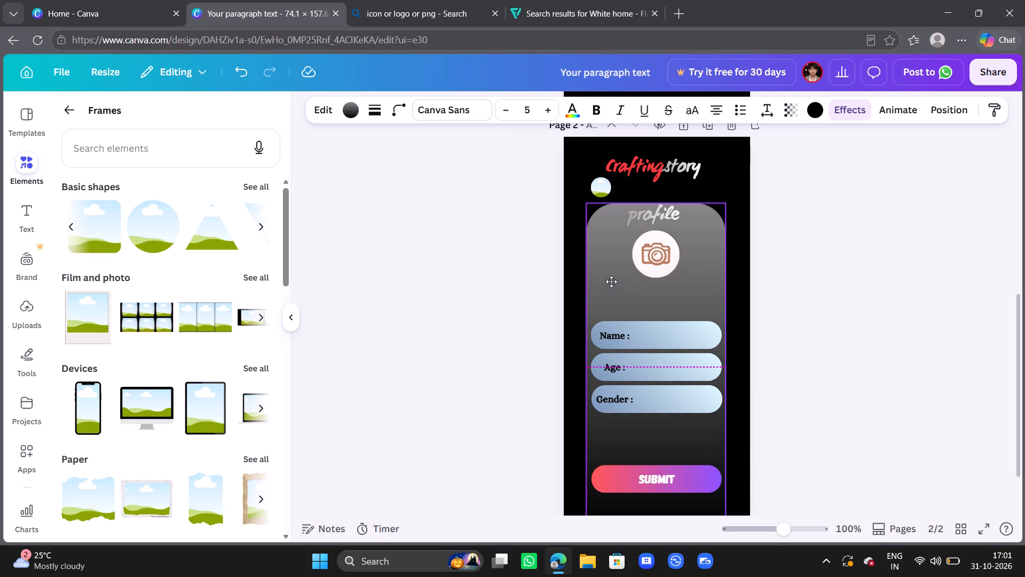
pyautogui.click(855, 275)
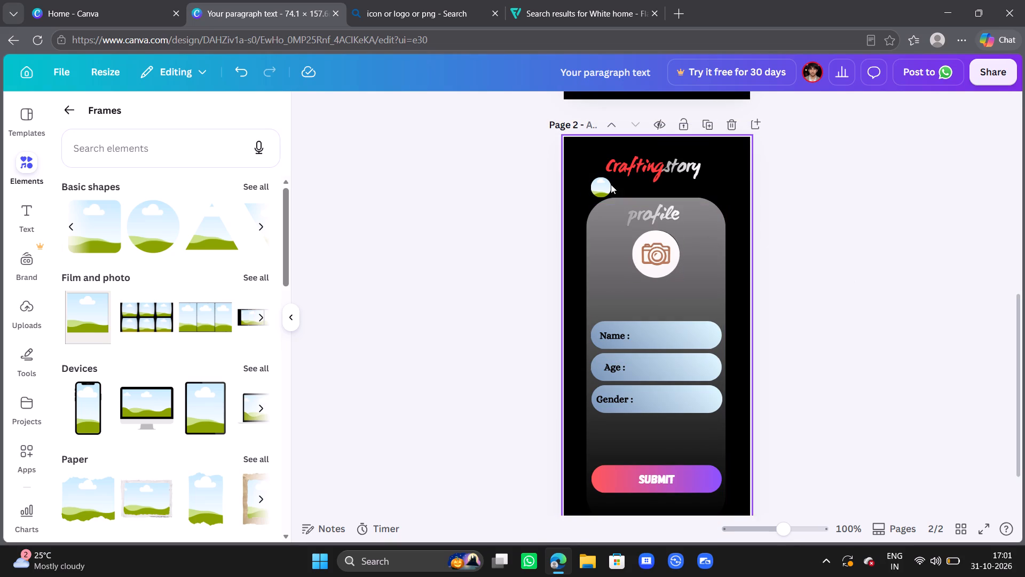
# Move the small circular frame back inside the card's upper-left corner, level with the "profile" heading.
pyautogui.moveTo(600, 182); pyautogui.dragTo(605, 209)
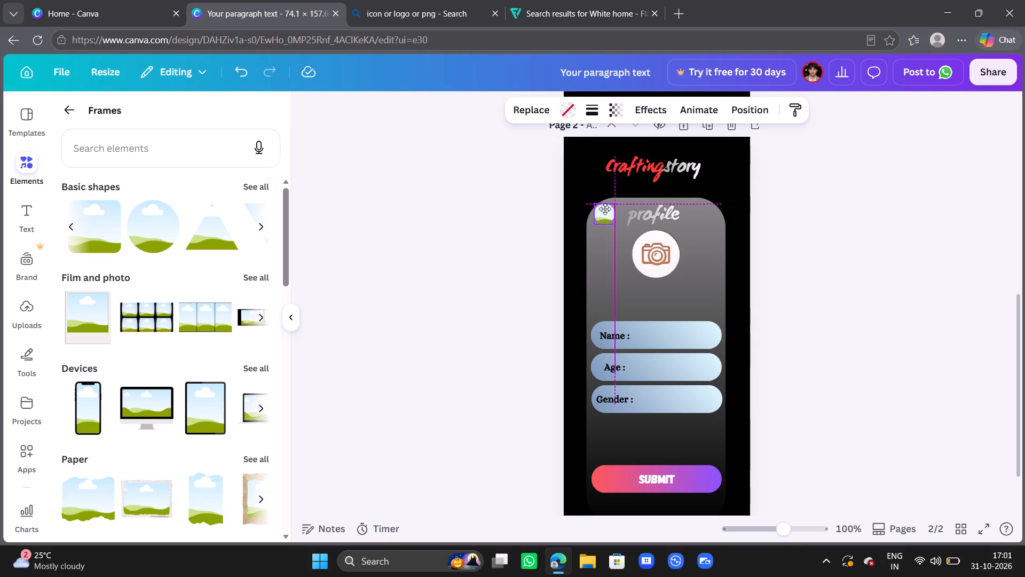
pyautogui.moveTo(605, 209); pyautogui.dragTo(605, 212)
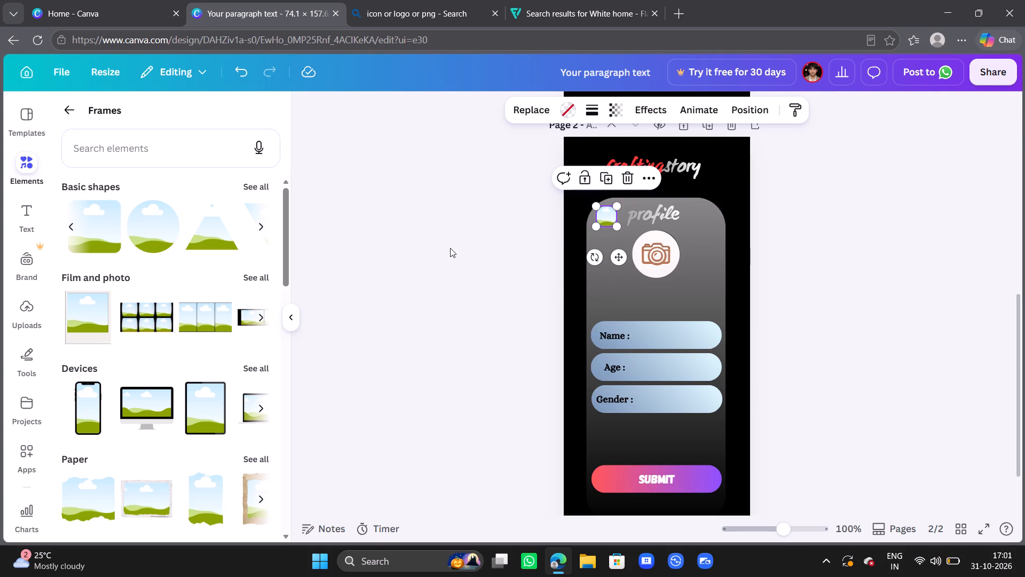
pyautogui.click(450, 248)
# Add the plain white image from the recently used elements and drop it into the small circular frame as its fill.
pyautogui.scroll(9, 109, 239)
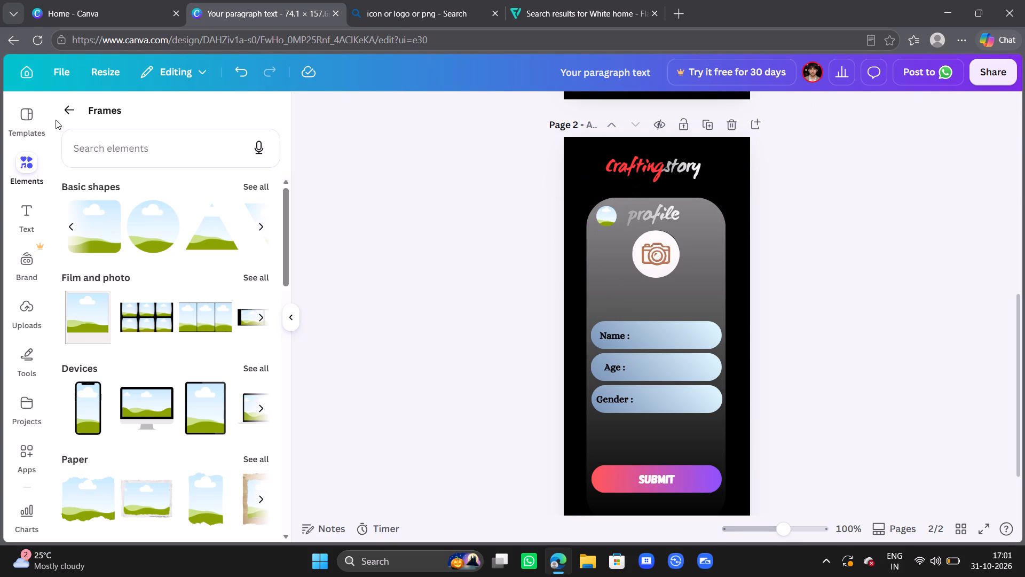
pyautogui.click(68, 115)
pyautogui.scroll(7, 114, 267)
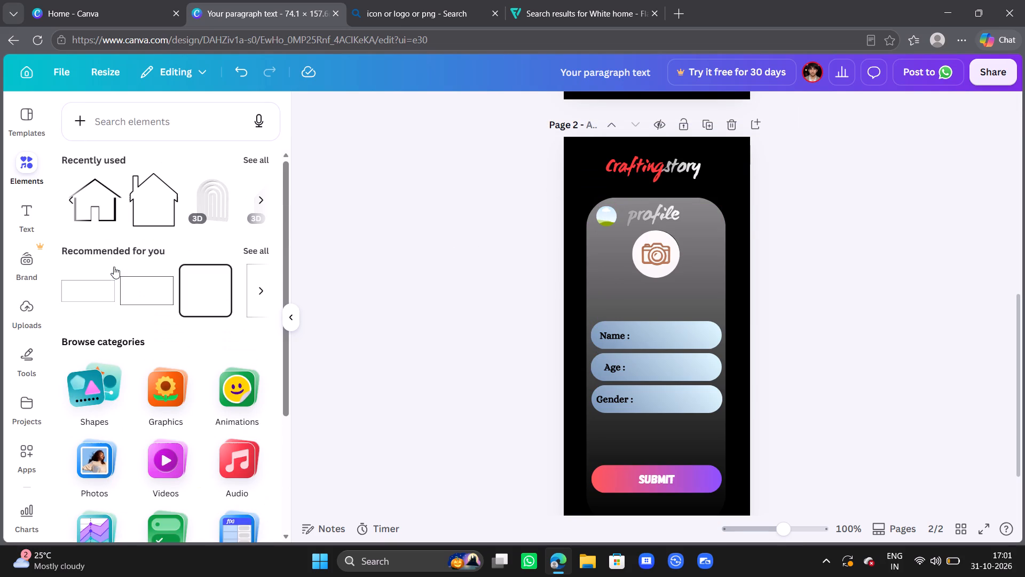
pyautogui.hscroll(-6, 175, 288)
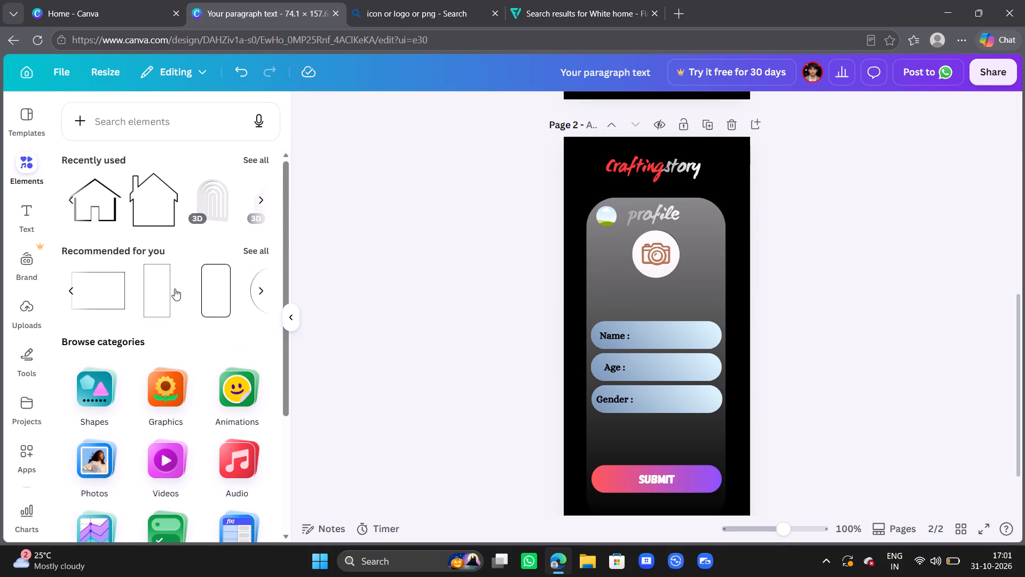
pyautogui.hscroll(-2, 175, 288)
pyautogui.hscroll(4, 184, 284)
pyautogui.hscroll(-5, 191, 200)
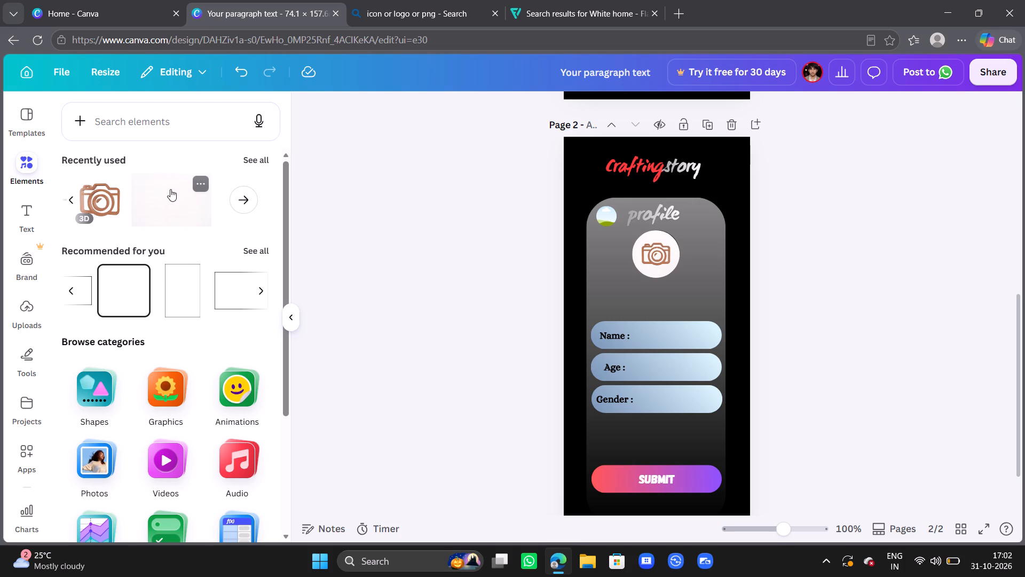
pyautogui.click(170, 190)
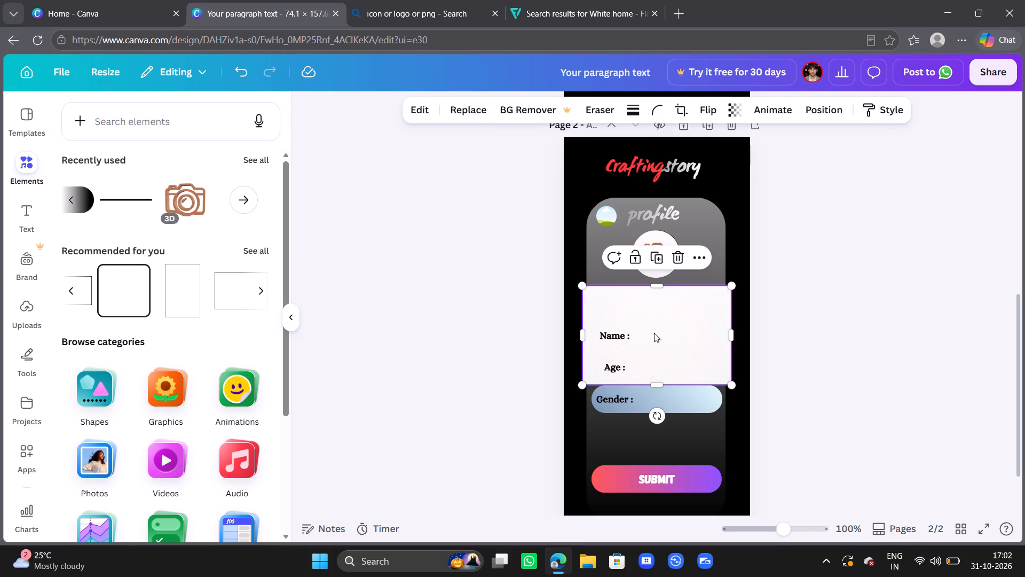
pyautogui.moveTo(676, 311); pyautogui.dragTo(618, 219)
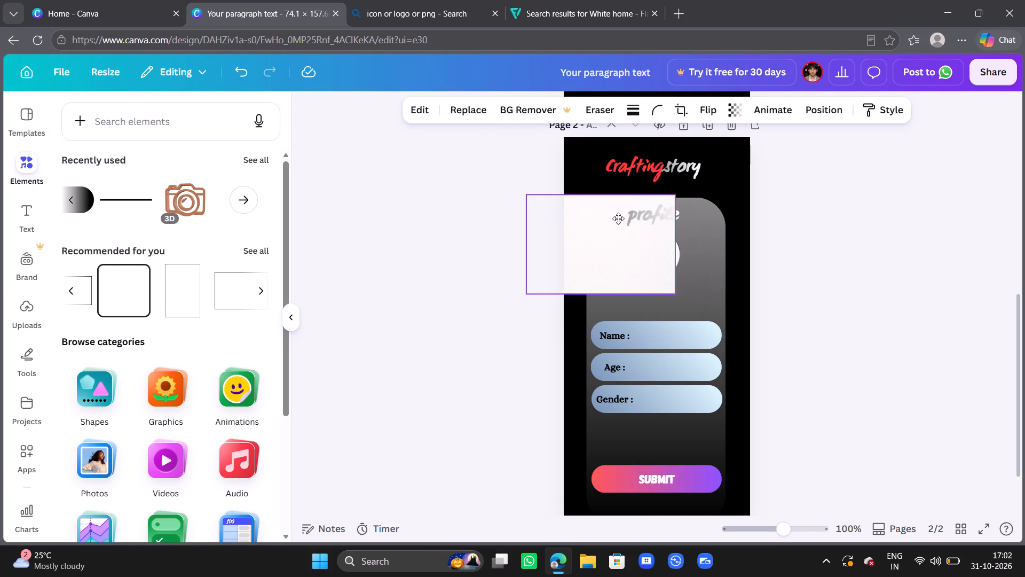
pyautogui.moveTo(618, 219); pyautogui.dragTo(608, 222)
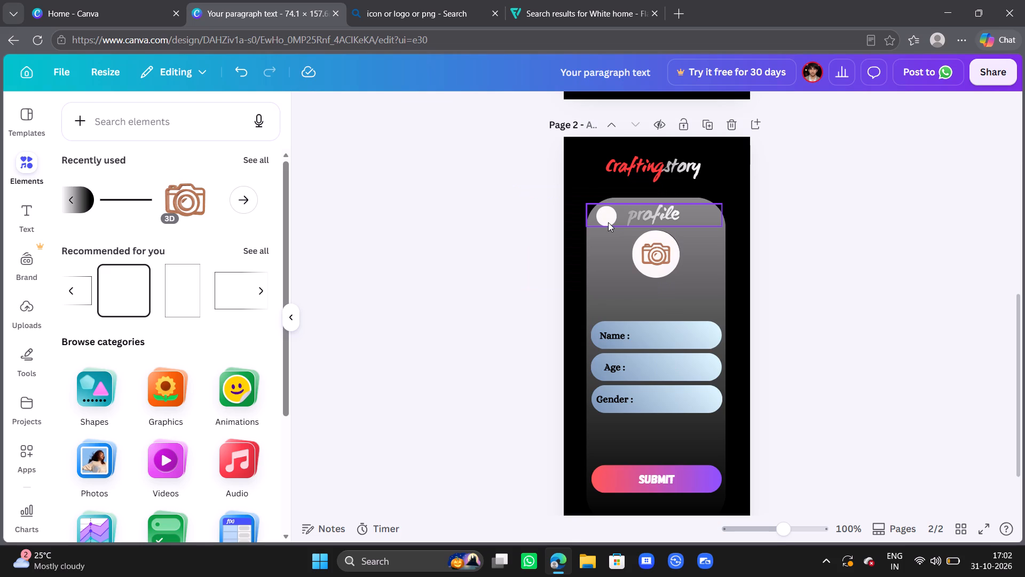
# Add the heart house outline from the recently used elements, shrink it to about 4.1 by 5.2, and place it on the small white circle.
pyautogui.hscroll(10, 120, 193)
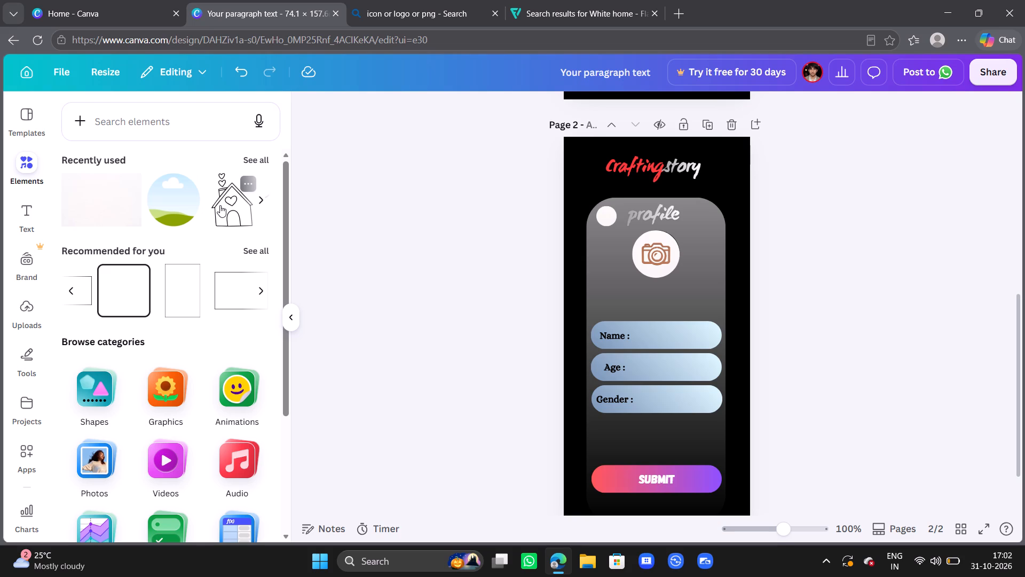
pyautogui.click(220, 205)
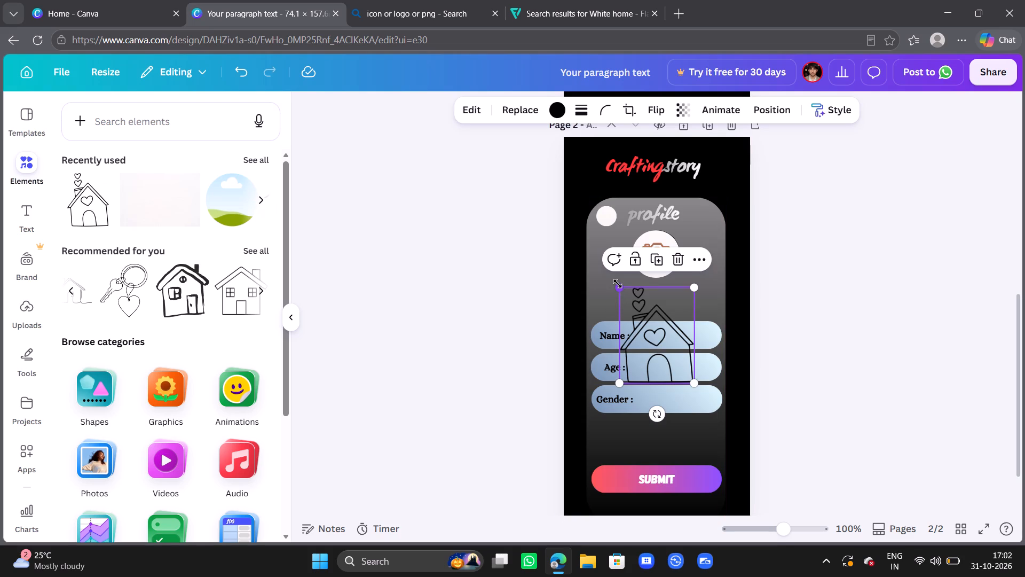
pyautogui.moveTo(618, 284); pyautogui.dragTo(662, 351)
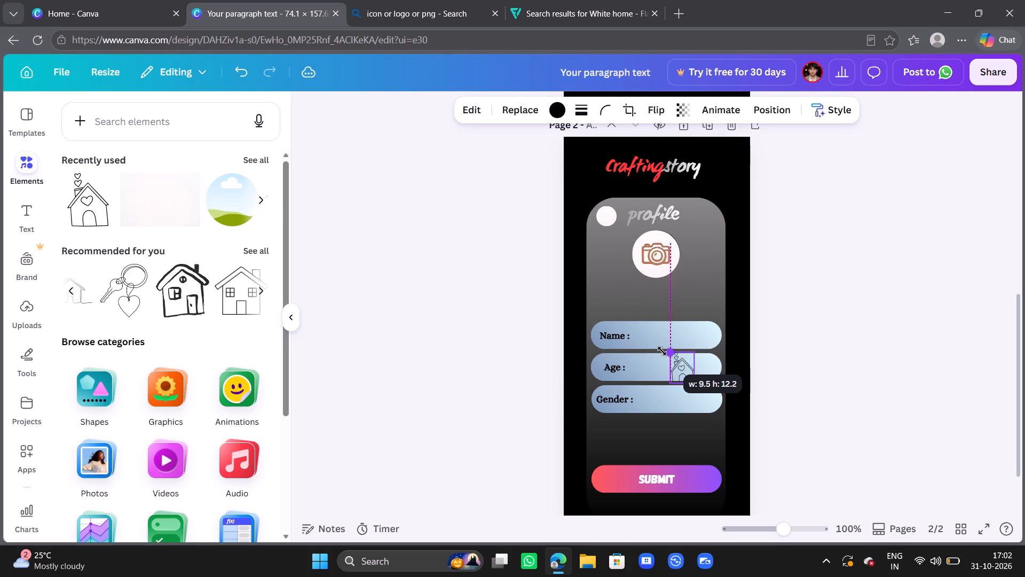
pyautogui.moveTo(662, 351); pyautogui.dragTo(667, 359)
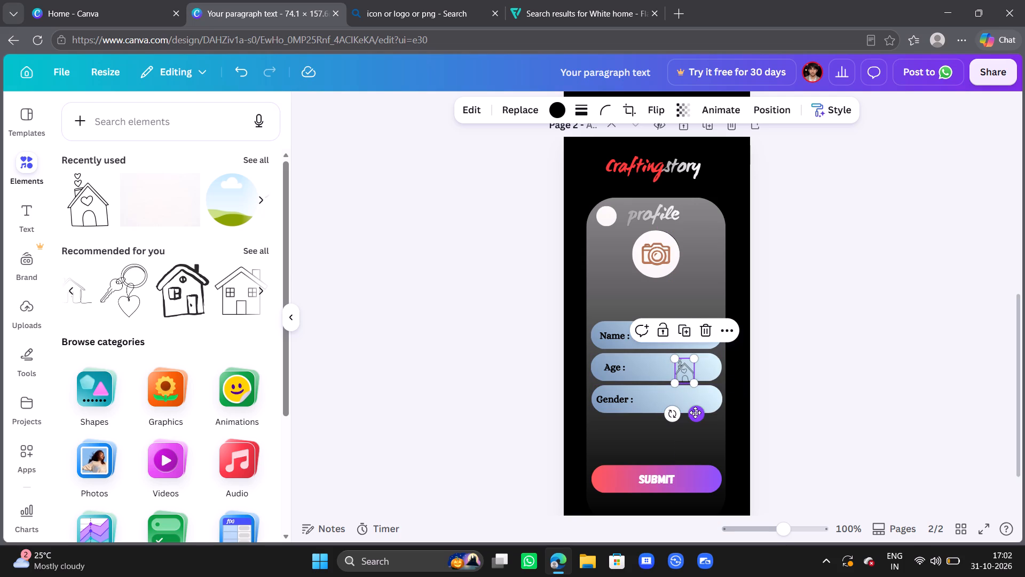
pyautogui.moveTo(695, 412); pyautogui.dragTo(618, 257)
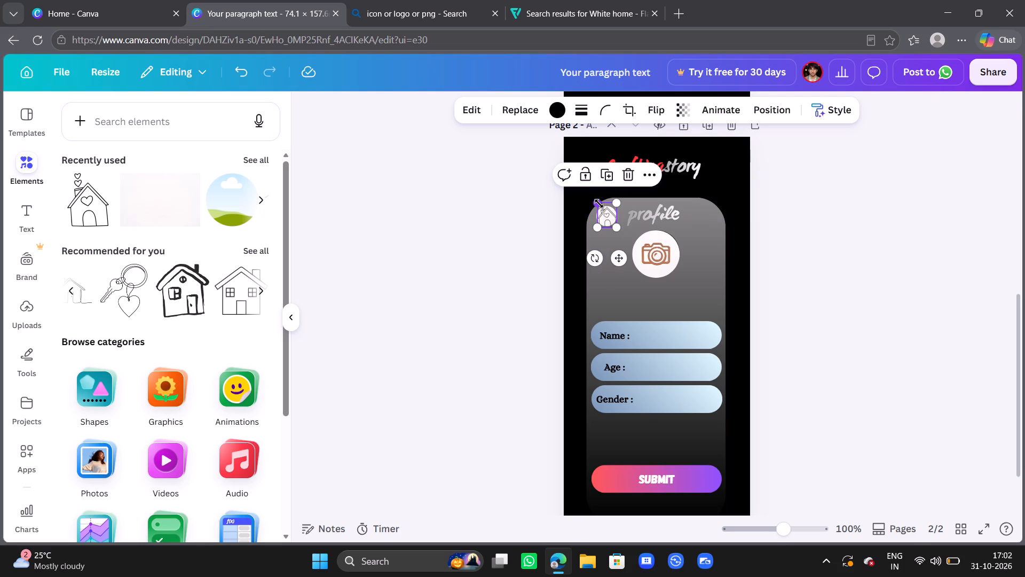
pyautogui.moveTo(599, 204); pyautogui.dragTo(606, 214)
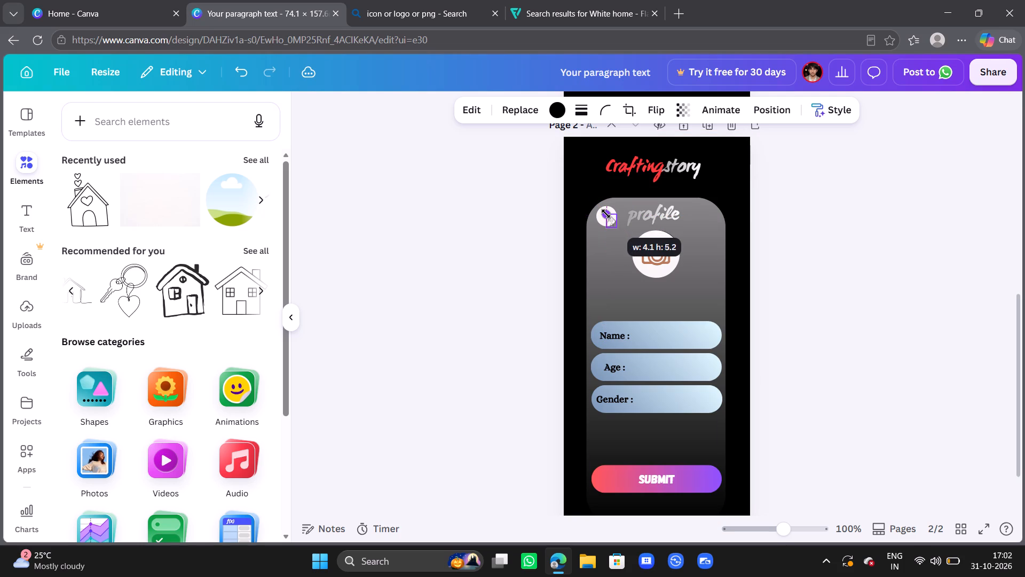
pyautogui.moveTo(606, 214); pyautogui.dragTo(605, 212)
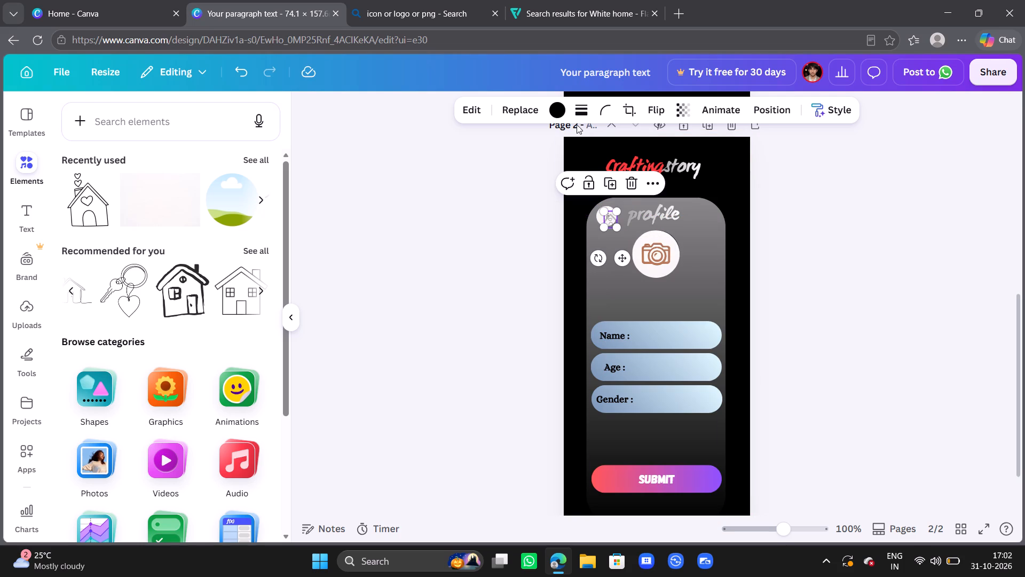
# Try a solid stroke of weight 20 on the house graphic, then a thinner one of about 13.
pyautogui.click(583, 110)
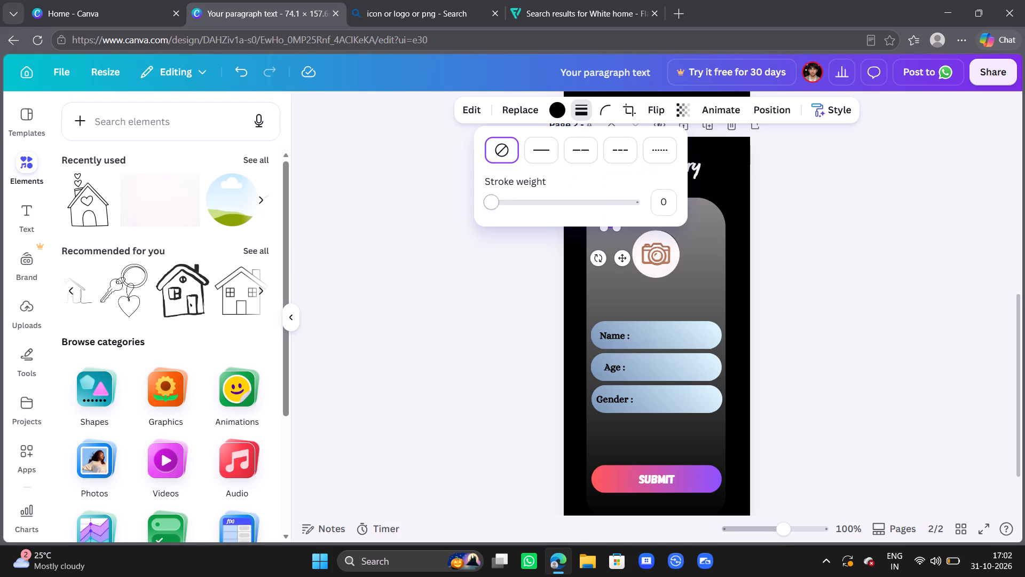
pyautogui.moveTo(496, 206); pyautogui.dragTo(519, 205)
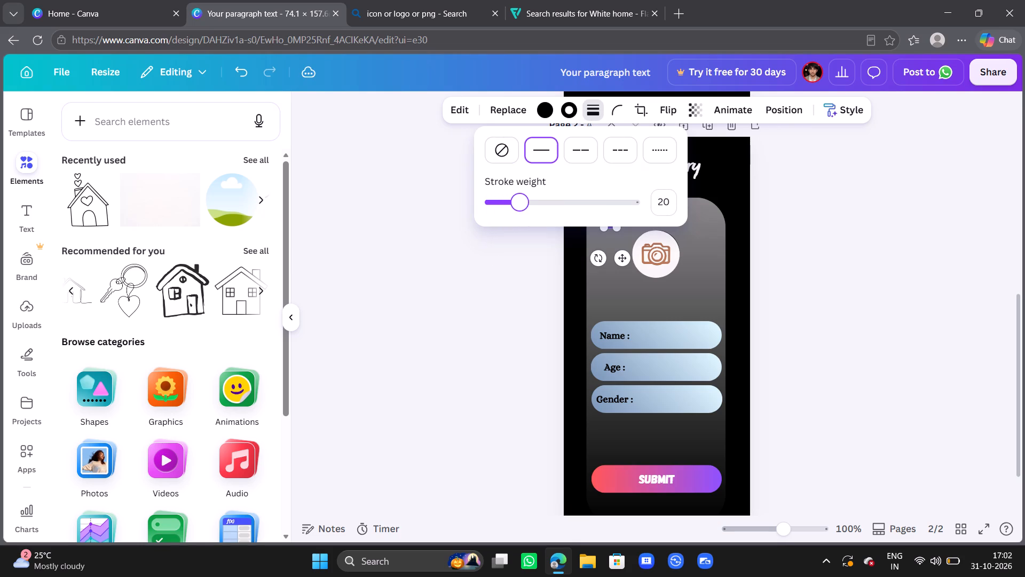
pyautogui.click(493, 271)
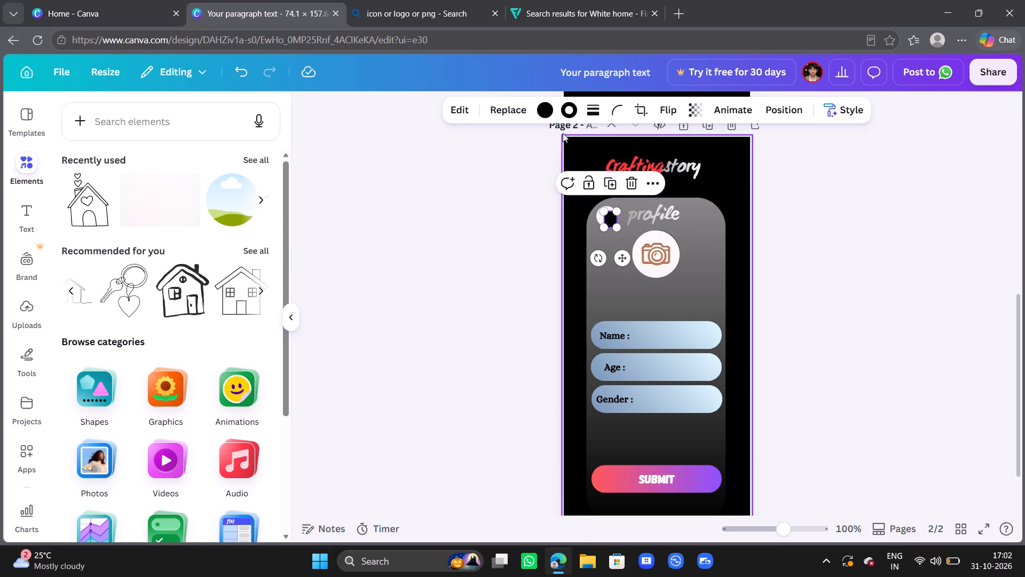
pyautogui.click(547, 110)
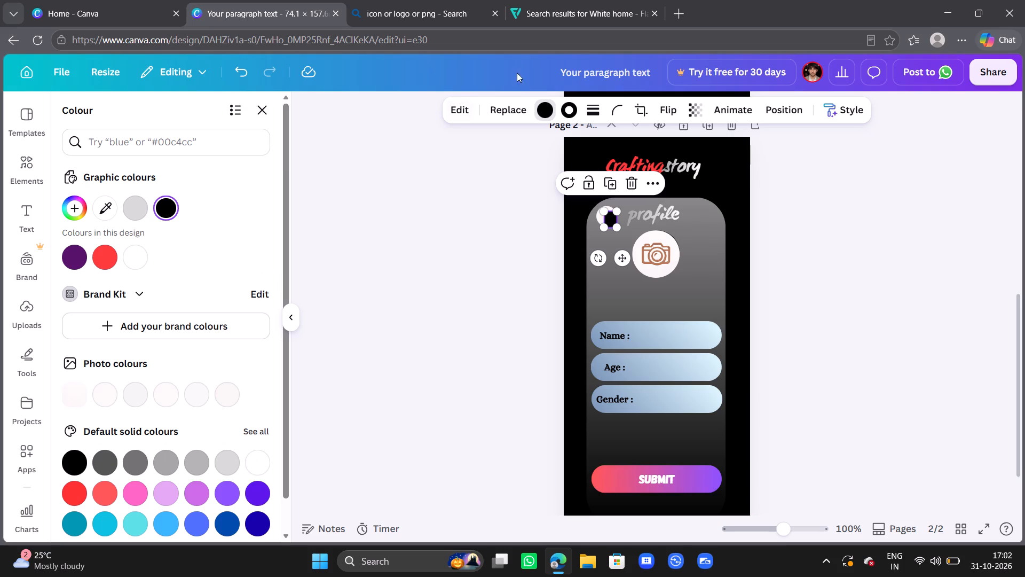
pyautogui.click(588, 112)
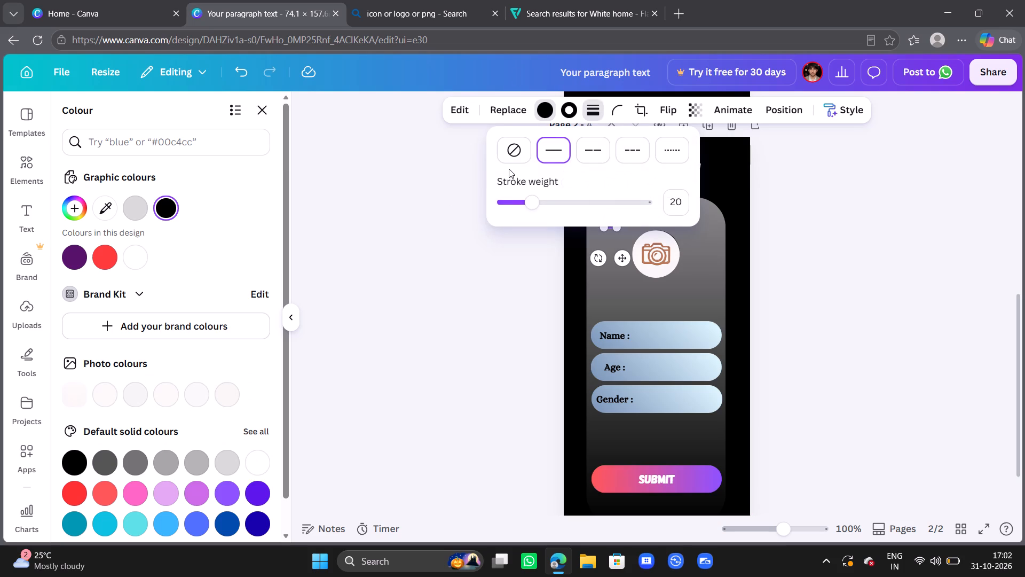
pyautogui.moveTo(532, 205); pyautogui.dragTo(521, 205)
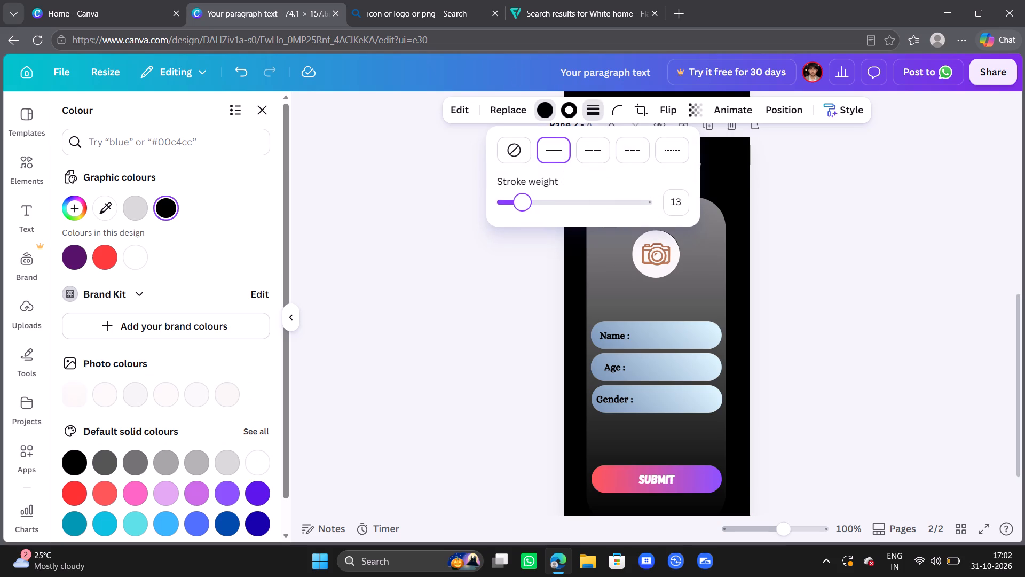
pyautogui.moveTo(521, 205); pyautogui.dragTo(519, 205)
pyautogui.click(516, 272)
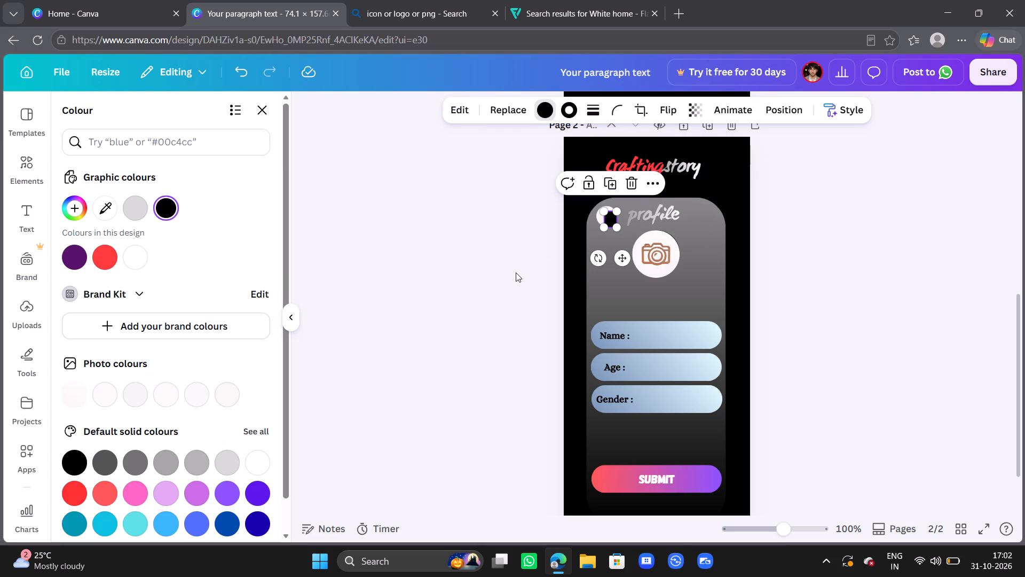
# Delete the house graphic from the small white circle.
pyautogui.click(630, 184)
# Move the "profile" heading up under the Craftingstory logo so it no longer covers the small white circle.
pyautogui.click(600, 217)
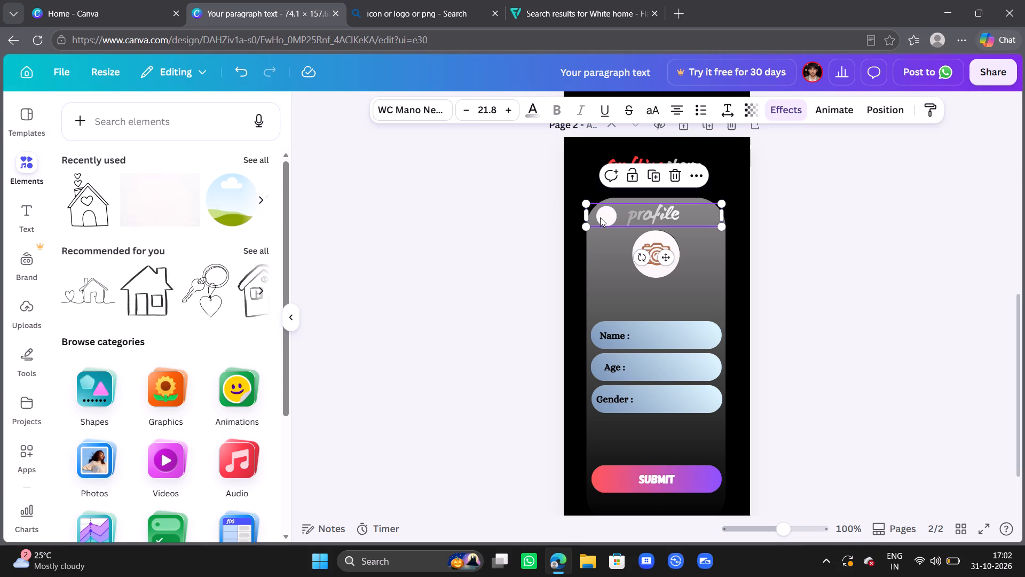
pyautogui.click(603, 216)
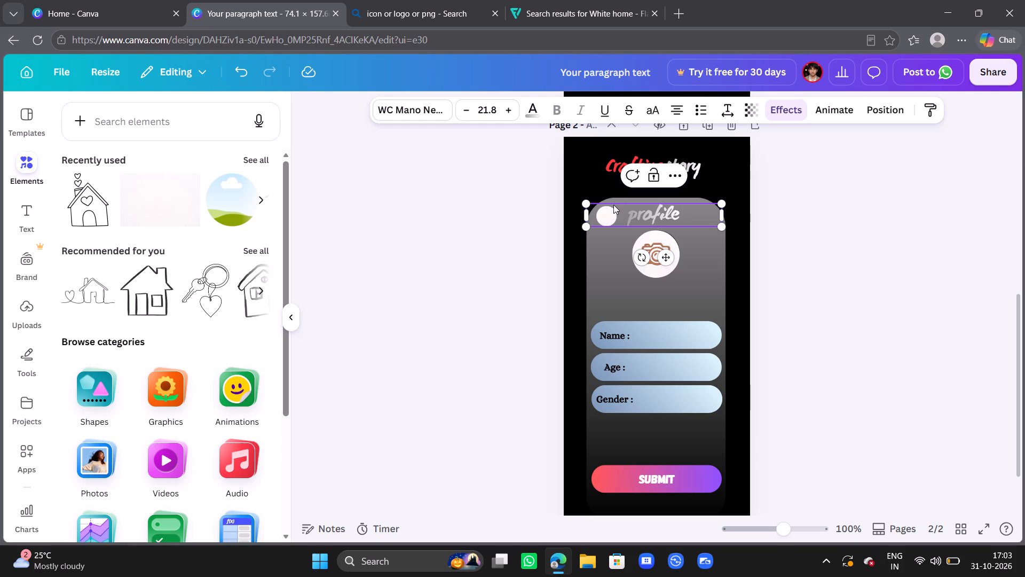
pyautogui.moveTo(616, 202); pyautogui.dragTo(613, 164)
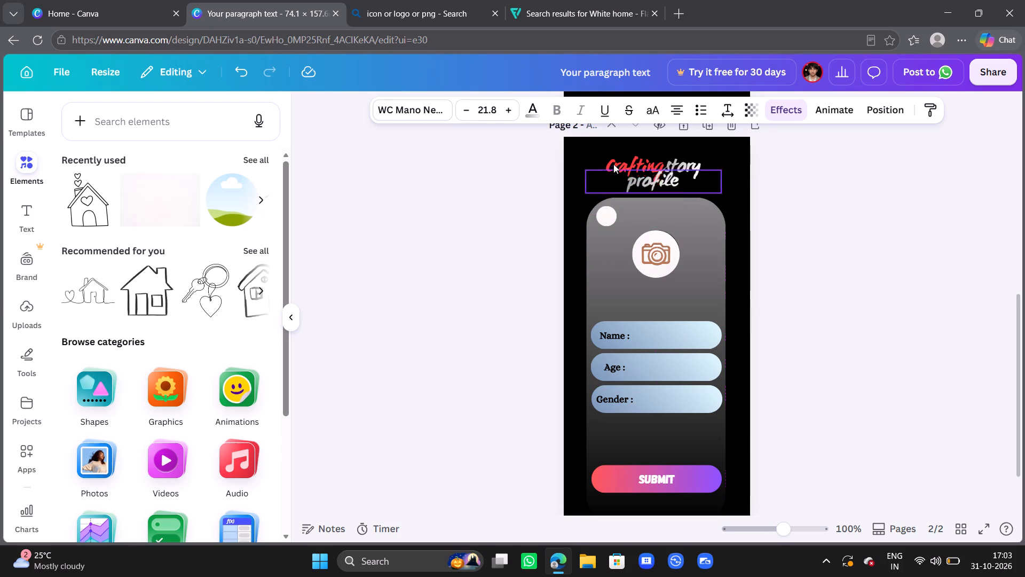
pyautogui.moveTo(613, 164); pyautogui.dragTo(613, 178)
# Move the small white circle just above the card's upper-right corner, beside the Craftingstory logo.
pyautogui.tripleClick(604, 221)
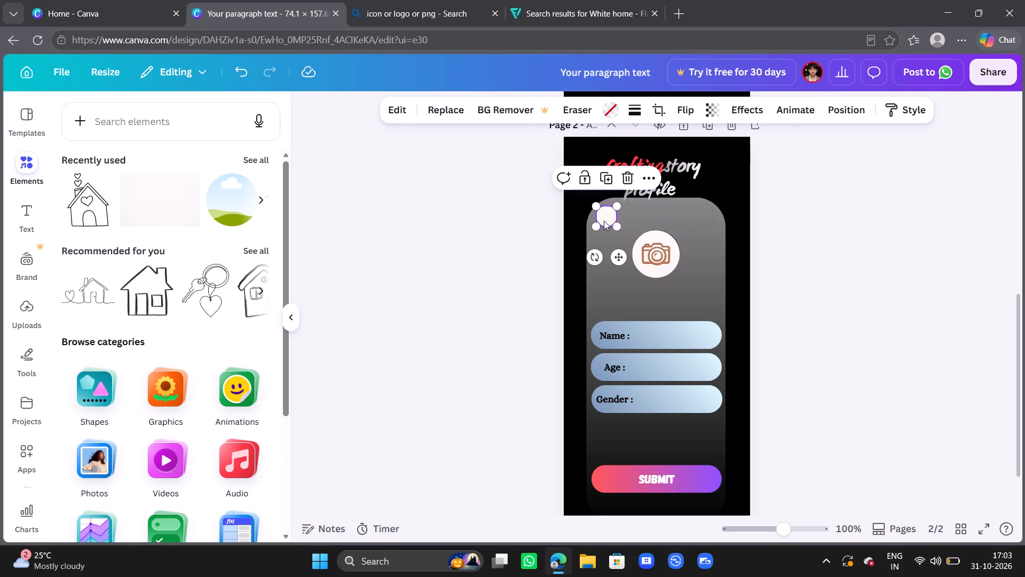
pyautogui.click(603, 220)
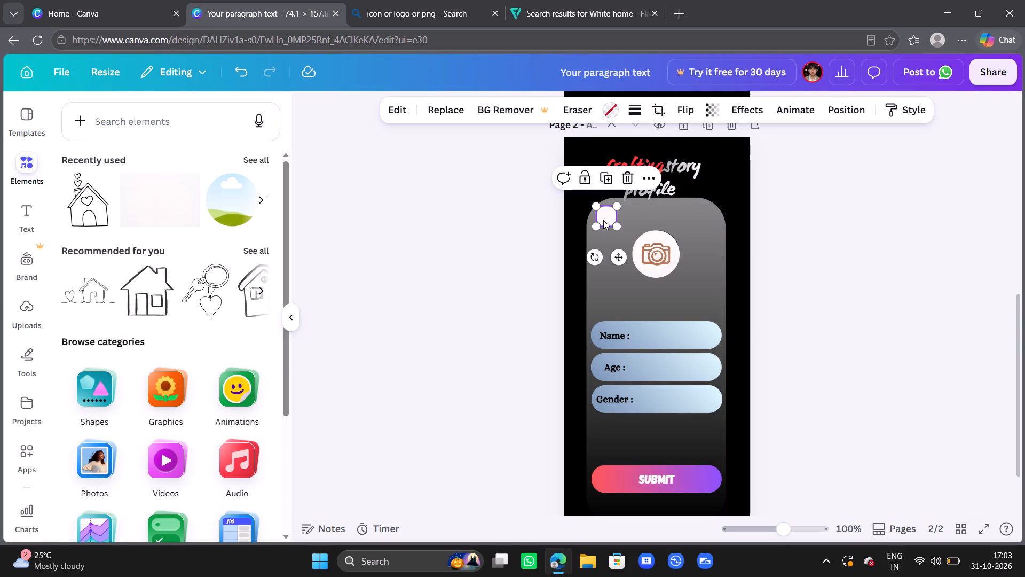
pyautogui.moveTo(604, 220); pyautogui.dragTo(717, 188)
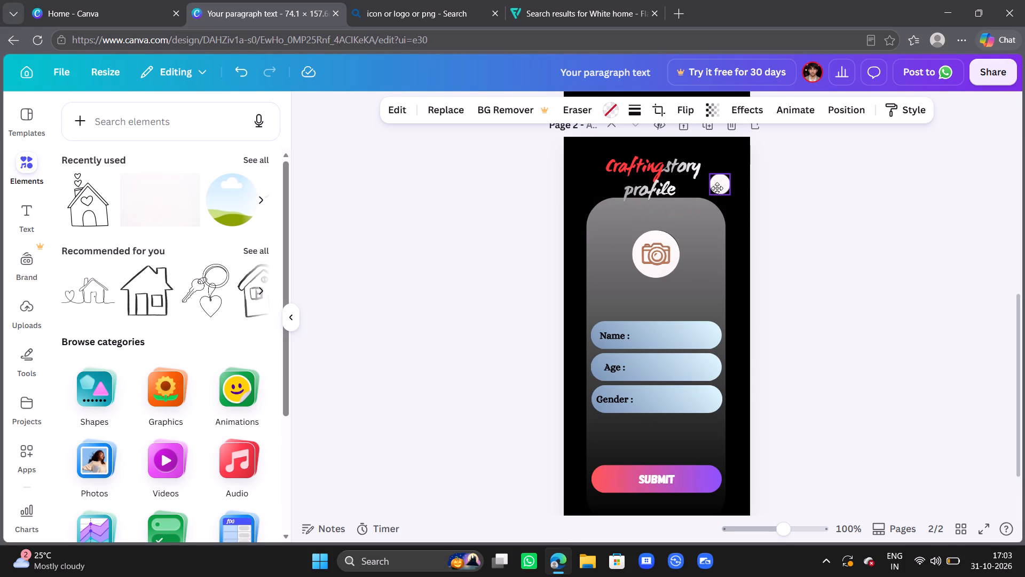
pyautogui.moveTo(717, 188); pyautogui.dragTo(714, 191)
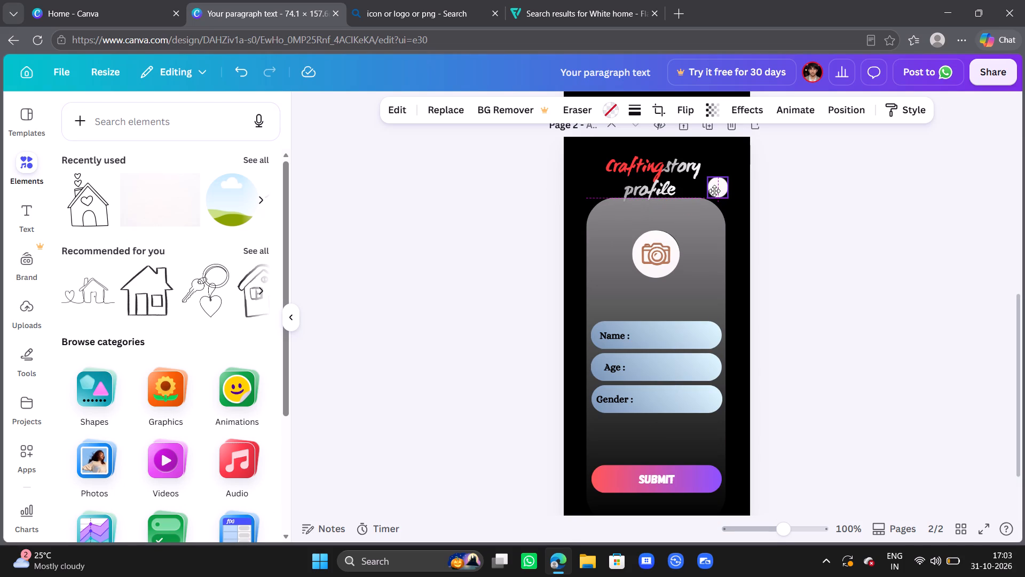
pyautogui.moveTo(714, 191); pyautogui.dragTo(712, 188)
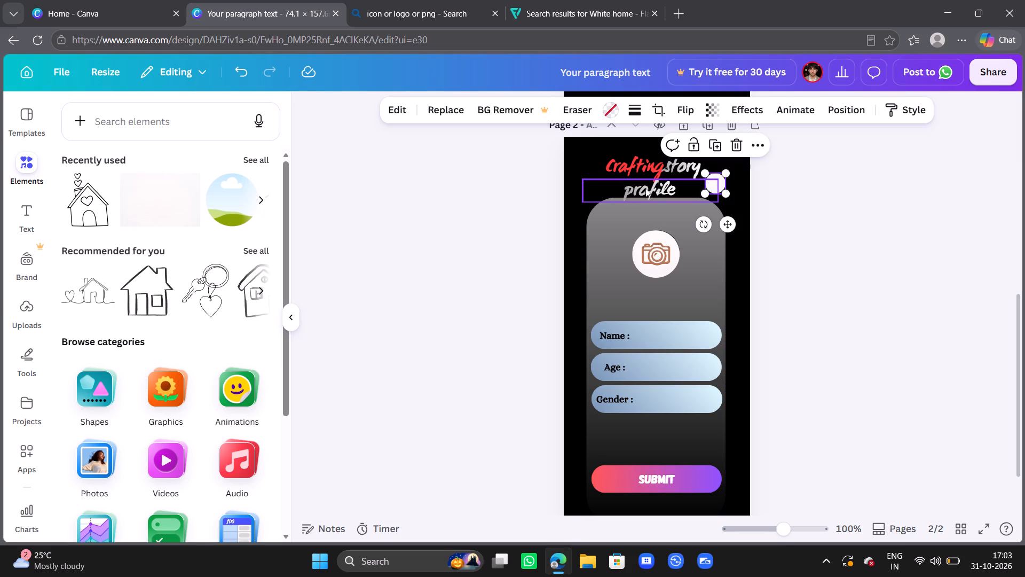
# Move the "profile" heading back inside the top of the card, centred above the camera circle.
pyautogui.click(645, 188)
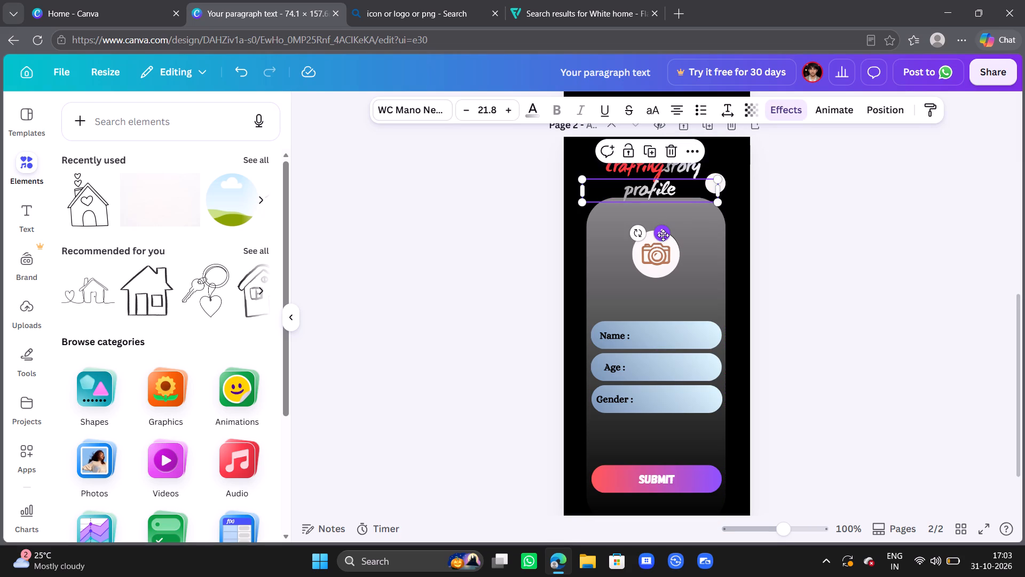
pyautogui.moveTo(663, 233); pyautogui.dragTo(665, 239)
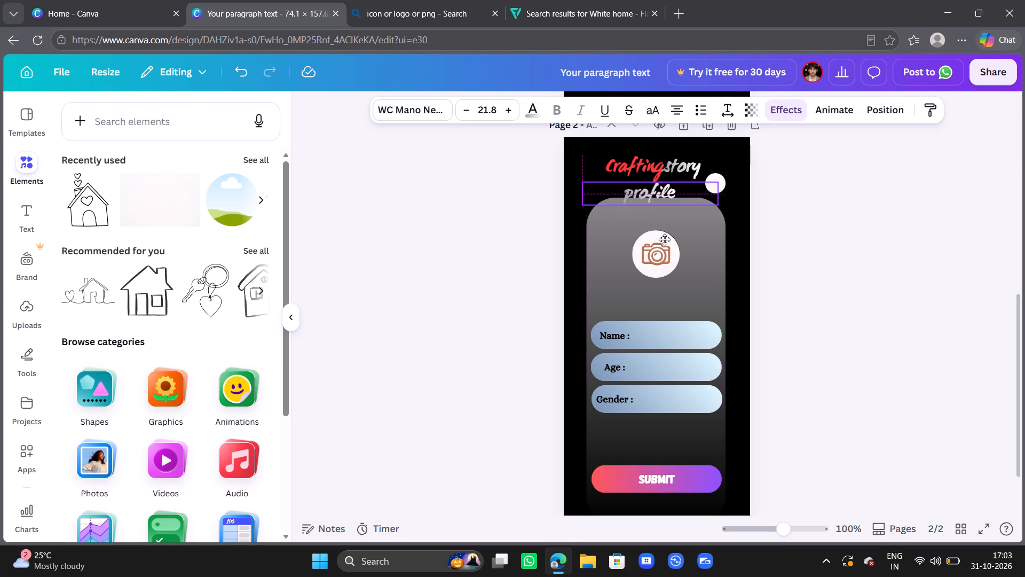
pyautogui.moveTo(665, 239); pyautogui.dragTo(665, 255)
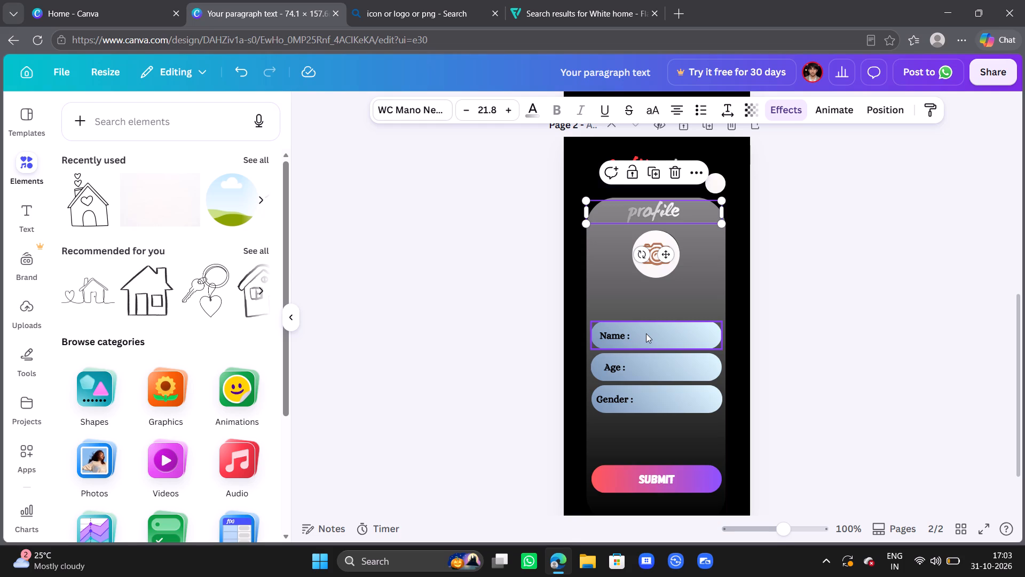
# Move the Name field's bar and its "Name :" label up to sit just below the camera circle.
pyautogui.moveTo(646, 333); pyautogui.dragTo(648, 302)
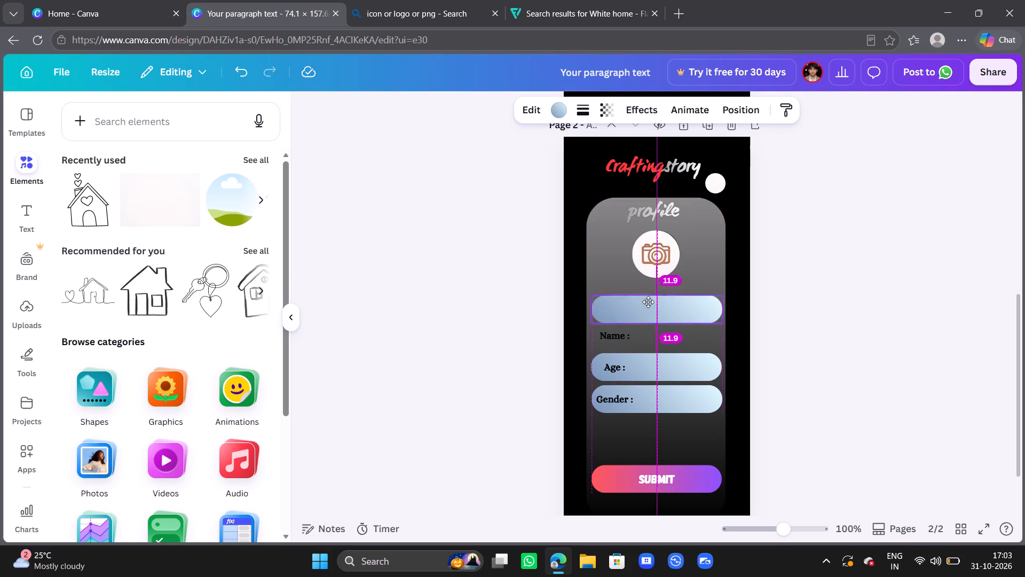
pyautogui.moveTo(648, 302); pyautogui.dragTo(648, 301)
pyautogui.moveTo(617, 338); pyautogui.dragTo(615, 307)
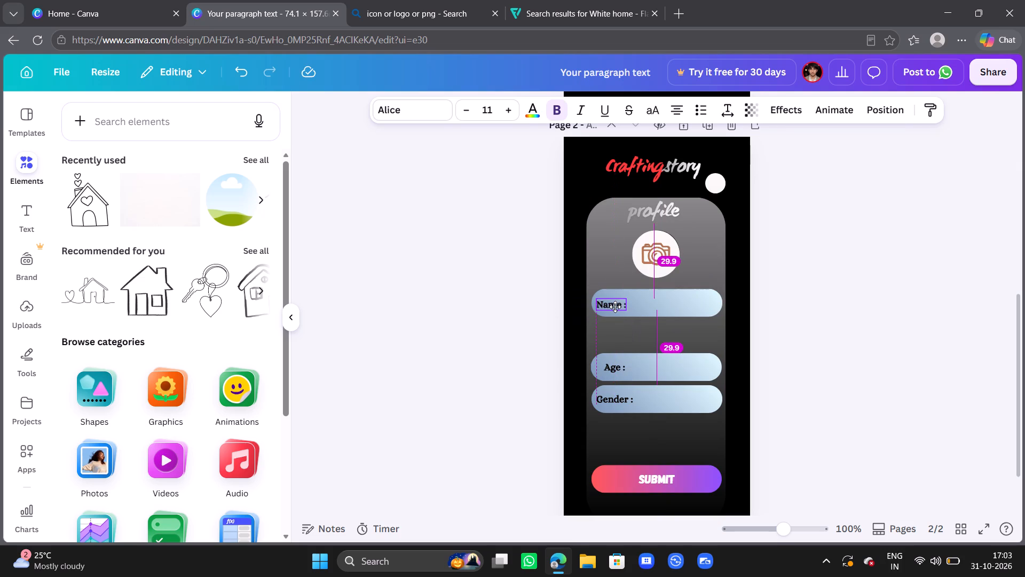
pyautogui.moveTo(615, 307); pyautogui.dragTo(616, 307)
# Move the Age field's bar and its "Age :" label up to sit directly beneath the Name field.
pyautogui.moveTo(646, 369); pyautogui.dragTo(646, 339)
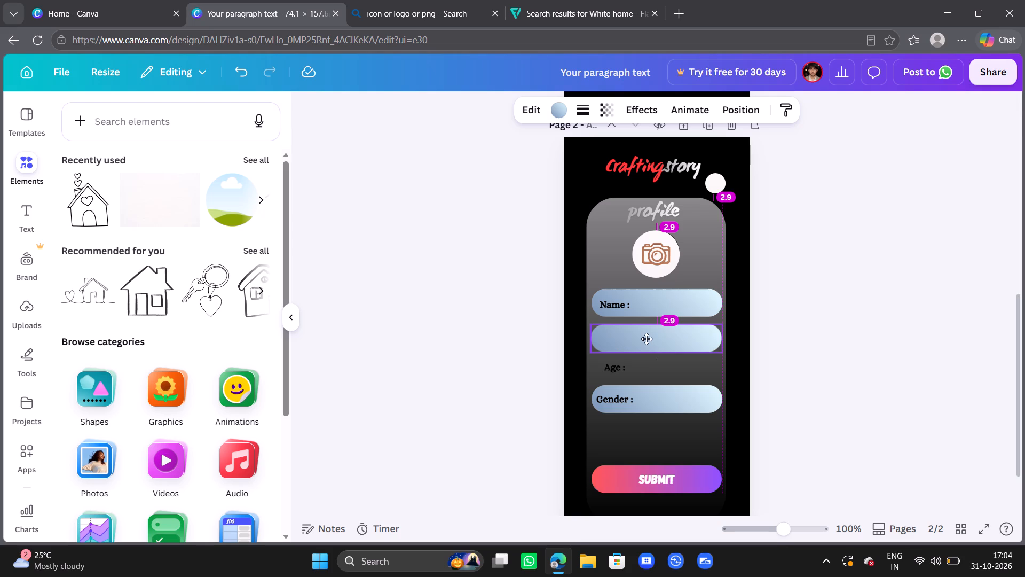
pyautogui.moveTo(646, 339); pyautogui.dragTo(648, 339)
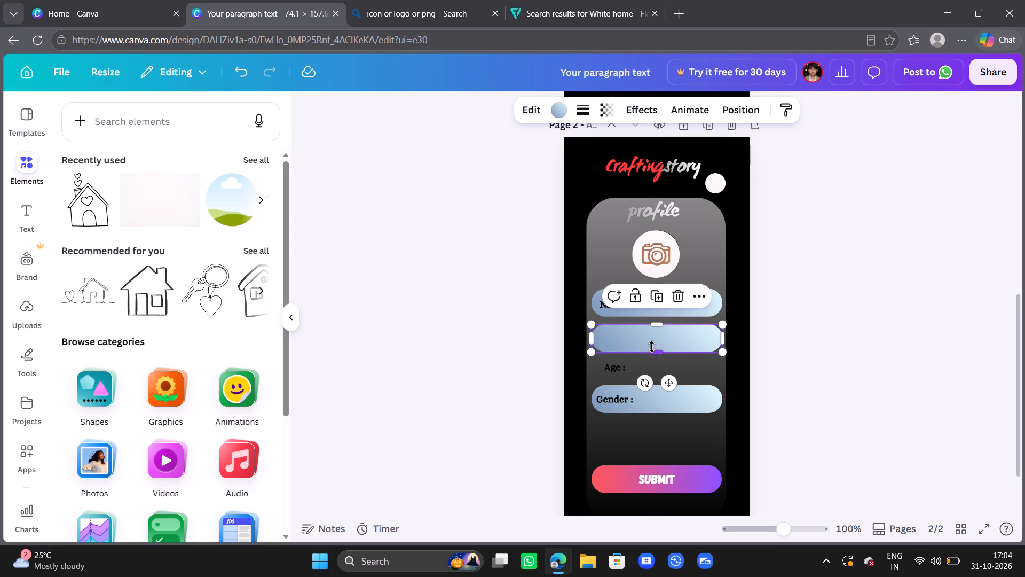
pyautogui.click(651, 336)
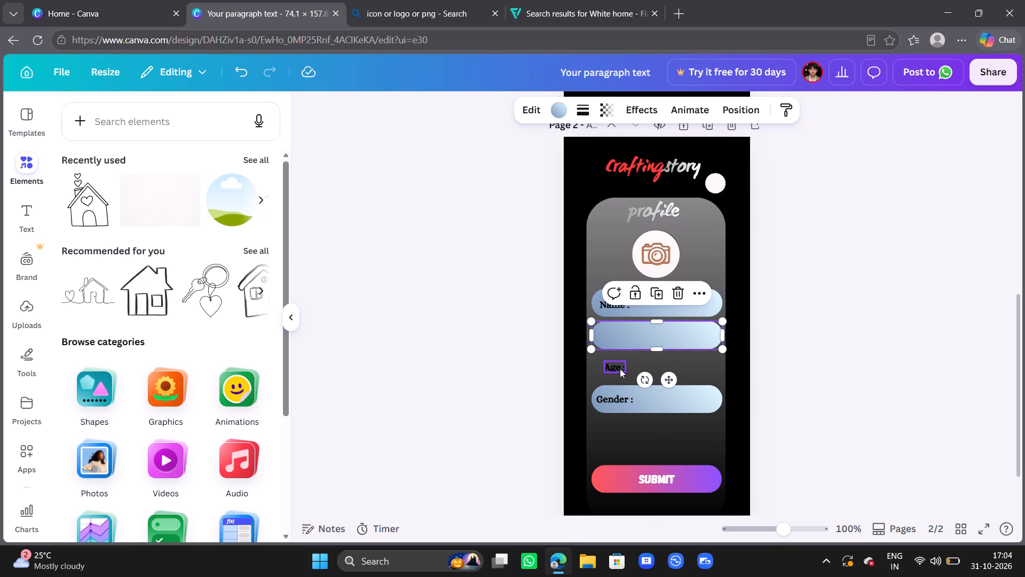
pyautogui.moveTo(616, 368); pyautogui.dragTo(614, 339)
# Move the Gender field's bar and its "Gender :" label up to sit directly beneath the Age field.
pyautogui.moveTo(674, 394); pyautogui.dragTo(674, 361)
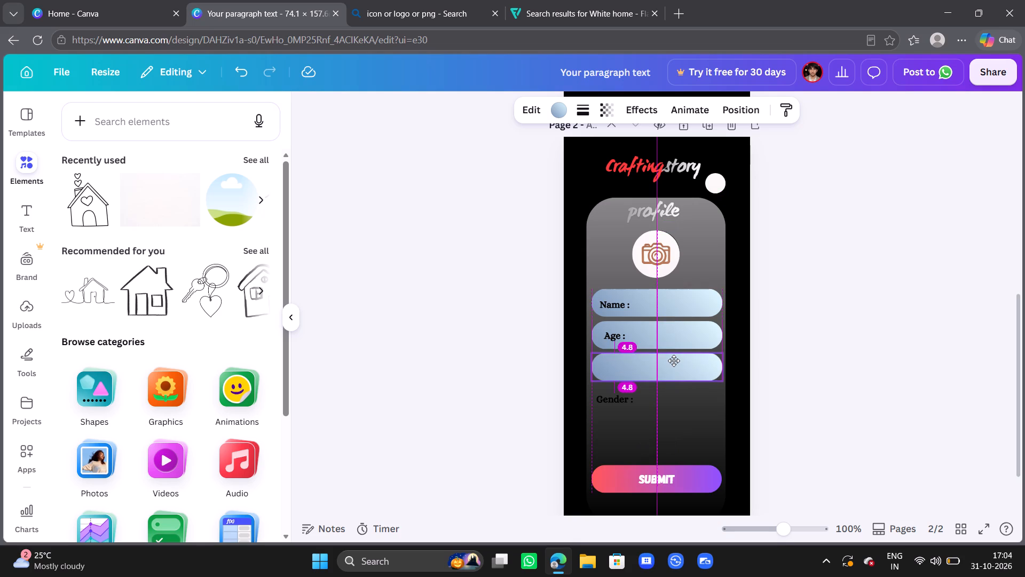
pyautogui.moveTo(674, 361); pyautogui.dragTo(674, 364)
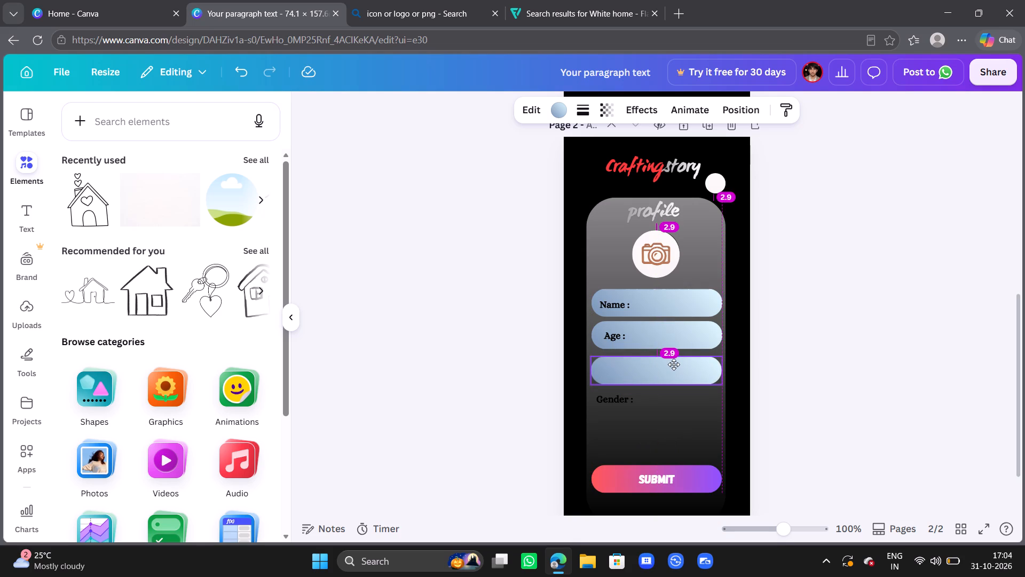
pyautogui.moveTo(674, 364); pyautogui.dragTo(674, 363)
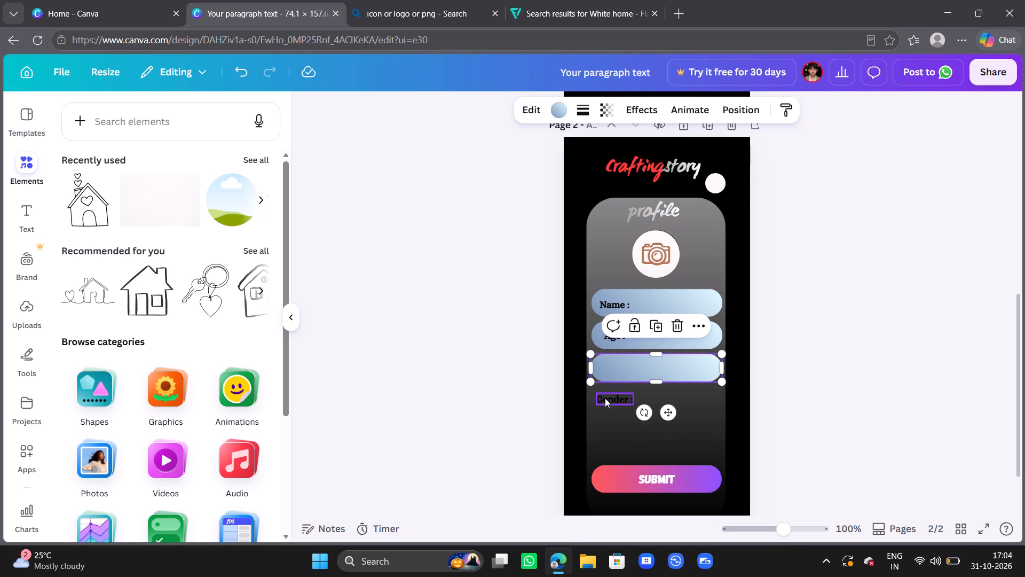
pyautogui.moveTo(609, 398); pyautogui.dragTo(611, 371)
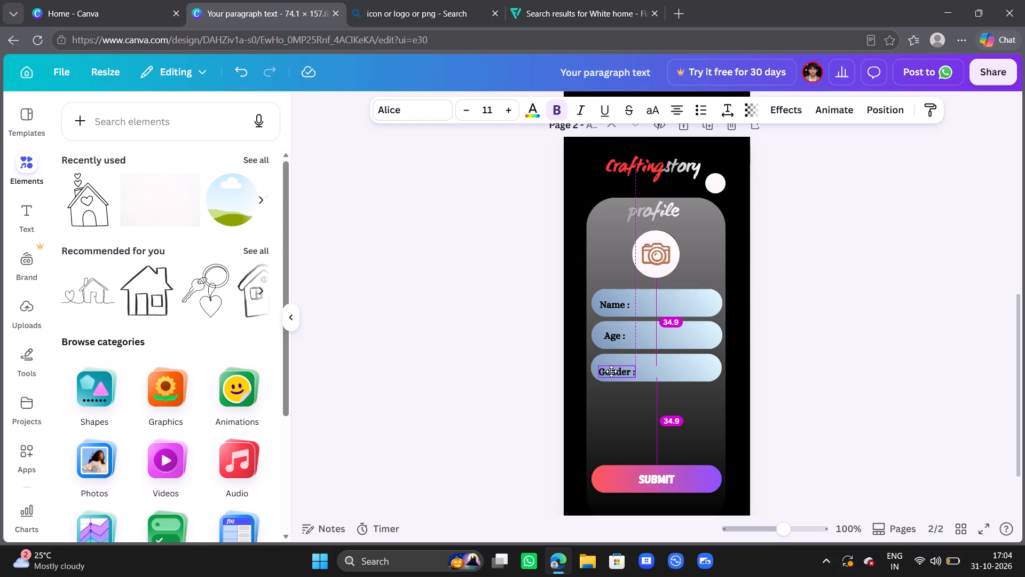
pyautogui.moveTo(611, 371); pyautogui.dragTo(613, 370)
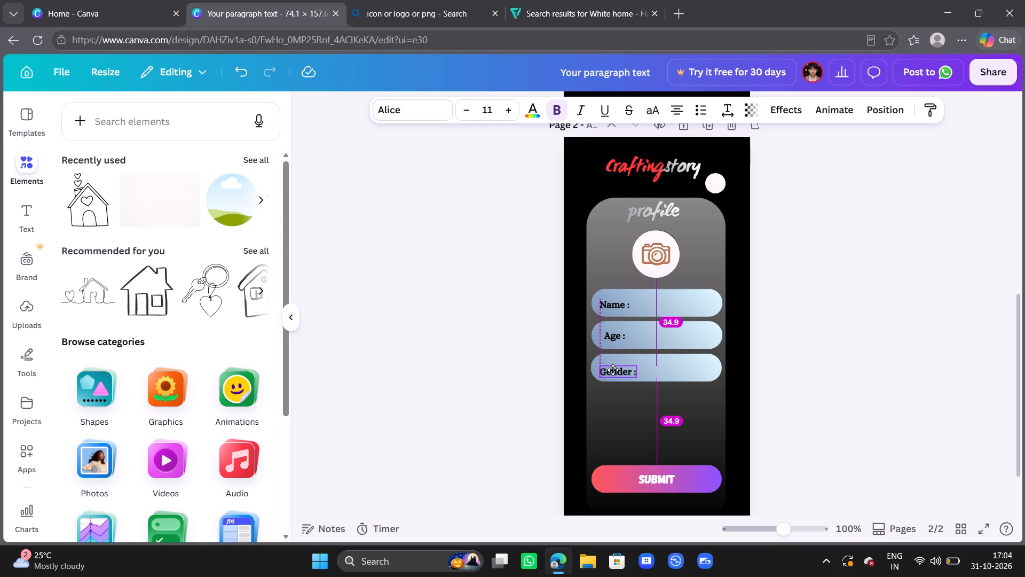
pyautogui.moveTo(613, 370); pyautogui.dragTo(612, 371)
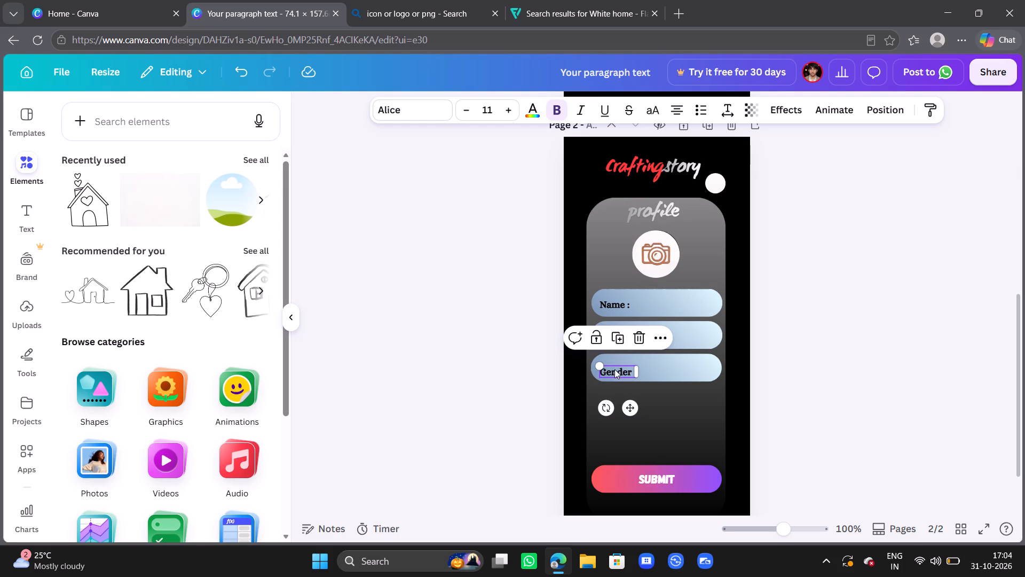
pyautogui.click(631, 411)
pyautogui.click(864, 381)
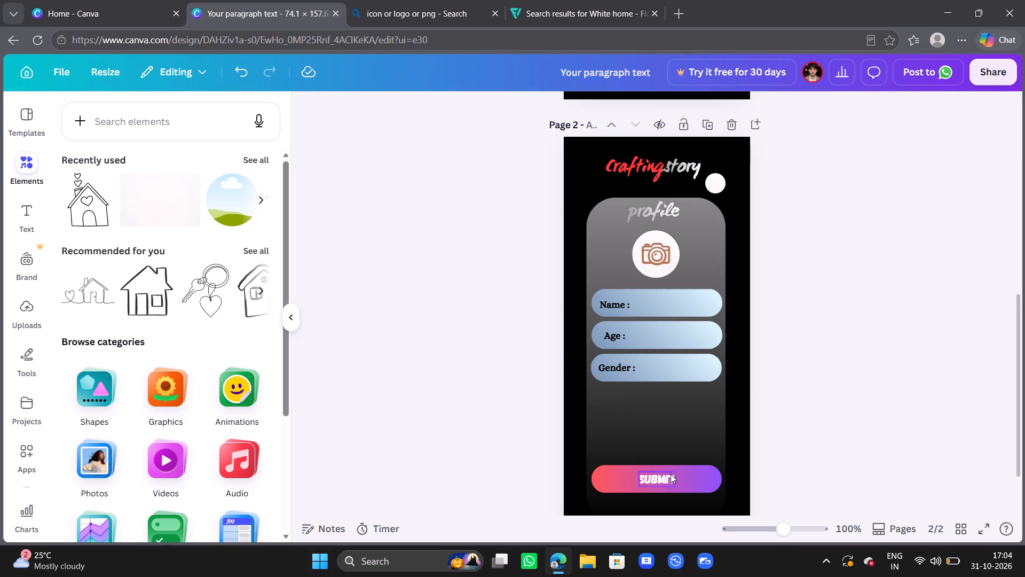
# Delete the red-to-purple gradient bar behind the "SUBMIT" text.
pyautogui.moveTo(685, 474); pyautogui.dragTo(682, 399)
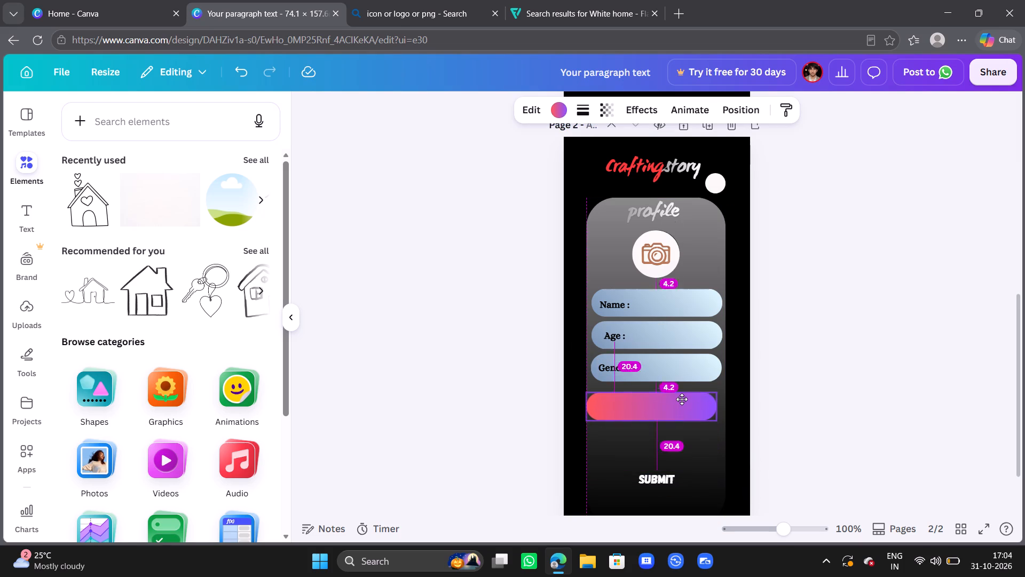
pyautogui.moveTo(682, 399); pyautogui.dragTo(683, 404)
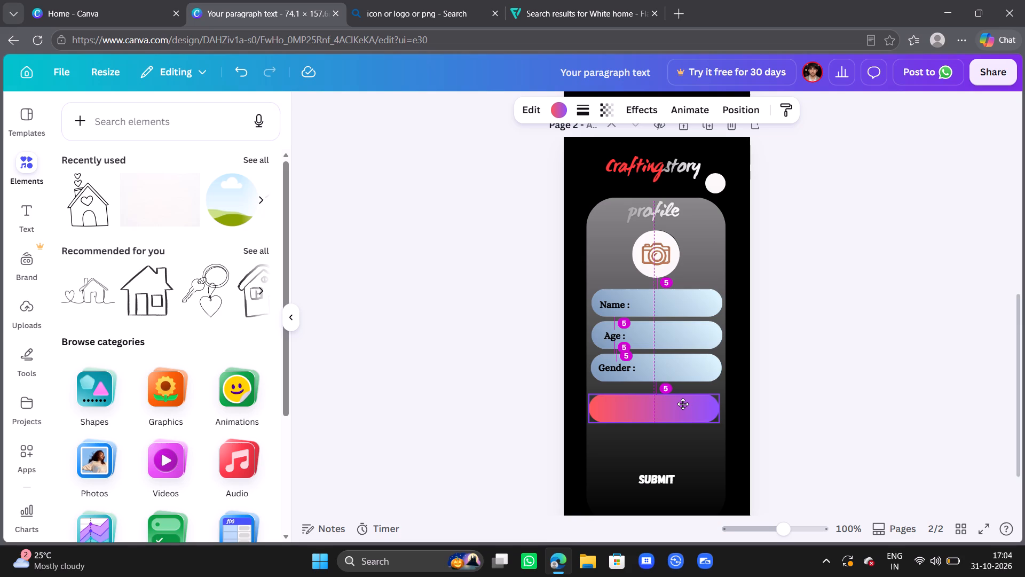
pyautogui.moveTo(683, 404); pyautogui.dragTo(683, 401)
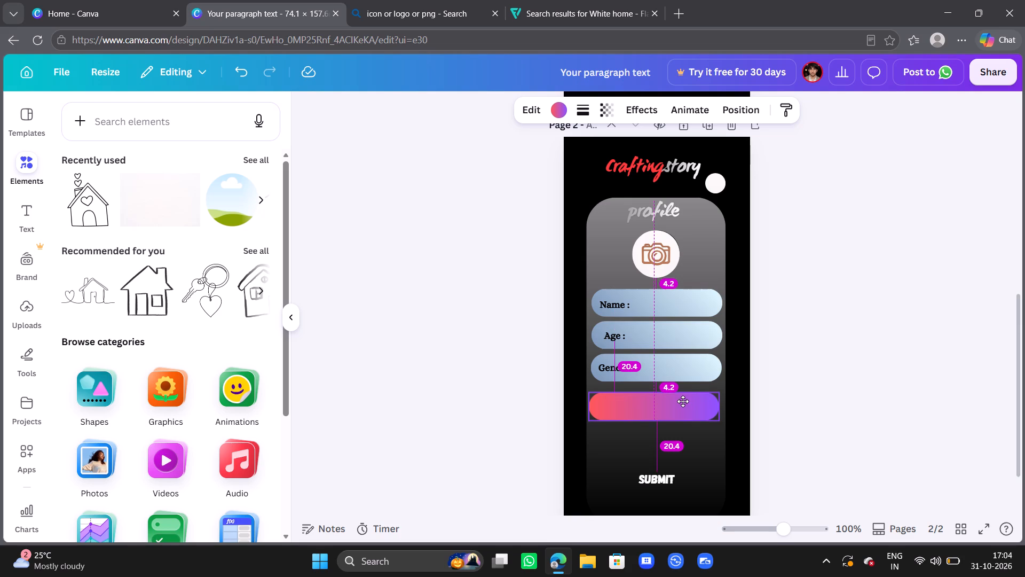
pyautogui.moveTo(683, 401); pyautogui.dragTo(683, 400)
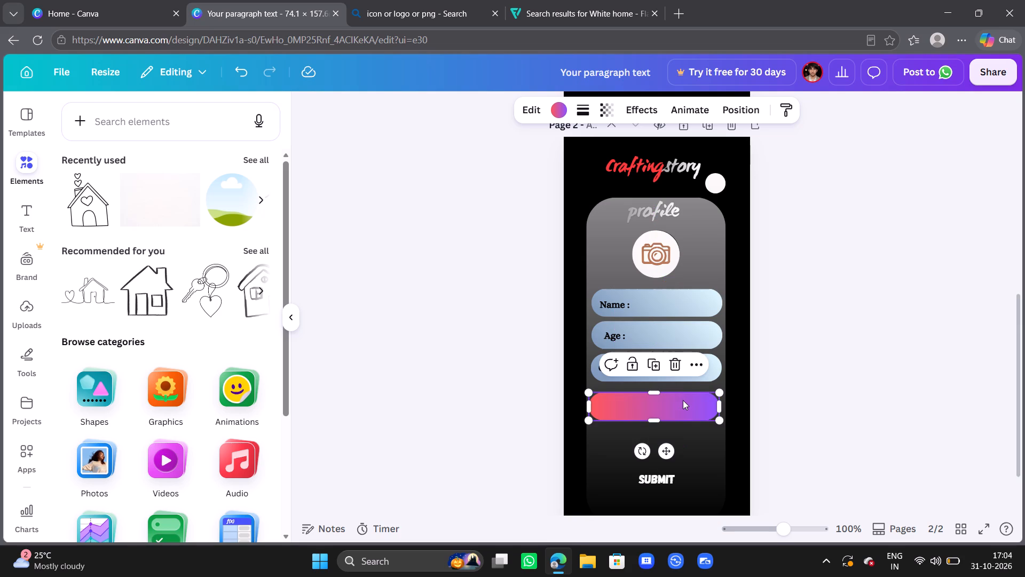
pyautogui.press('BackSpace')
# Move the "SUBMIT" text up to sit centred just below the Gender field.
pyautogui.moveTo(651, 477); pyautogui.dragTo(648, 398)
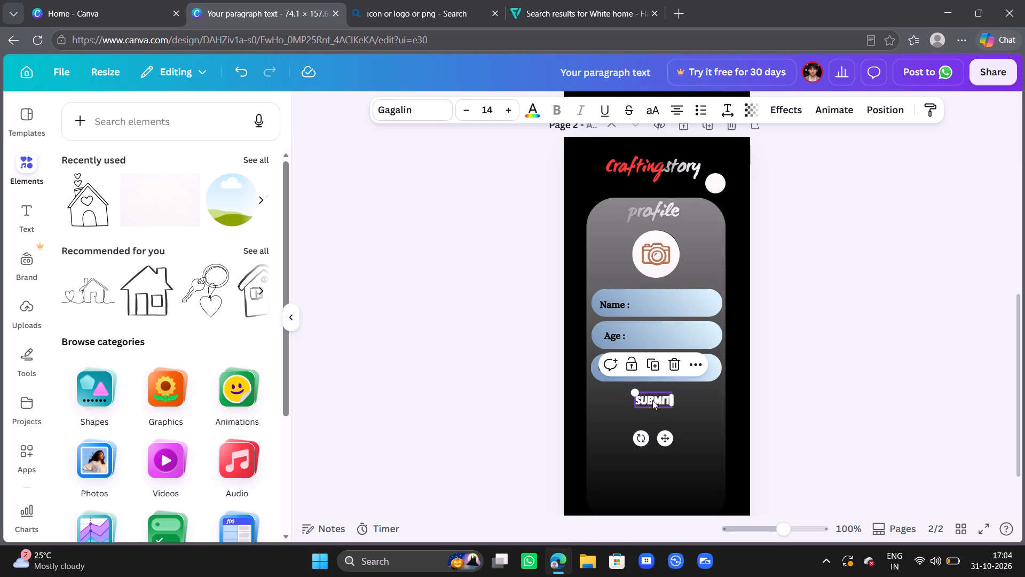
pyautogui.doubleClick(652, 399)
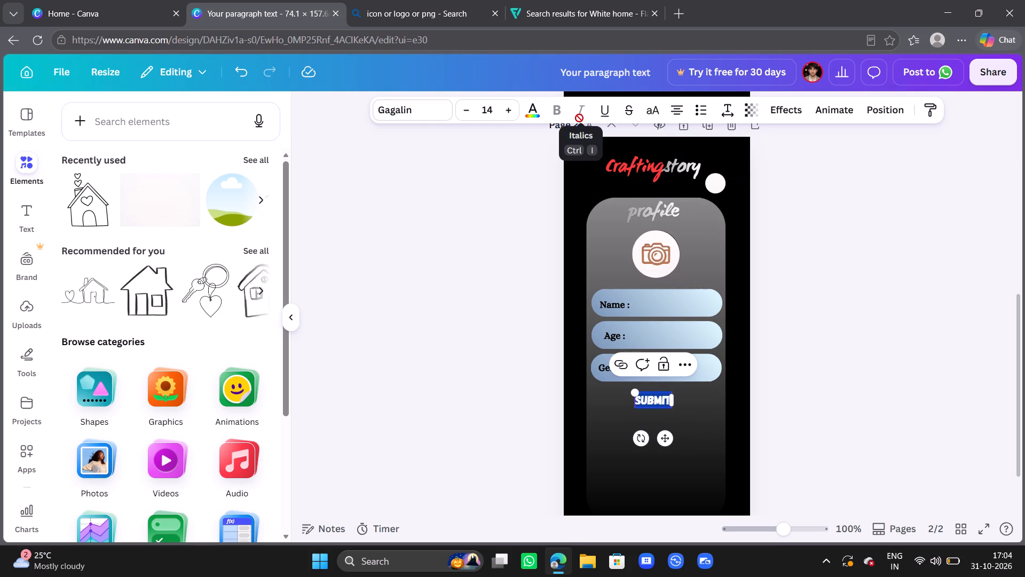
pyautogui.click(894, 439)
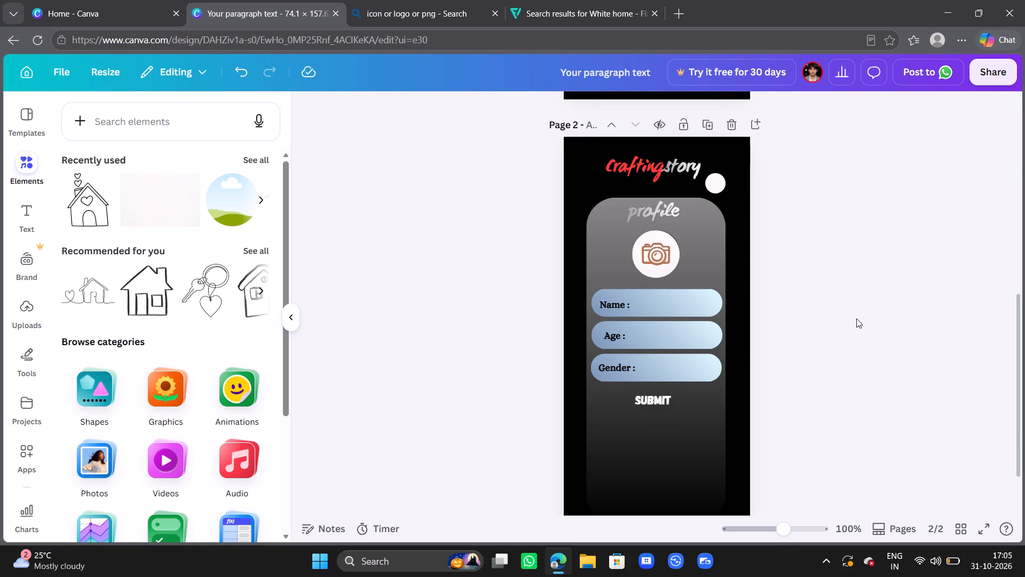
# Move the small white circle from beside the logo down into the card's empty lower area and enlarge it slightly.
pyautogui.moveTo(712, 182); pyautogui.dragTo(667, 305)
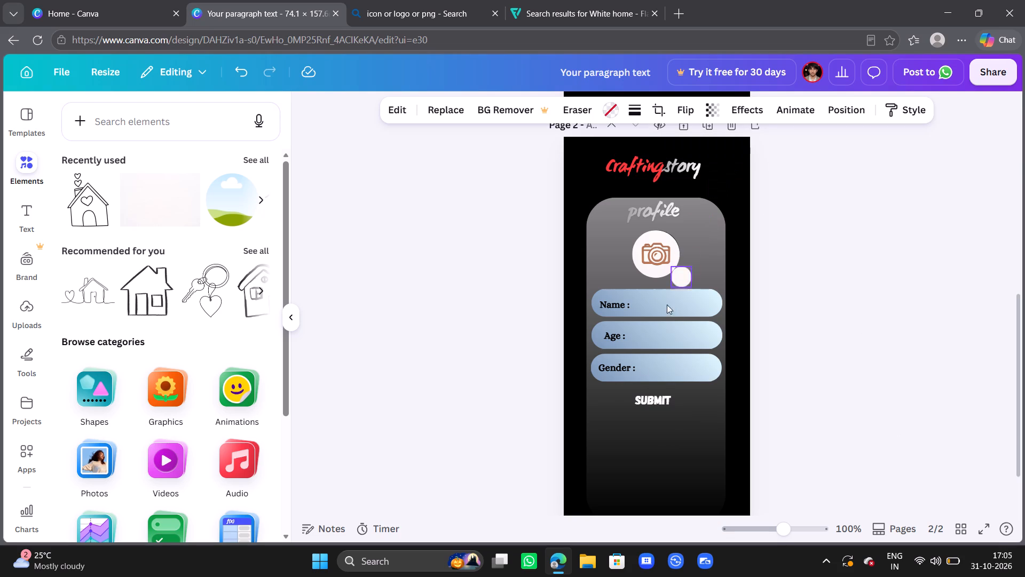
pyautogui.moveTo(667, 305); pyautogui.dragTo(612, 466)
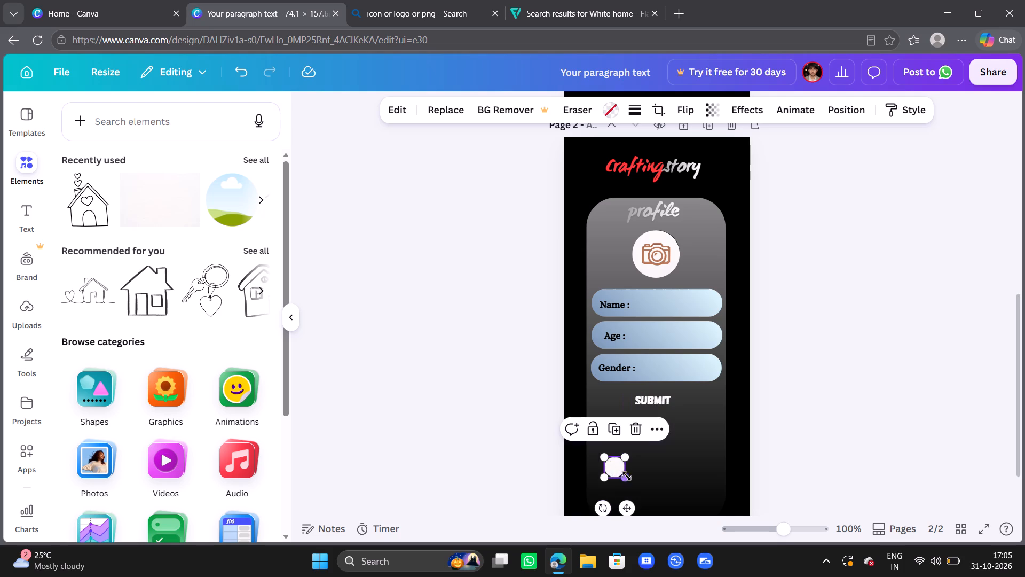
pyautogui.moveTo(625, 479); pyautogui.dragTo(631, 483)
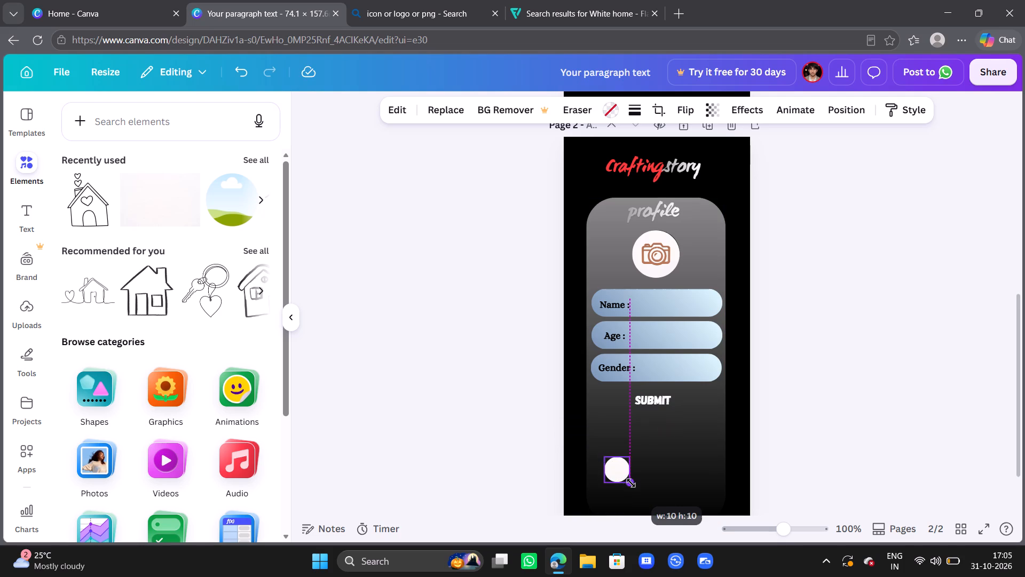
pyautogui.moveTo(631, 483); pyautogui.dragTo(632, 484)
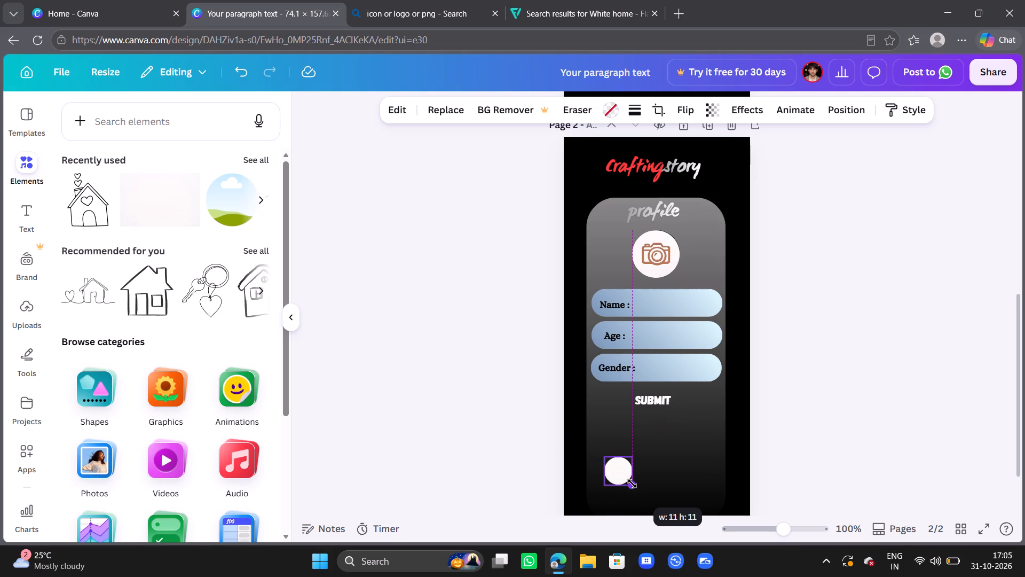
pyautogui.moveTo(632, 484); pyautogui.dragTo(634, 485)
pyautogui.moveTo(634, 485); pyautogui.dragTo(637, 486)
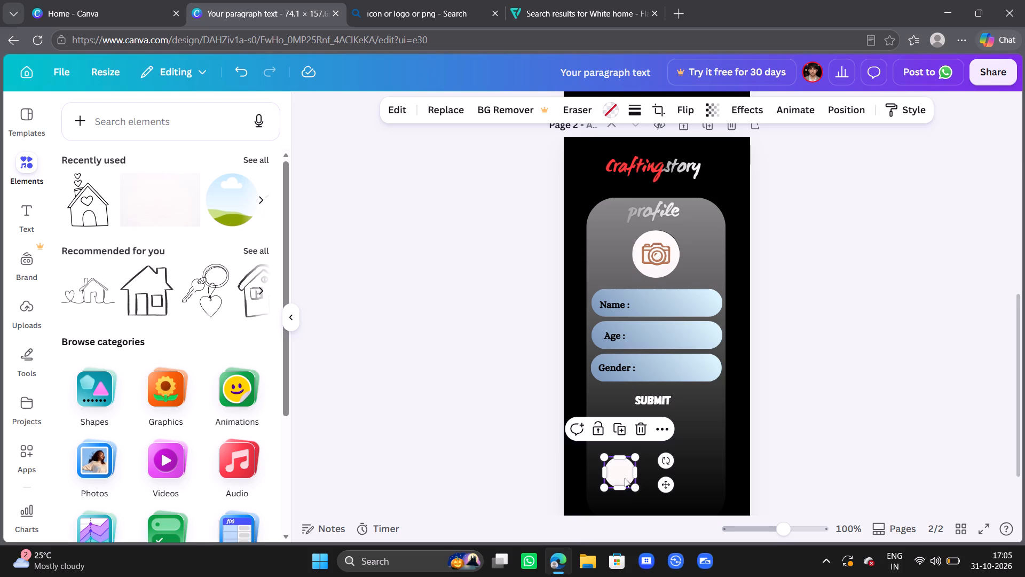
# Centre the white circle horizontally on the card, a short distance below the "SUBMIT" text.
pyautogui.moveTo(625, 478); pyautogui.dragTo(657, 483)
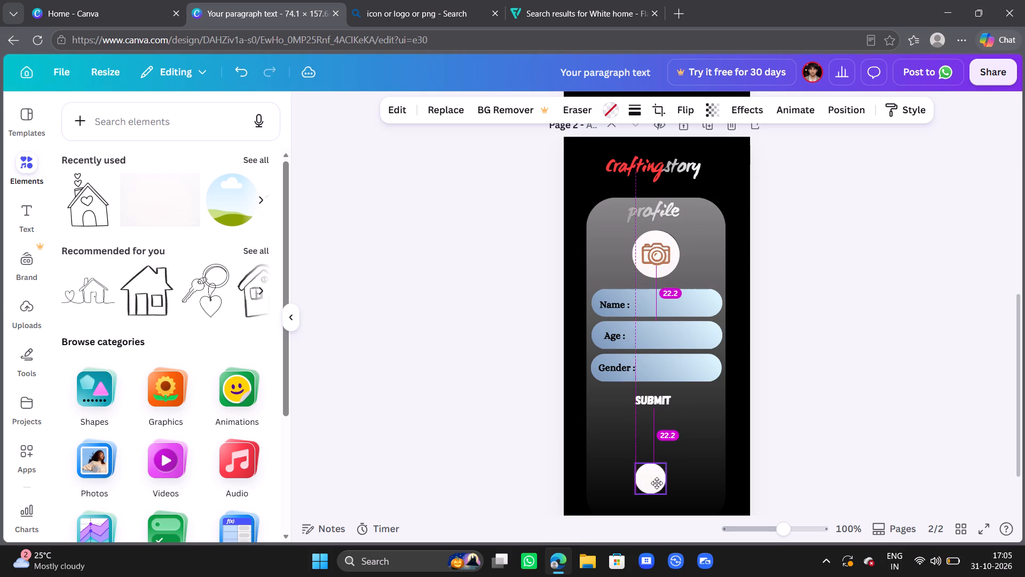
pyautogui.moveTo(657, 483); pyautogui.dragTo(660, 483)
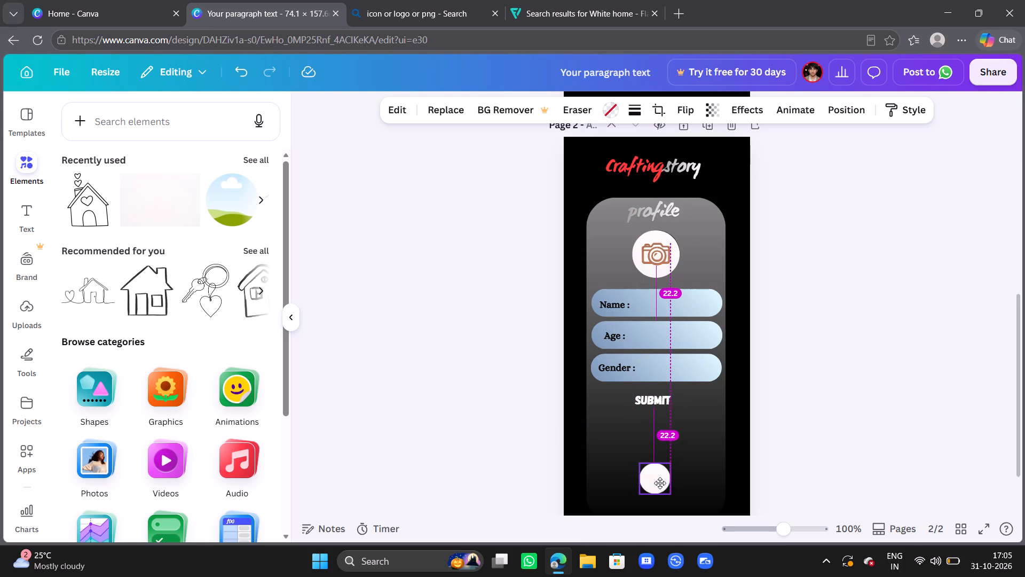
pyautogui.moveTo(660, 483); pyautogui.dragTo(660, 476)
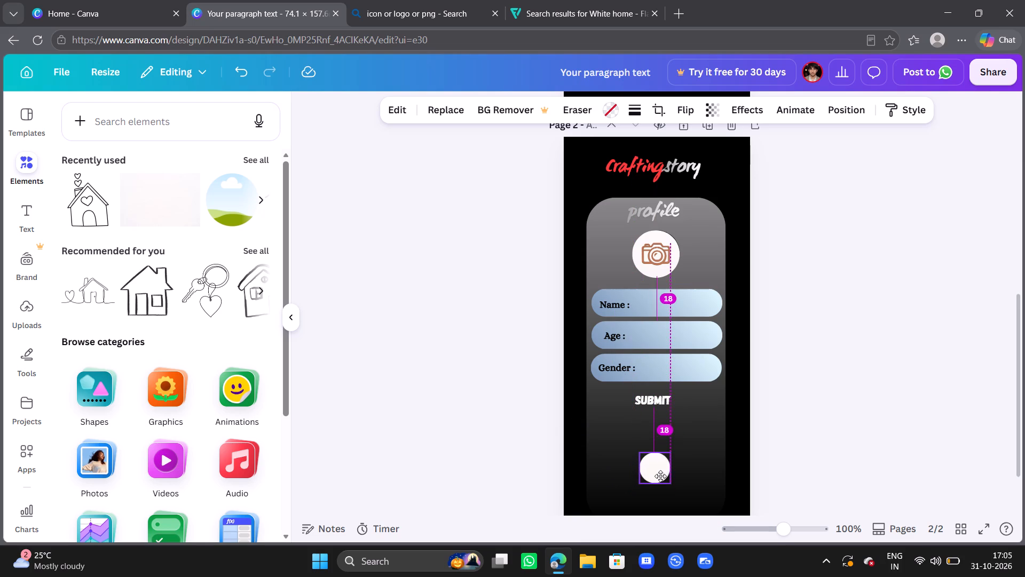
pyautogui.moveTo(660, 476); pyautogui.dragTo(659, 475)
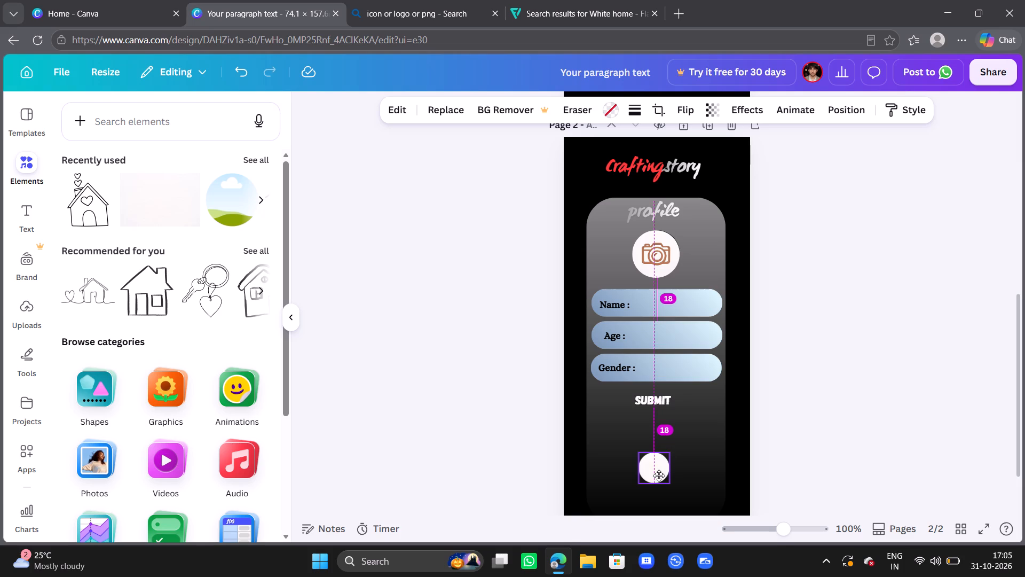
pyautogui.moveTo(659, 475); pyautogui.dragTo(660, 477)
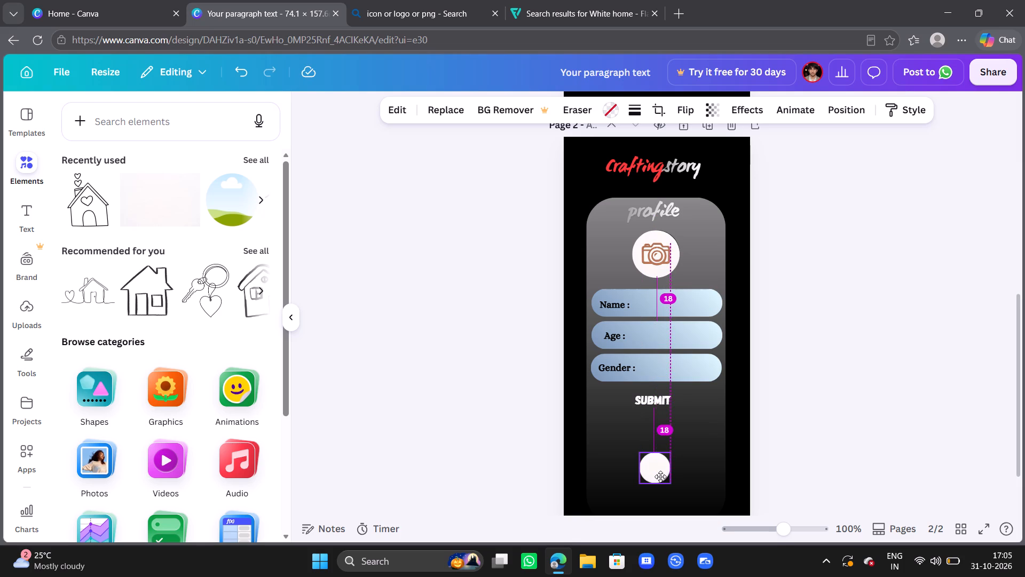
pyautogui.moveTo(660, 477); pyautogui.dragTo(659, 480)
pyautogui.click(642, 477)
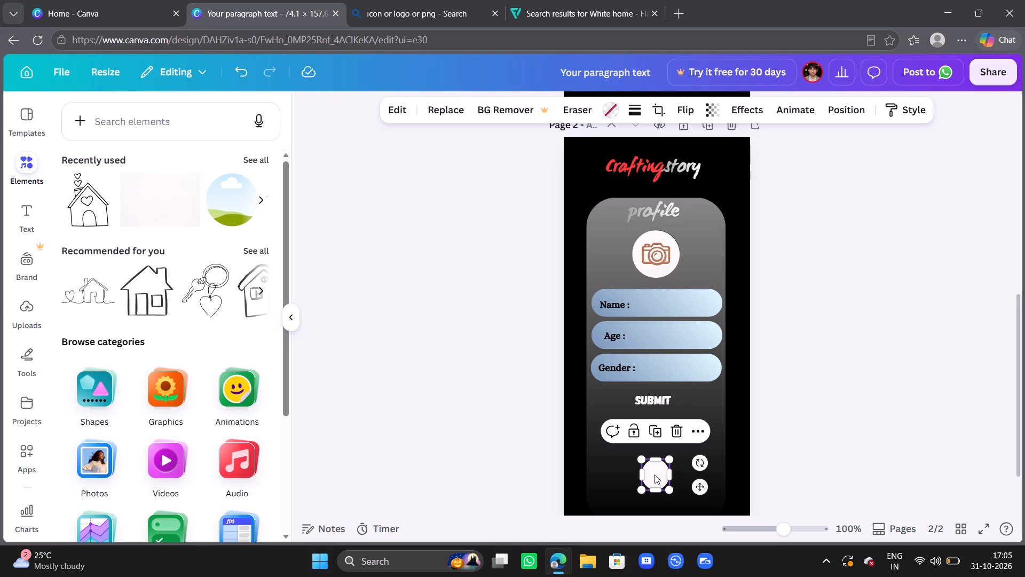
pyautogui.moveTo(655, 474); pyautogui.dragTo(655, 465)
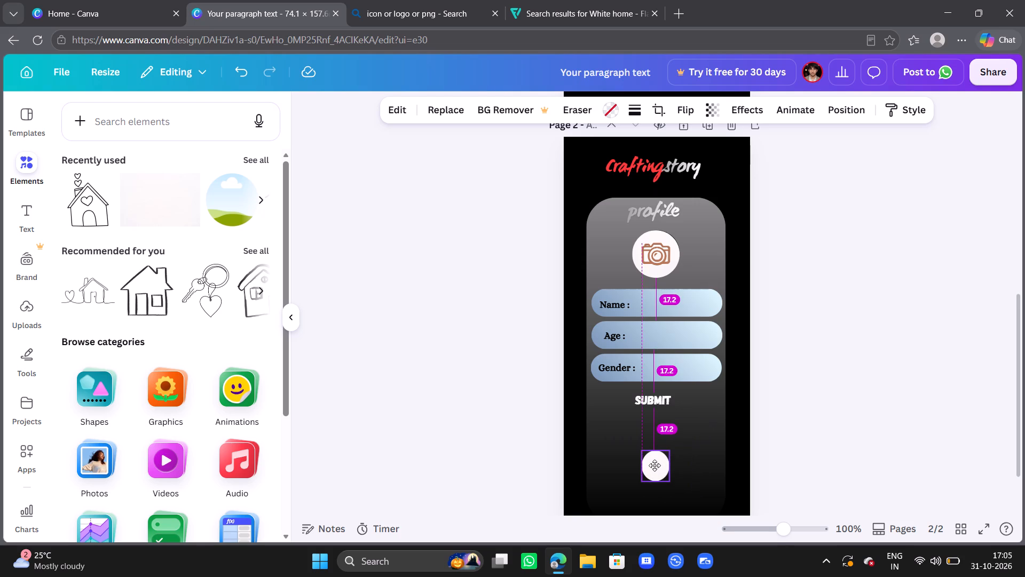
pyautogui.moveTo(655, 465); pyautogui.dragTo(652, 449)
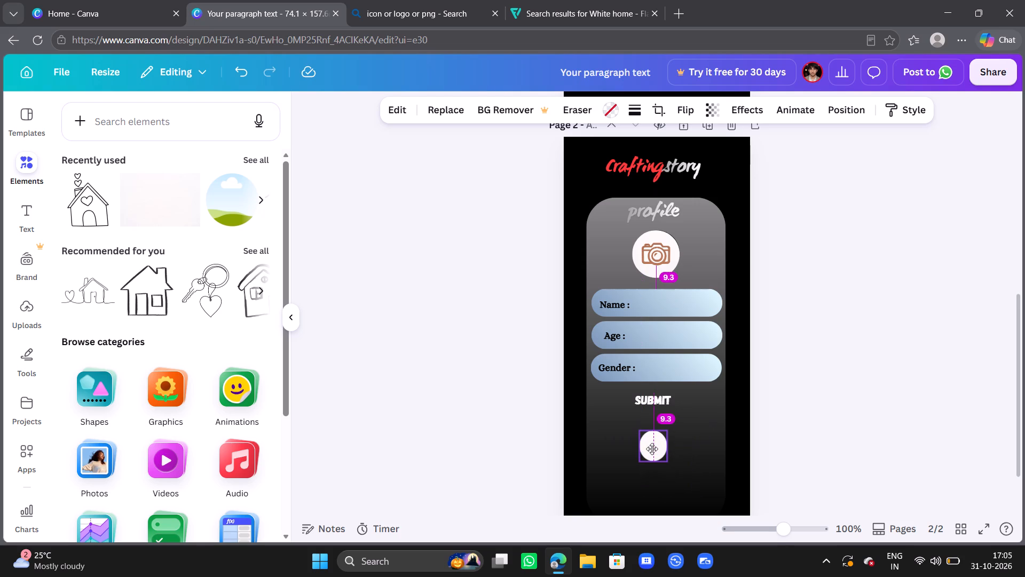
pyautogui.moveTo(652, 449); pyautogui.dragTo(651, 450)
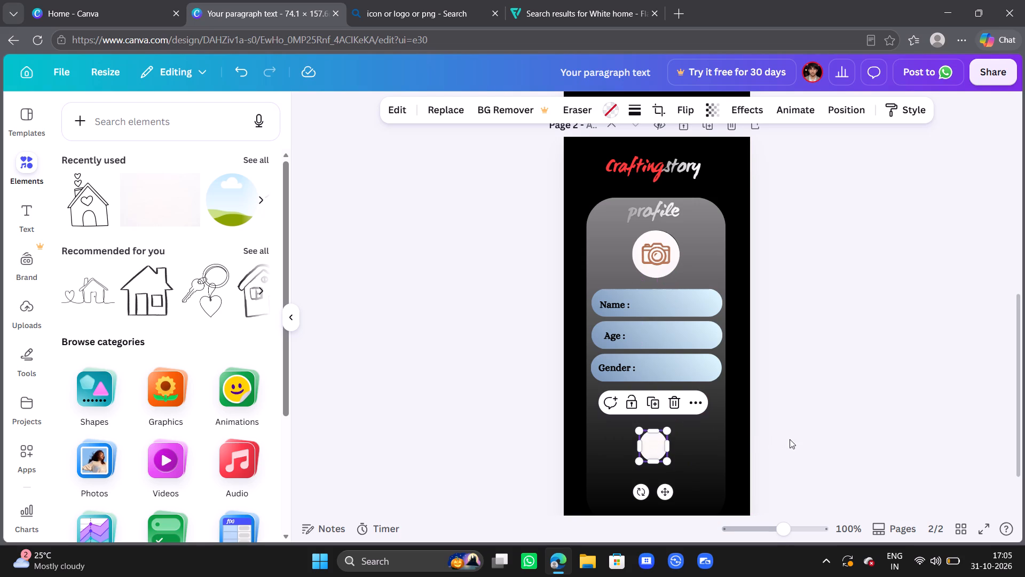
pyautogui.click(808, 440)
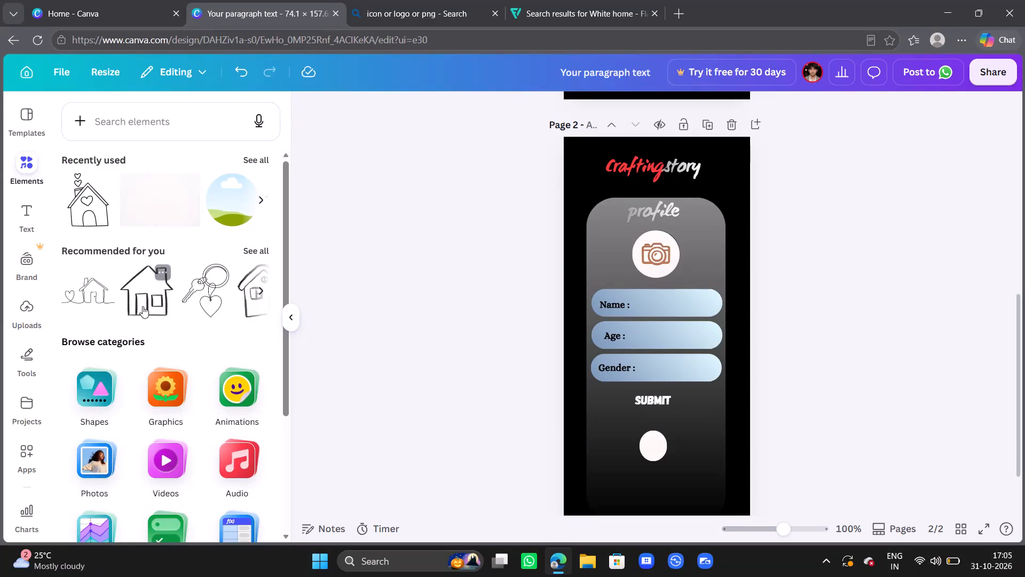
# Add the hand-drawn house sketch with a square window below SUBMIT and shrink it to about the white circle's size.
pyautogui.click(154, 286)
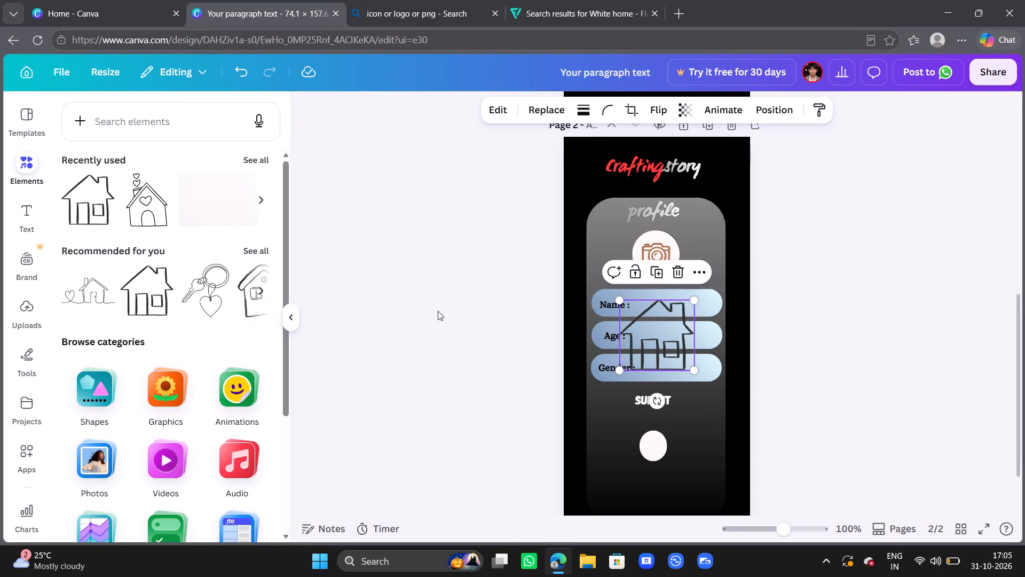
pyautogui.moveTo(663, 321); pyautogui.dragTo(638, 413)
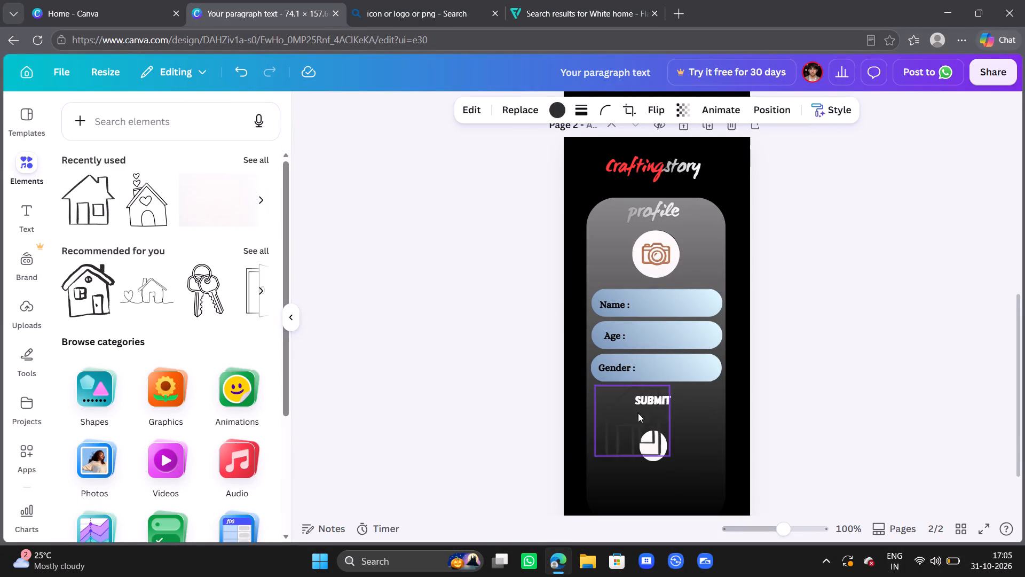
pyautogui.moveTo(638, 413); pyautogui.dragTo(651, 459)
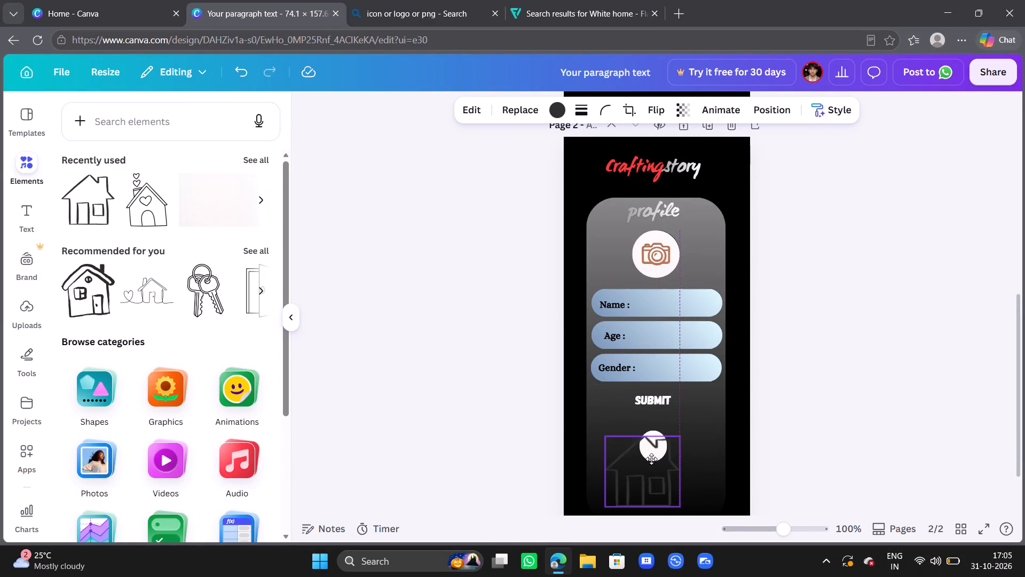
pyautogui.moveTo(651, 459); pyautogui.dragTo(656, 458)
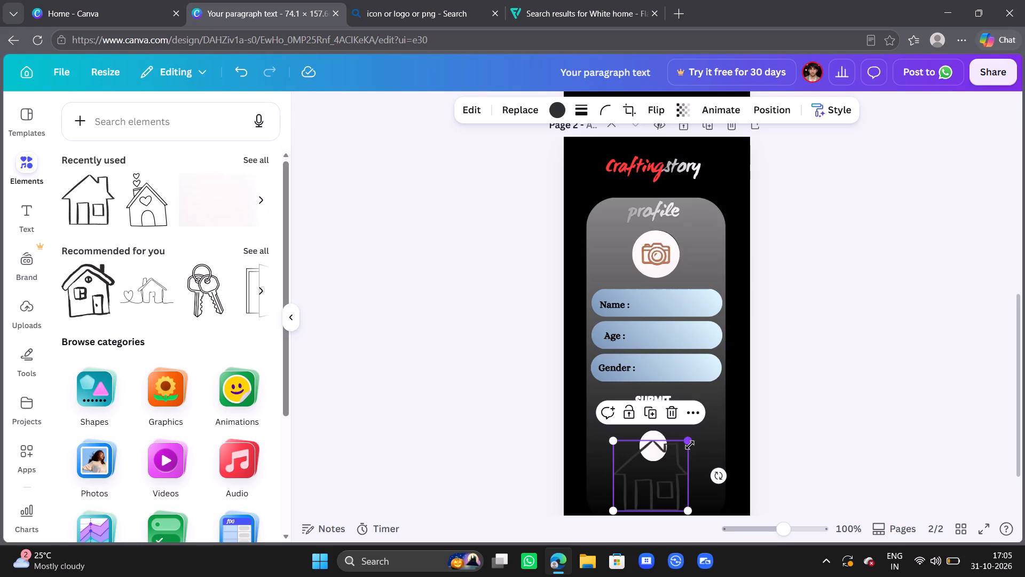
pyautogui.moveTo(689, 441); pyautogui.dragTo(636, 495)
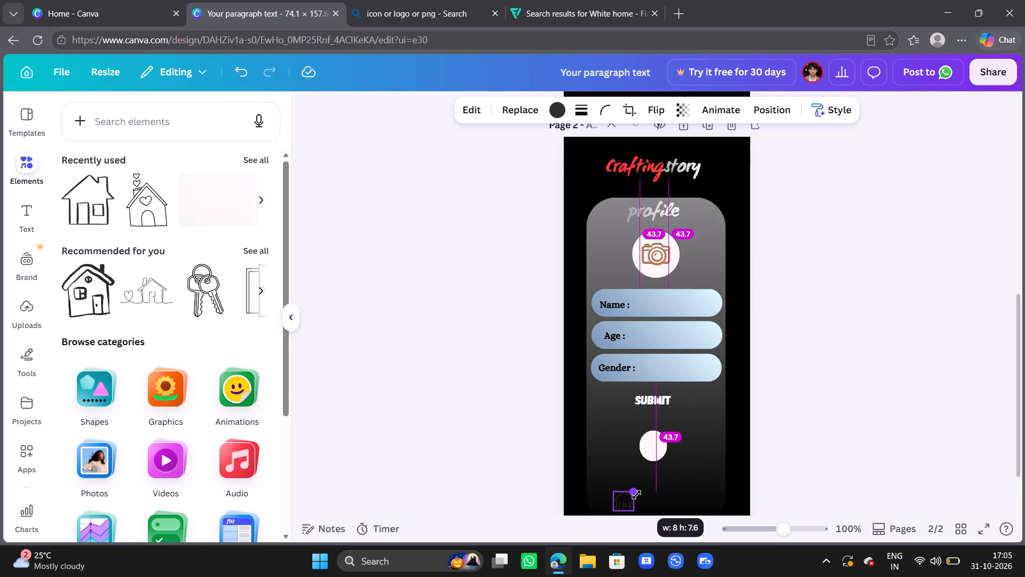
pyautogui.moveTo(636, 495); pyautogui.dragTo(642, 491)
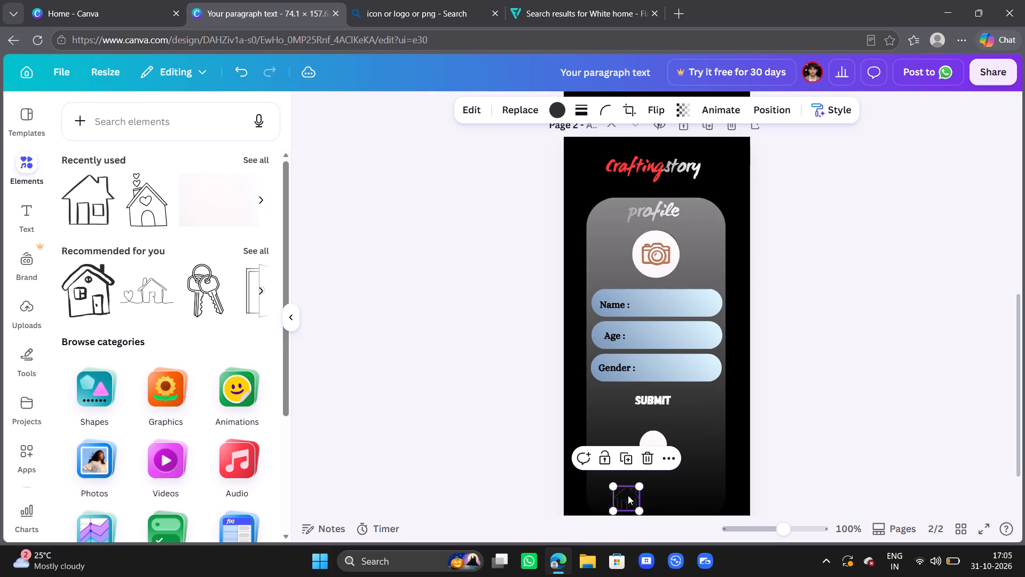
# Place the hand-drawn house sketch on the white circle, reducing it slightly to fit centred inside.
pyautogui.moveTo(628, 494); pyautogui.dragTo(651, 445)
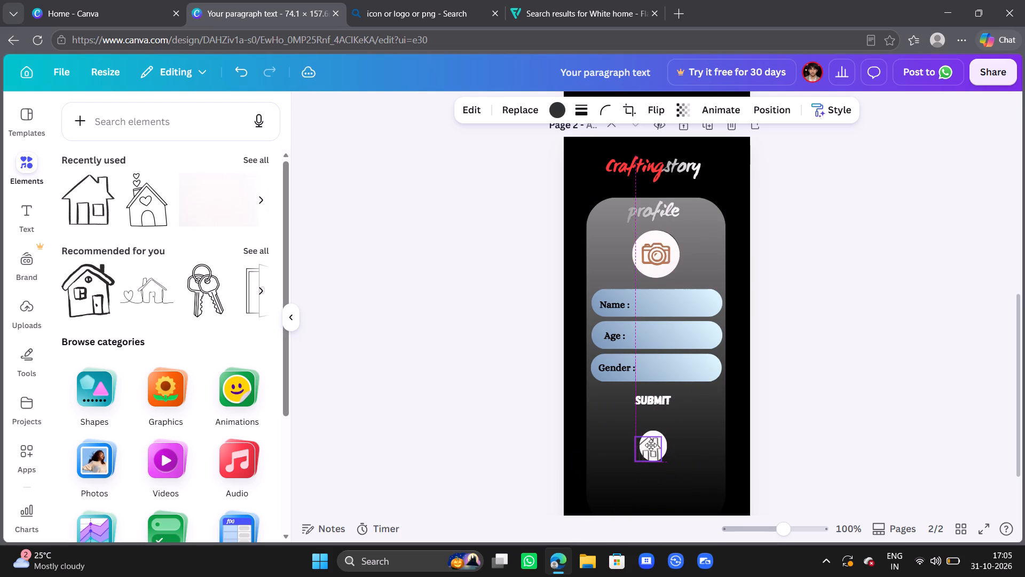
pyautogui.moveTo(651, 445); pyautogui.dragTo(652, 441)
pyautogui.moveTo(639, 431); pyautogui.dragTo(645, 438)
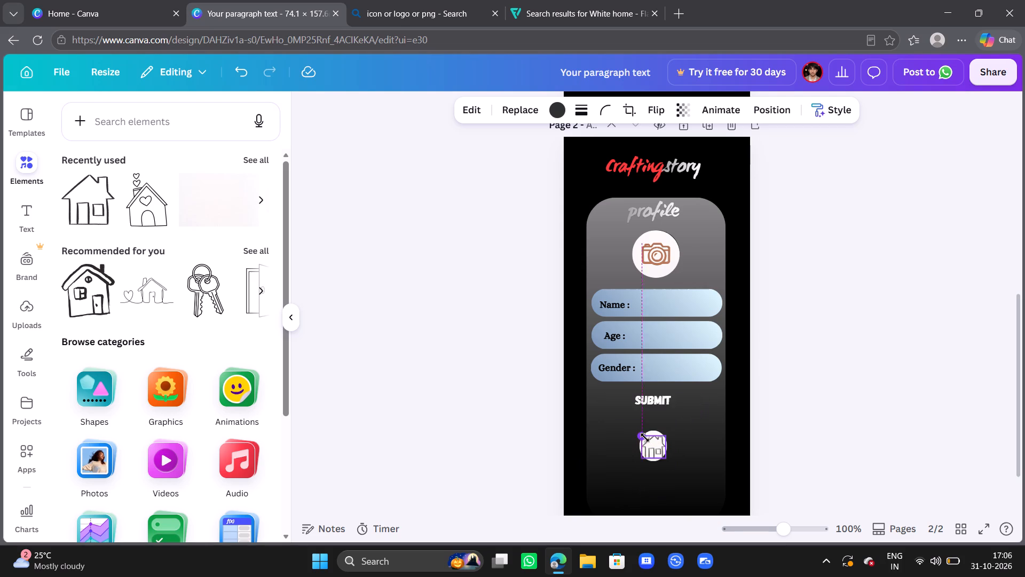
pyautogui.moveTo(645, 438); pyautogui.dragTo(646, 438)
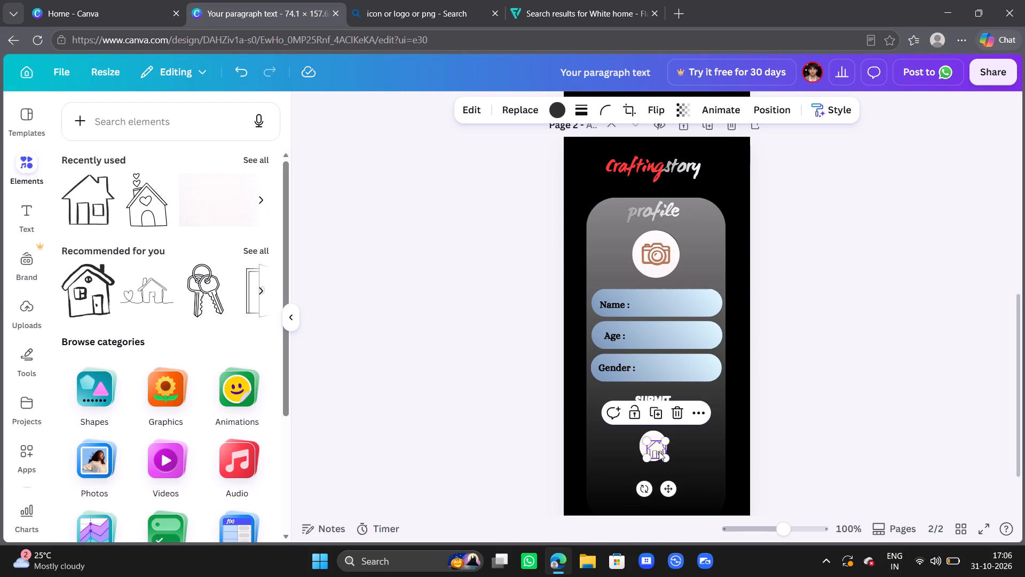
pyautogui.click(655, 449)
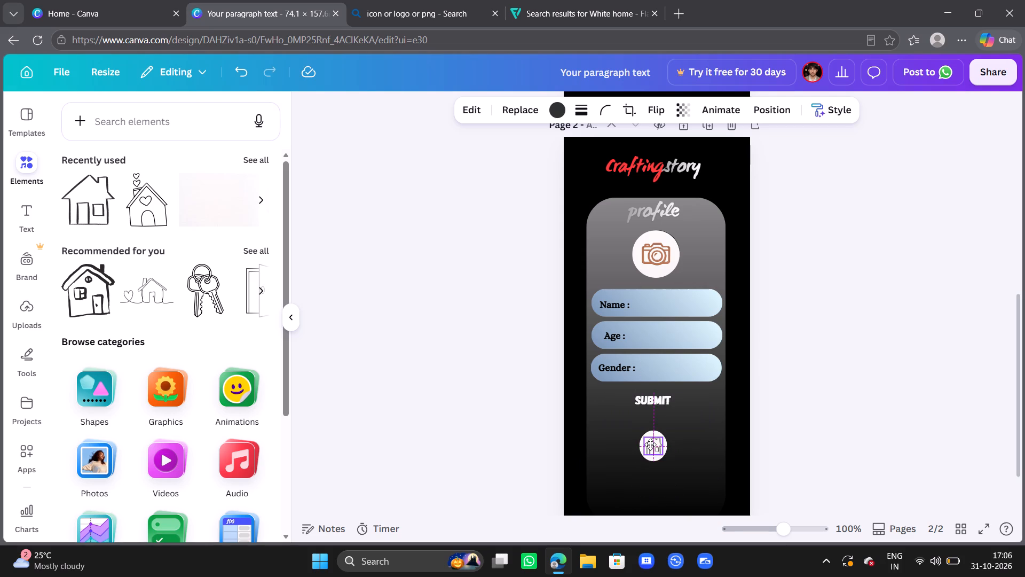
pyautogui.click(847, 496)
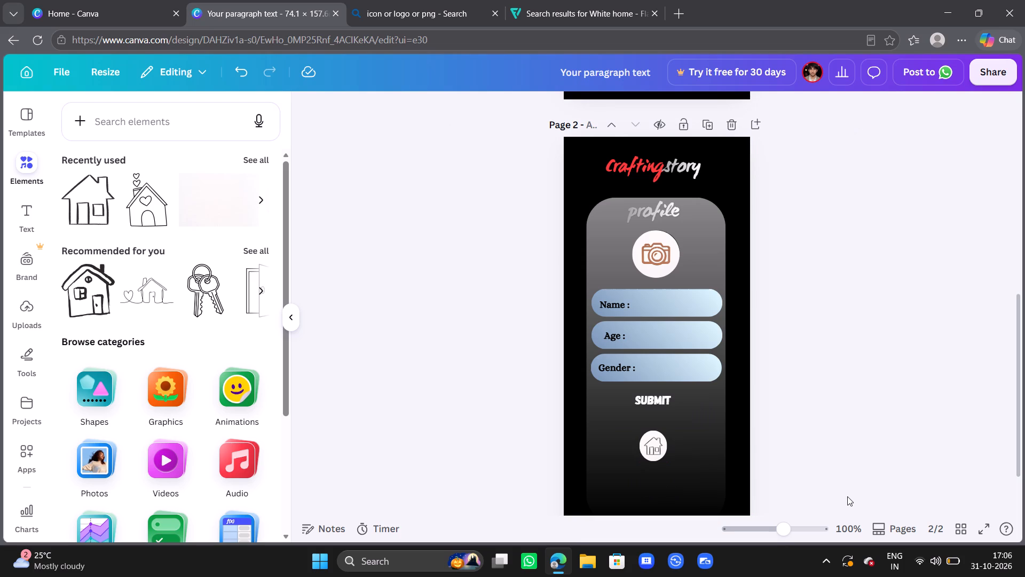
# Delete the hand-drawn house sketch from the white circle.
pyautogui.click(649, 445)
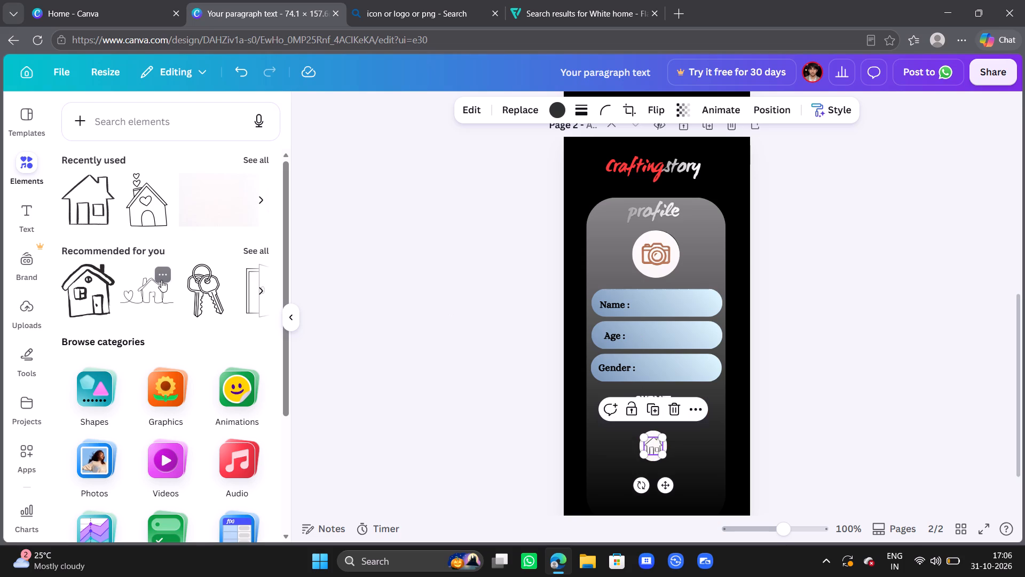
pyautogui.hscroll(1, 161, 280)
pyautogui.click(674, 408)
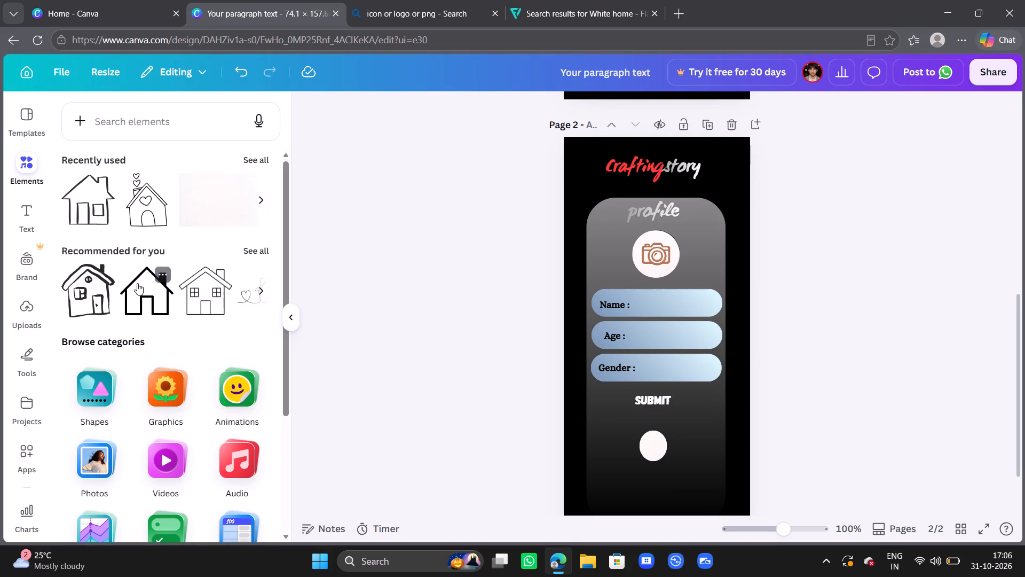
# Add the bold black outline house with a chimney to the card and shrink it to about the white circle's size.
pyautogui.click(137, 283)
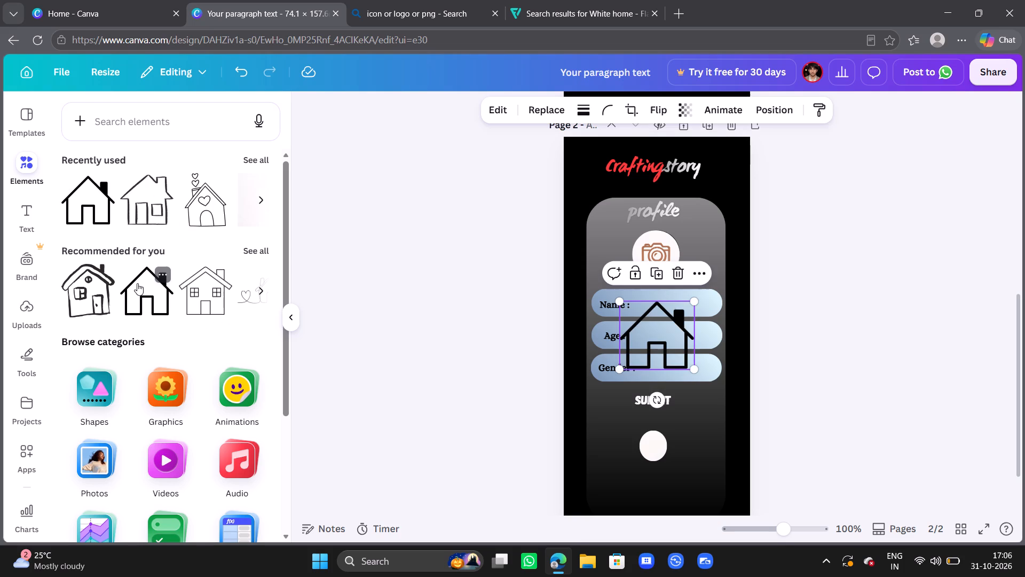
pyautogui.moveTo(666, 337); pyautogui.dragTo(668, 451)
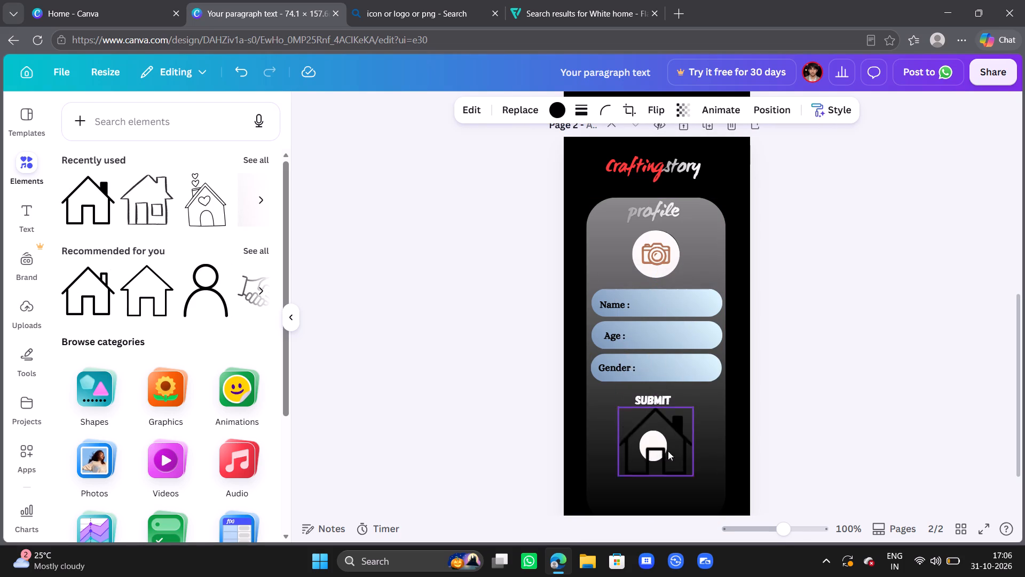
pyautogui.moveTo(668, 451); pyautogui.dragTo(656, 441)
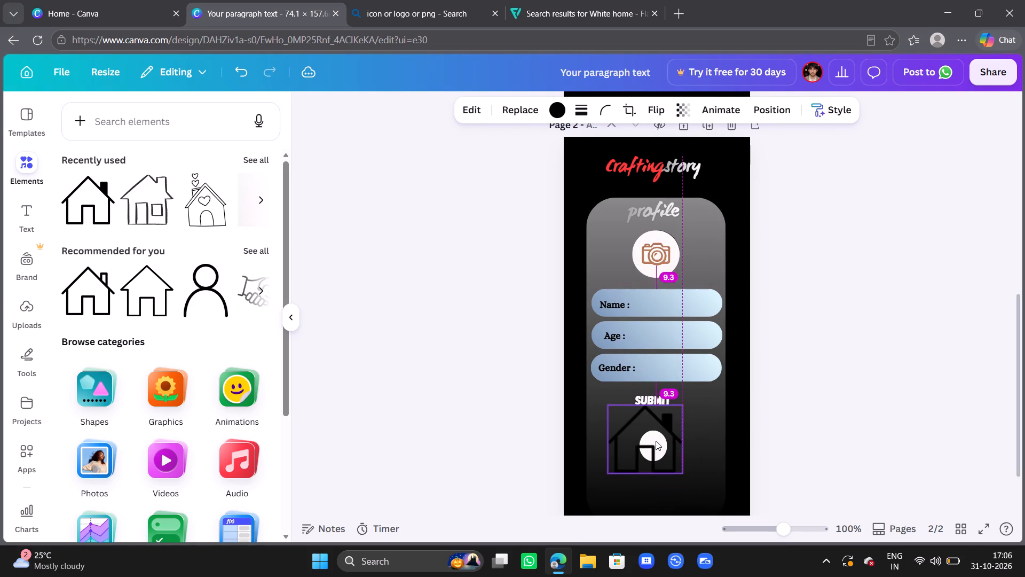
pyautogui.moveTo(685, 408); pyautogui.dragTo(668, 434)
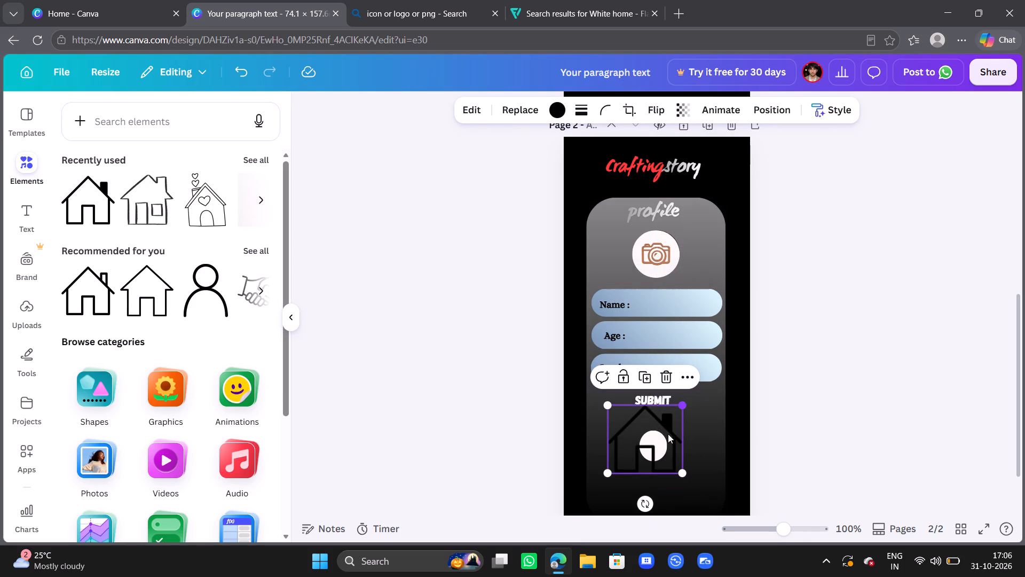
pyautogui.moveTo(668, 434); pyautogui.dragTo(641, 461)
# Move the black outline house onto the white circle below SUBMIT and reduce it slightly to fit inside.
pyautogui.moveTo(620, 460); pyautogui.dragTo(647, 439)
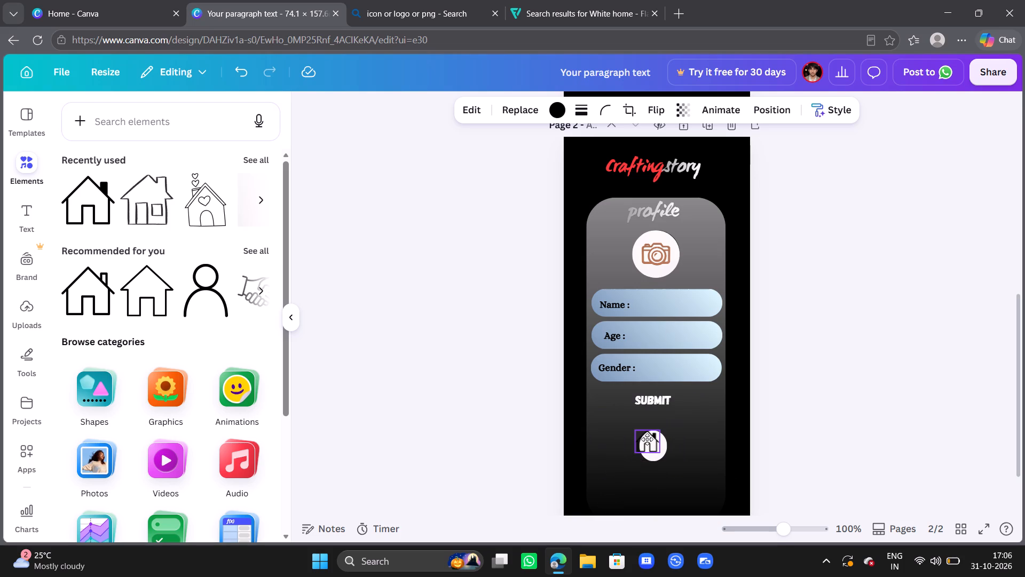
pyautogui.moveTo(647, 439); pyautogui.dragTo(650, 442)
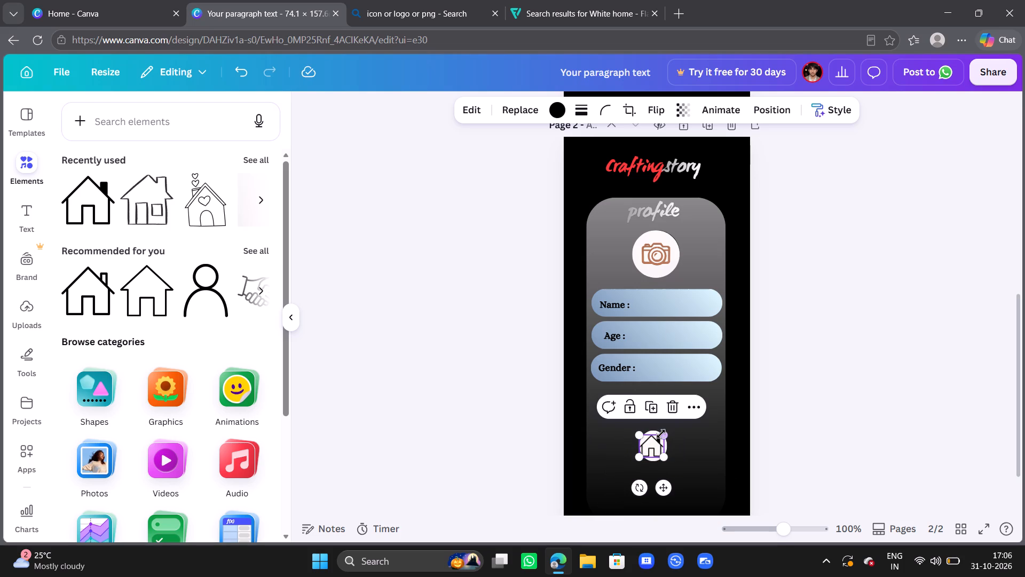
pyautogui.click(665, 434)
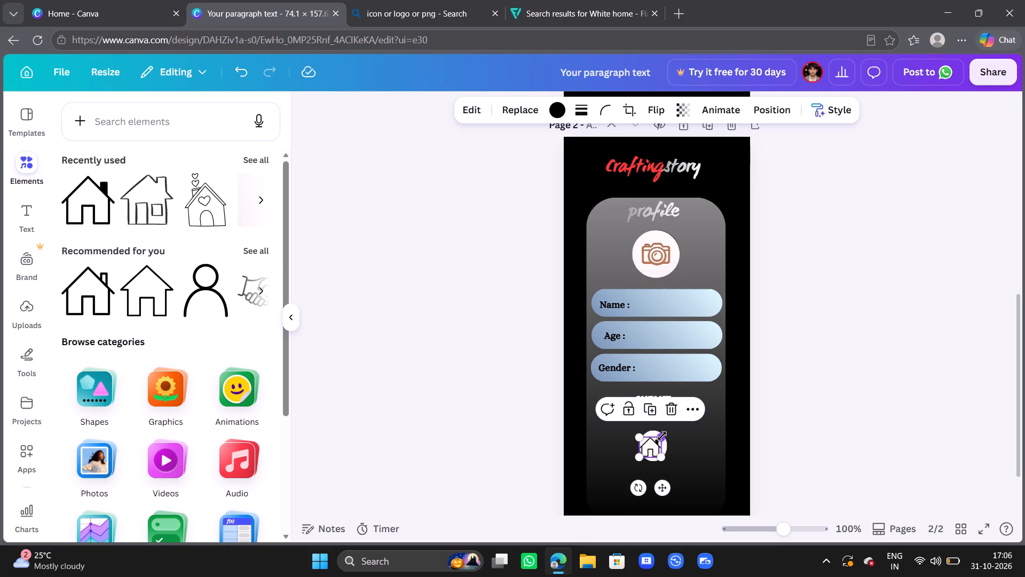
pyautogui.click(650, 447)
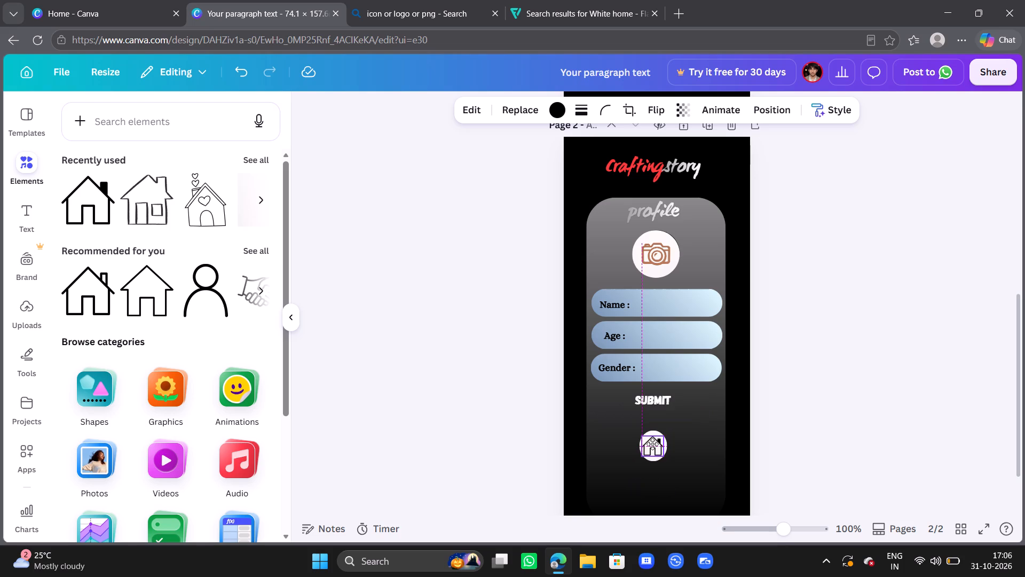
pyautogui.click(823, 429)
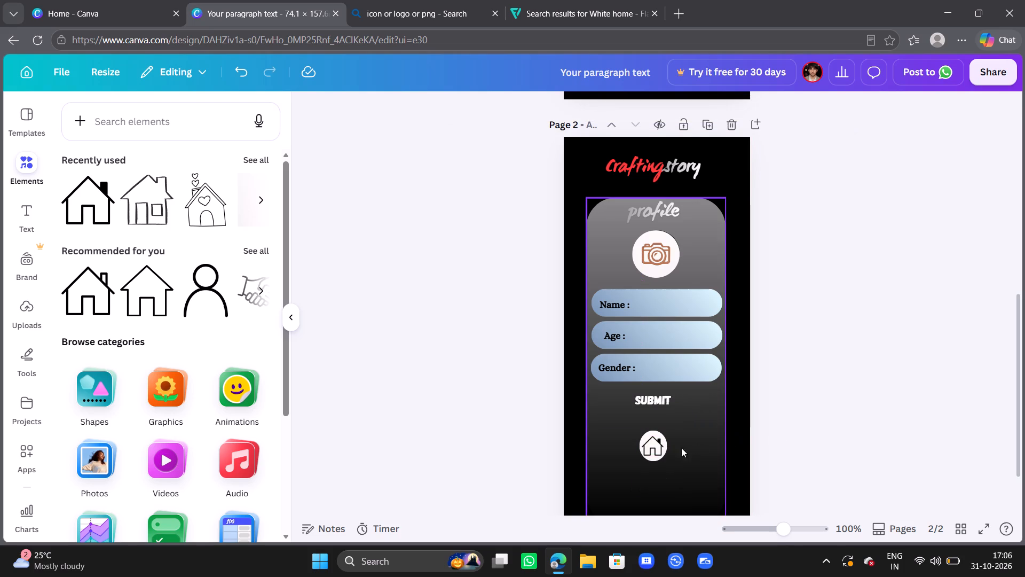
# Shrink the house icon a little more and centre it within the white circle.
pyautogui.moveTo(652, 450); pyautogui.dragTo(652, 451)
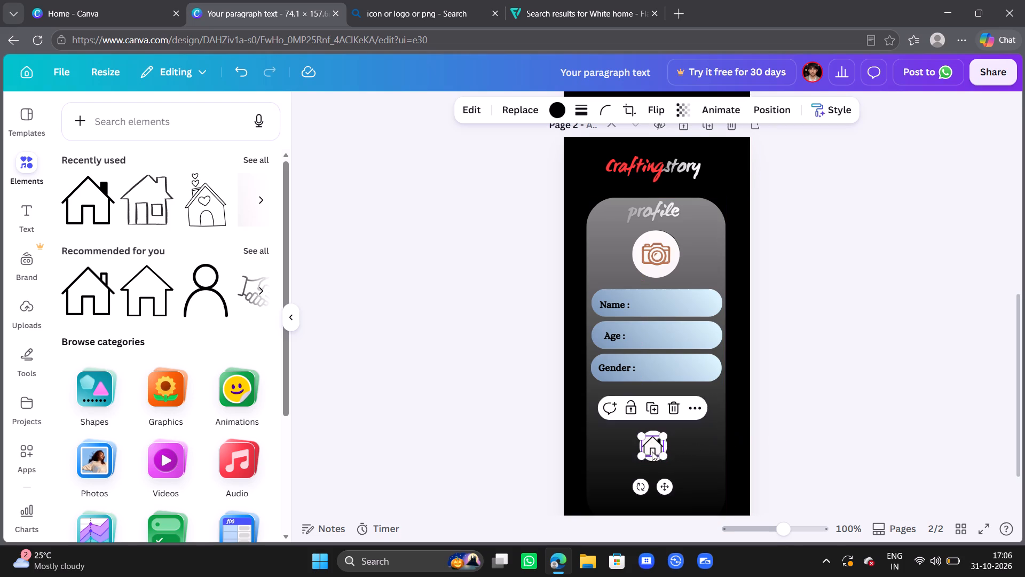
pyautogui.moveTo(652, 451); pyautogui.dragTo(652, 456)
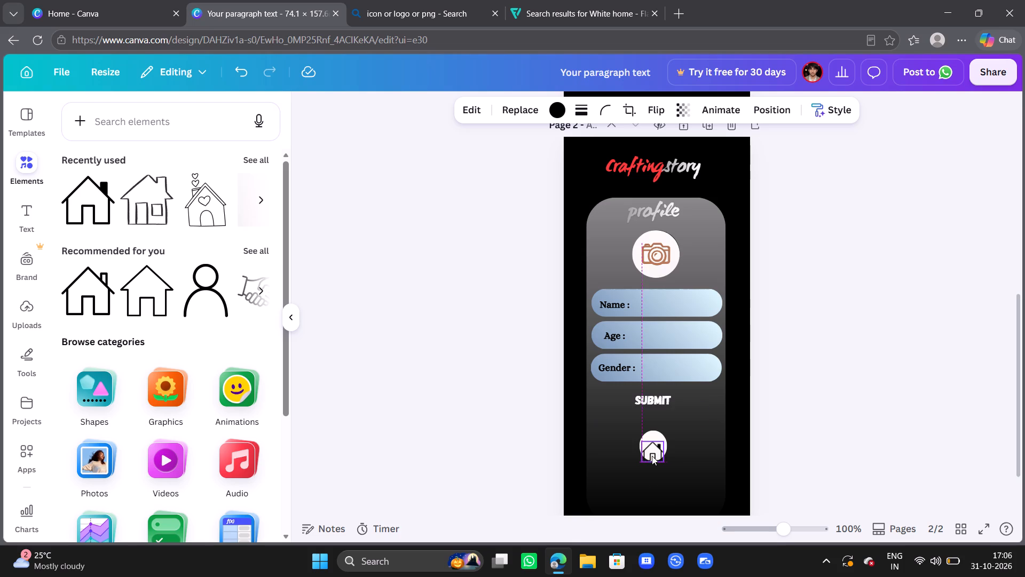
pyautogui.click(663, 445)
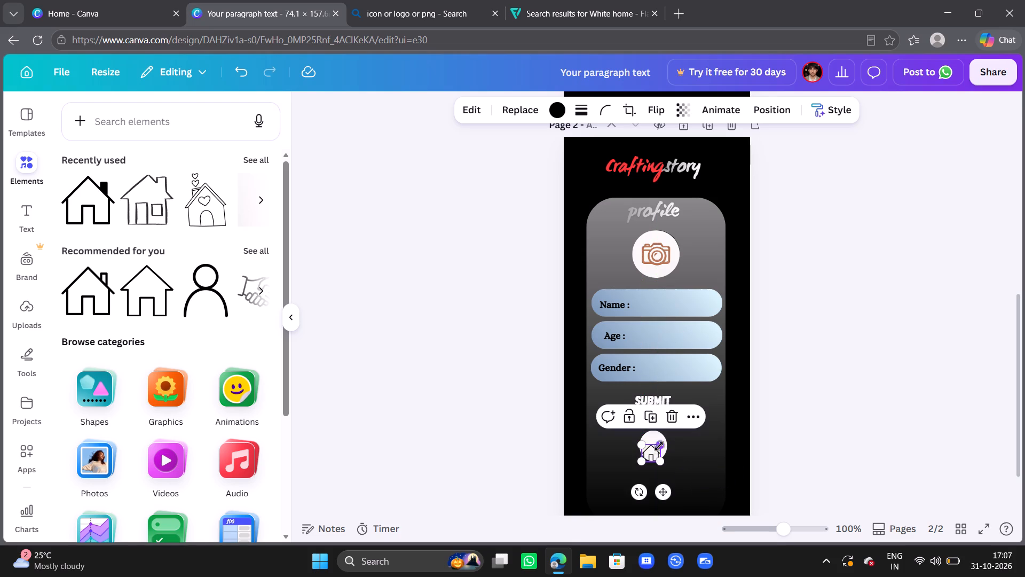
pyautogui.click(652, 453)
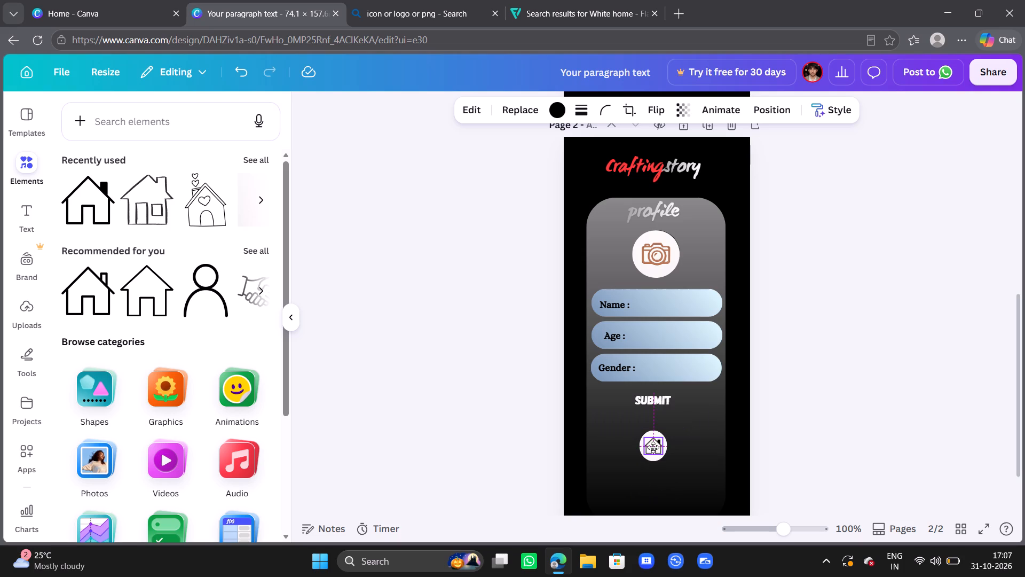
pyautogui.click(791, 428)
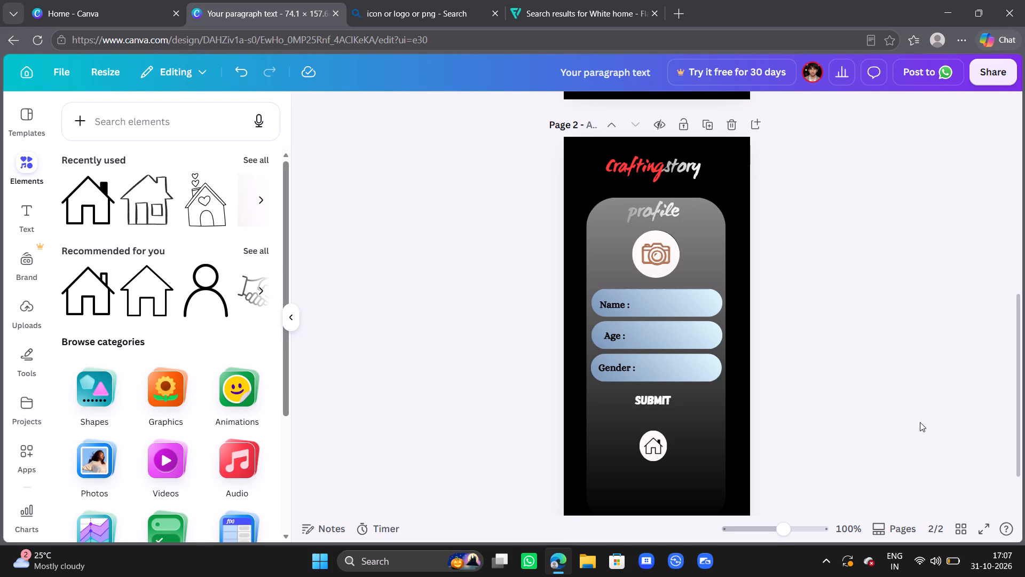
# Review the finished profile page's layout and compare it with the sign-in page above.
pyautogui.scroll(-4, 678, 425)
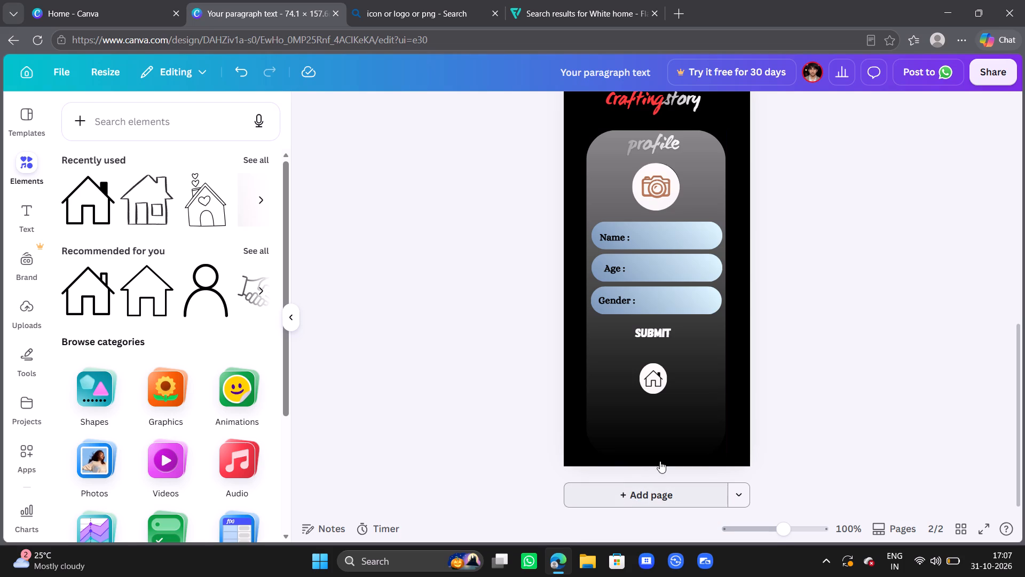
pyautogui.scroll(4, 796, 383)
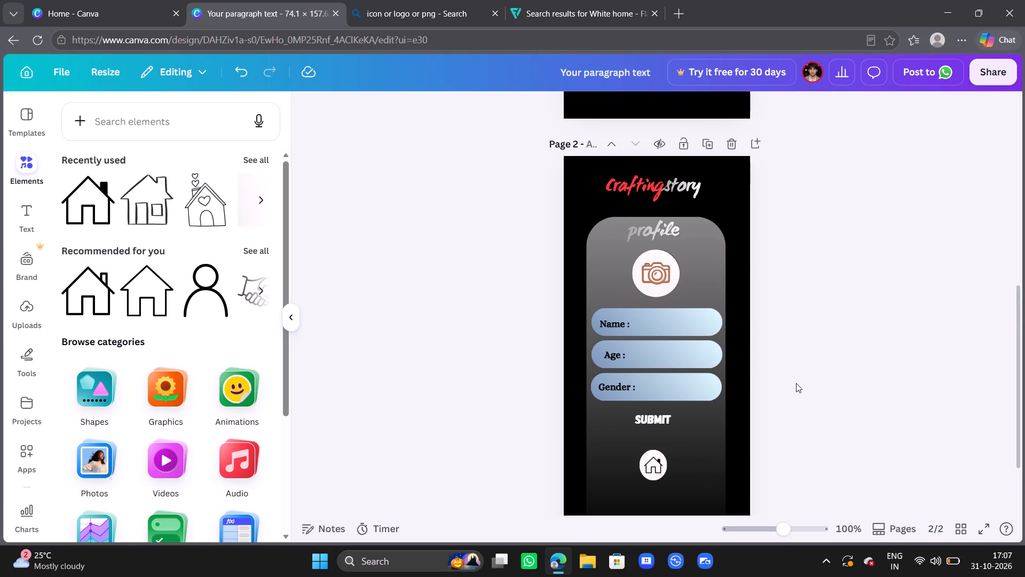
pyautogui.scroll(9, 796, 383)
pyautogui.scroll(-2, 796, 383)
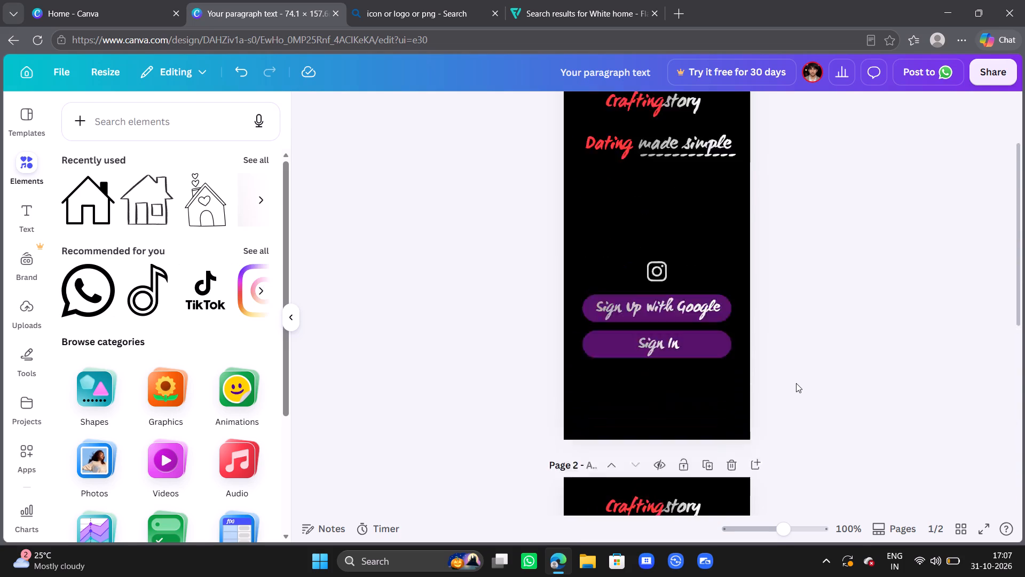
pyautogui.scroll(-7, 796, 383)
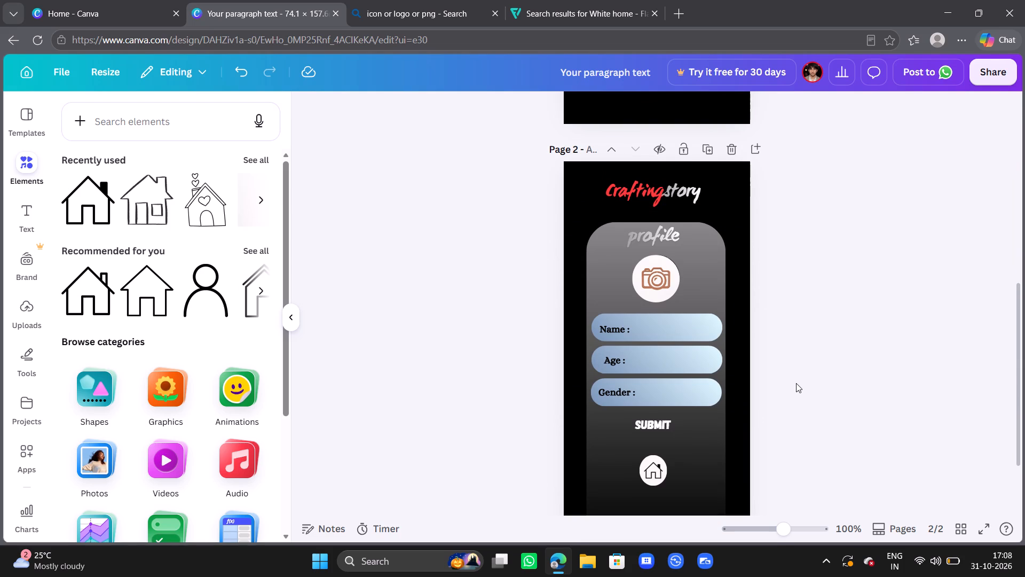
pyautogui.scroll(-2, 796, 383)
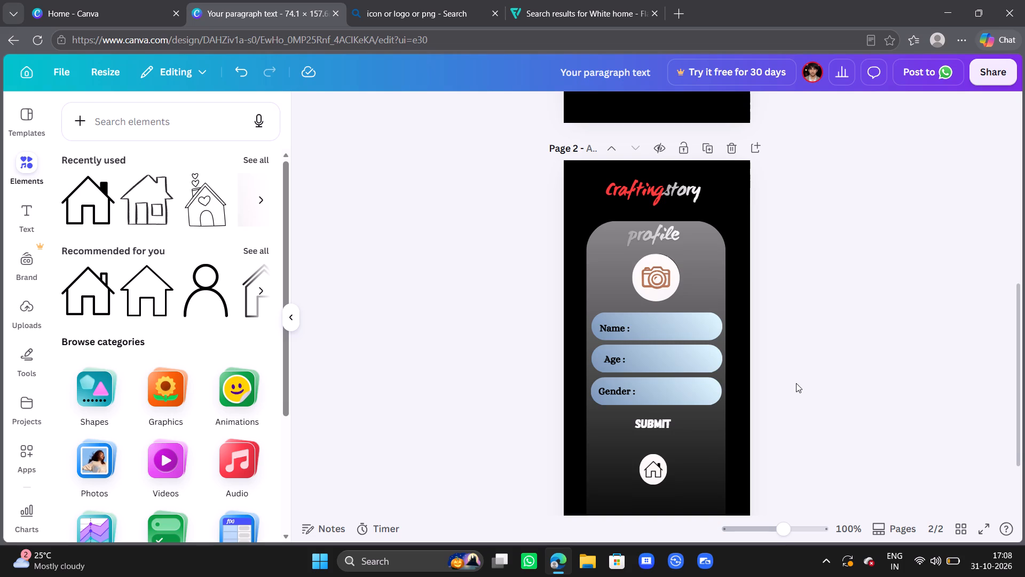
# Add a third page with the same black background below the profile page.
pyautogui.scroll(-6, 796, 383)
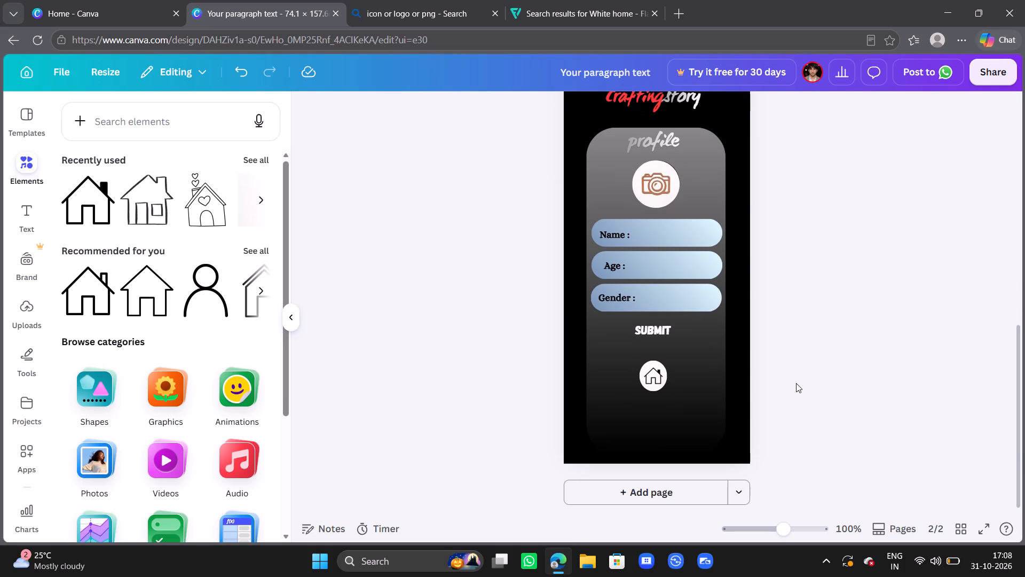
pyautogui.click(628, 494)
pyautogui.scroll(4, 699, 399)
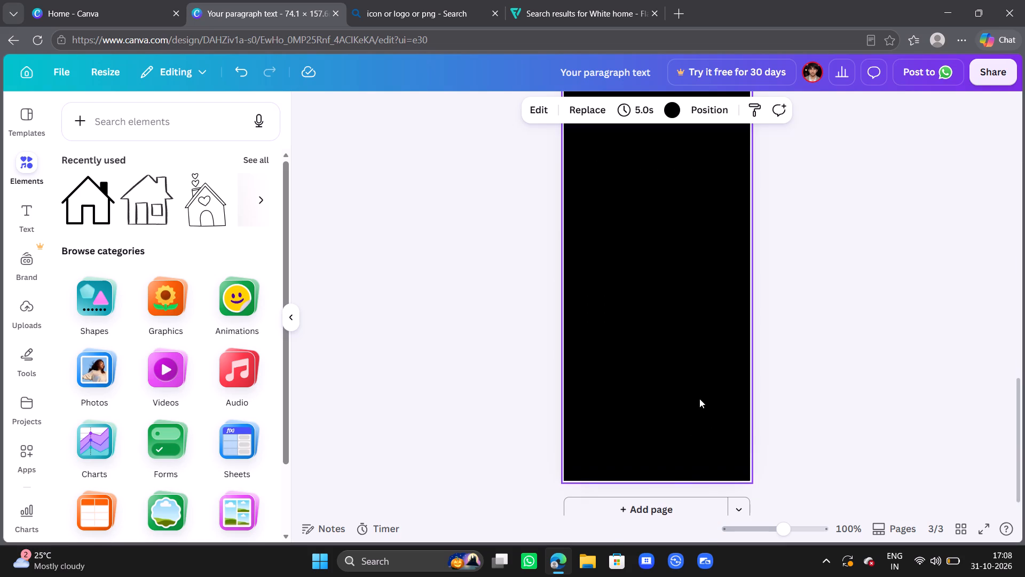
pyautogui.scroll(2, 699, 399)
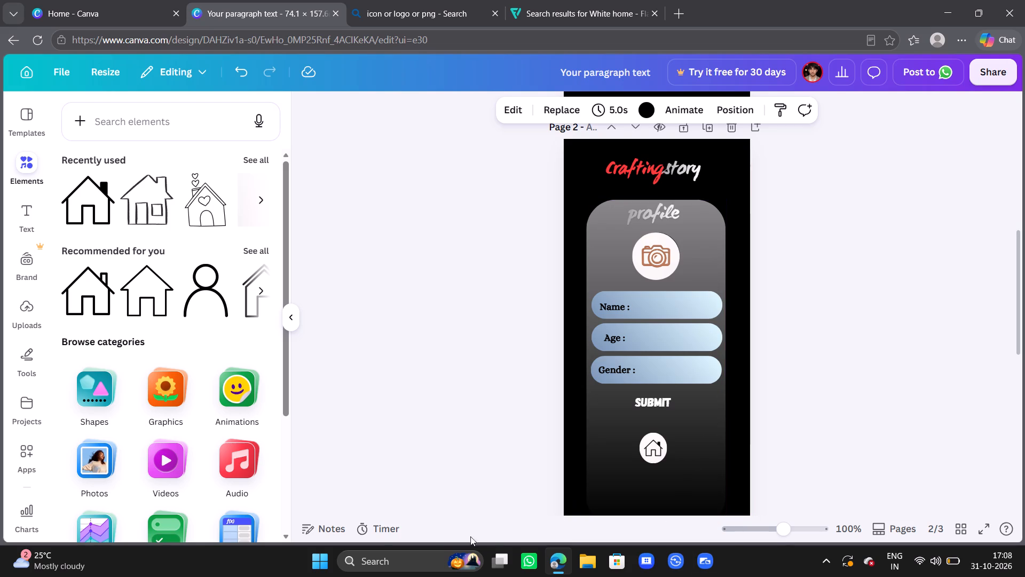
# Find the Kuro app on the computer and launch it.
pyautogui.click(328, 565)
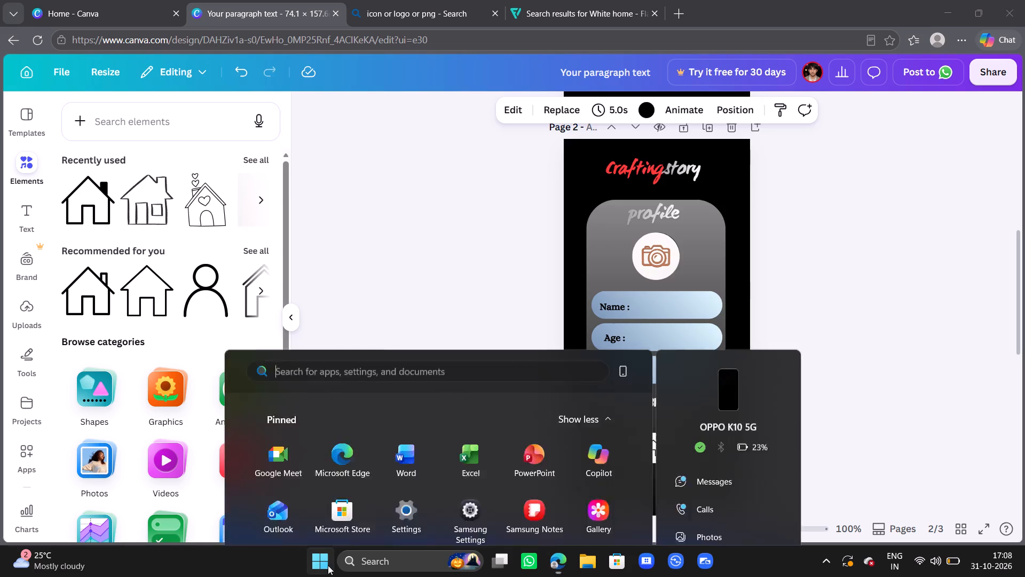
pyautogui.click(410, 76)
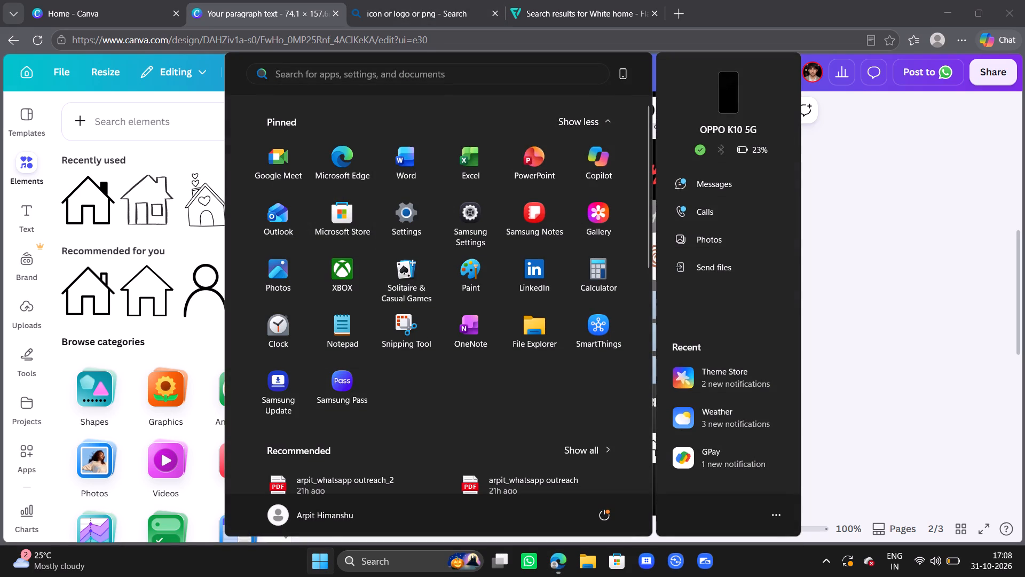
pyautogui.write('kur')
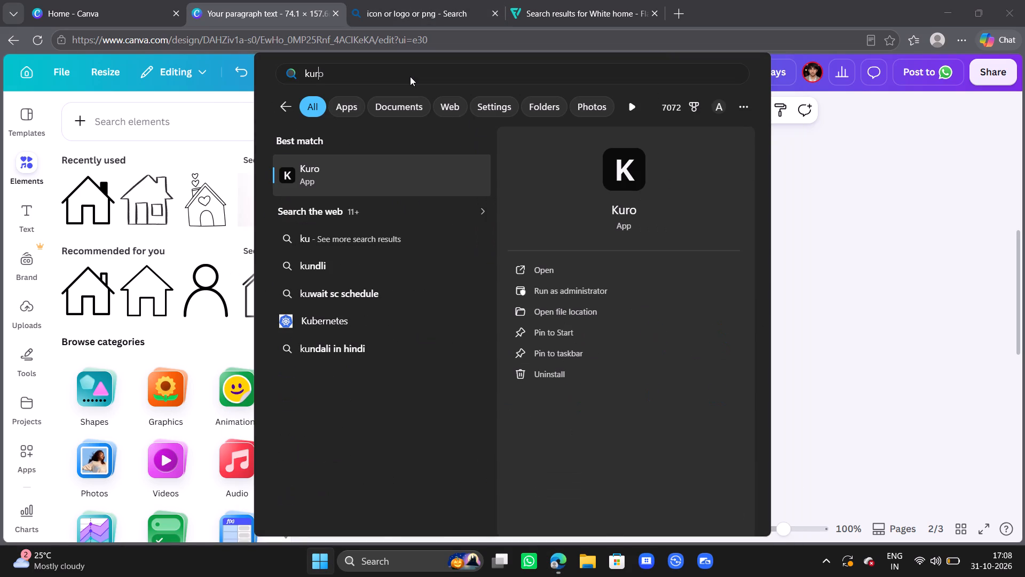
pyautogui.click(545, 268)
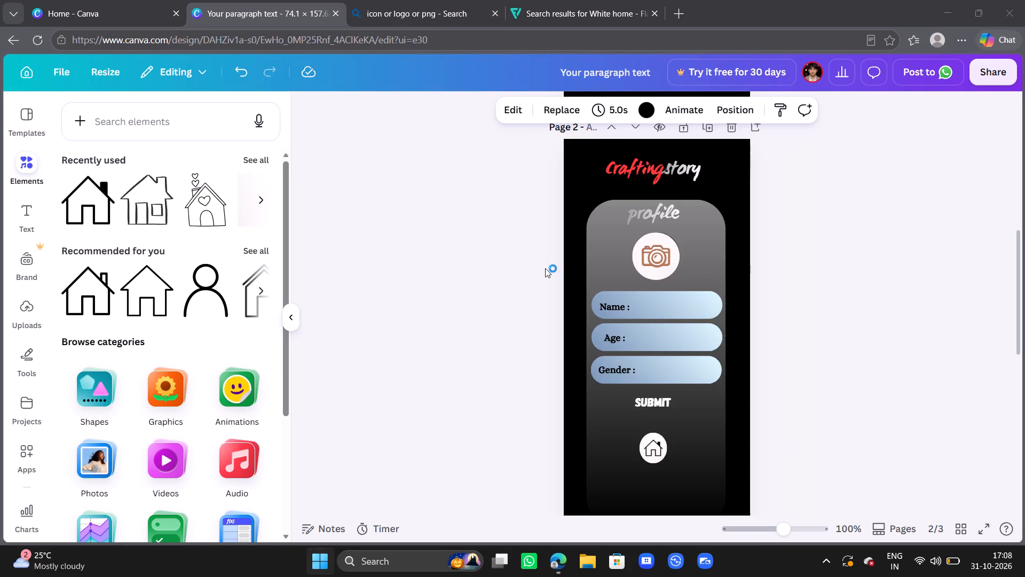
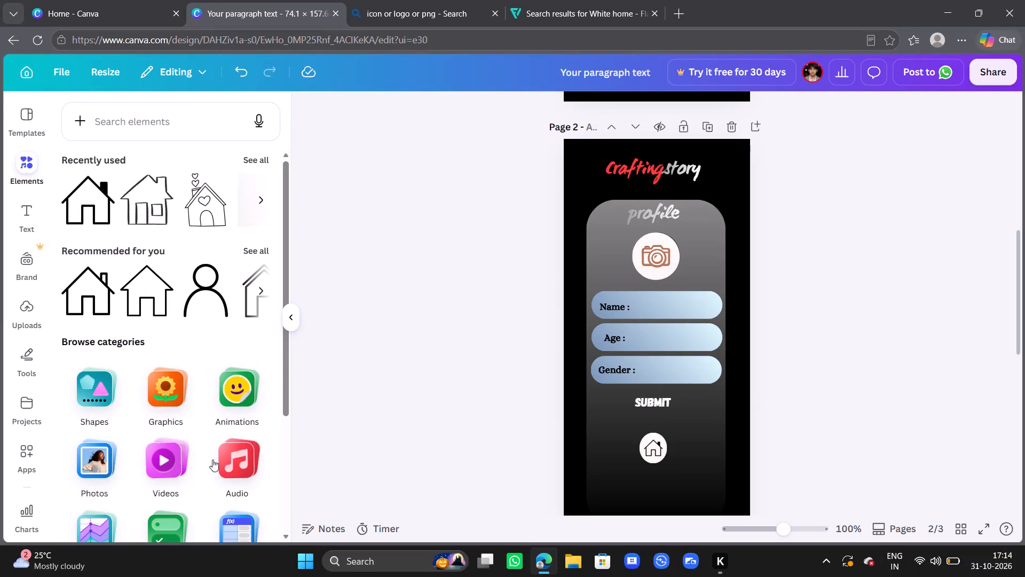
# Browse the animated elements by category, from arrow and word animations to social media animations, for a decoration for the profile page.
pyautogui.click(228, 403)
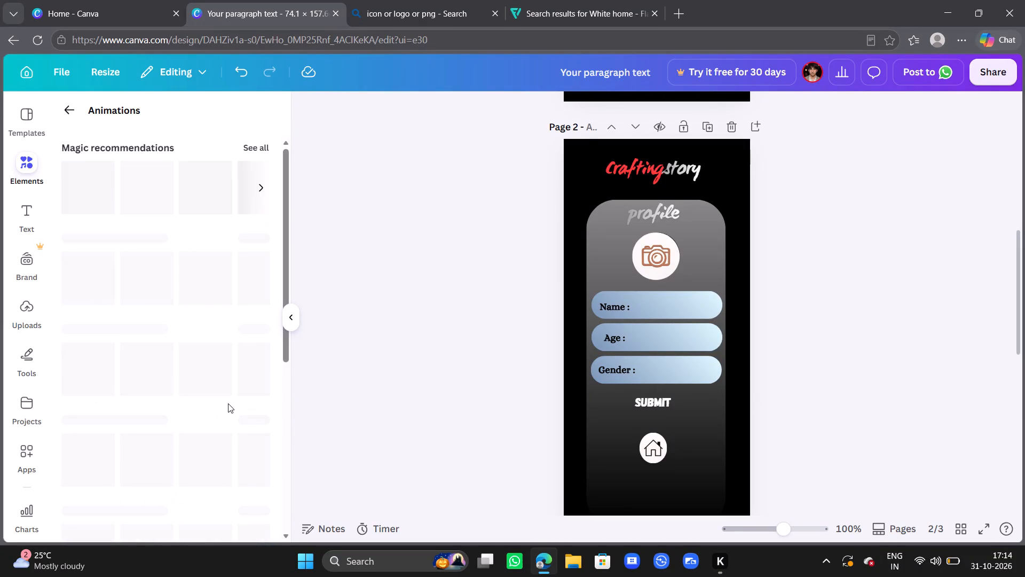
pyautogui.scroll(1, 168, 313)
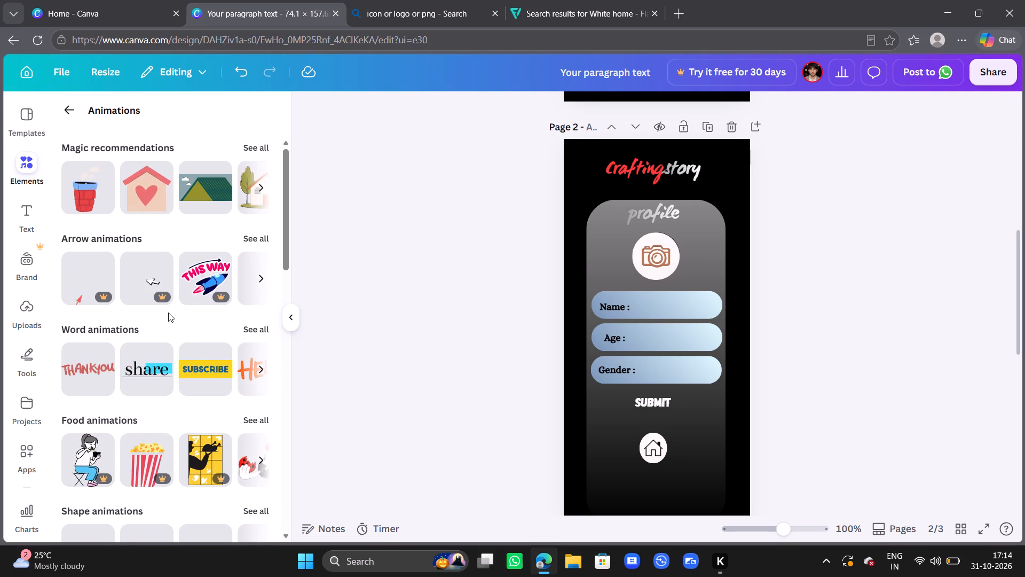
pyautogui.scroll(-1, 168, 313)
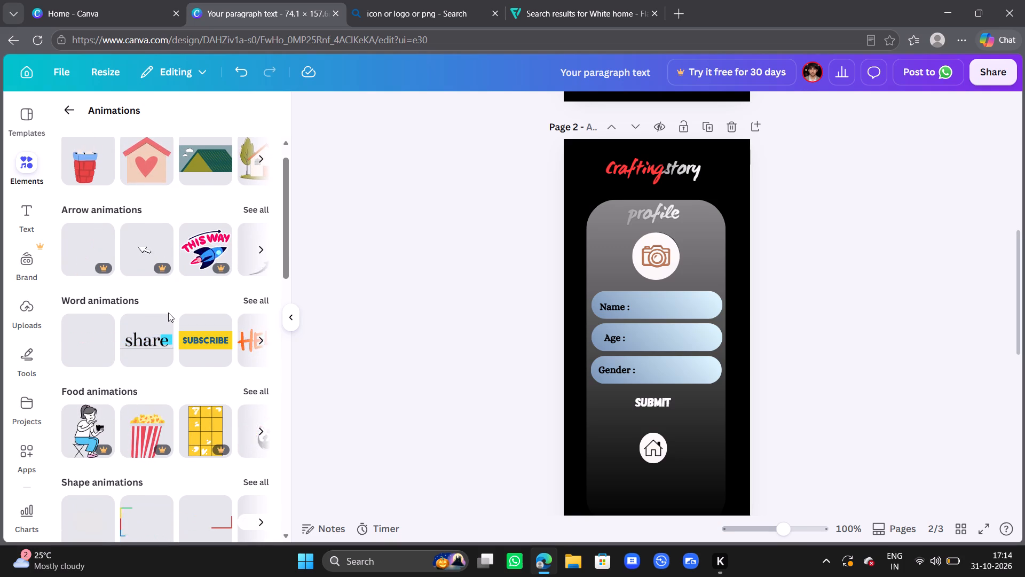
pyautogui.scroll(-1, 168, 313)
pyautogui.hscroll(-1, 206, 354)
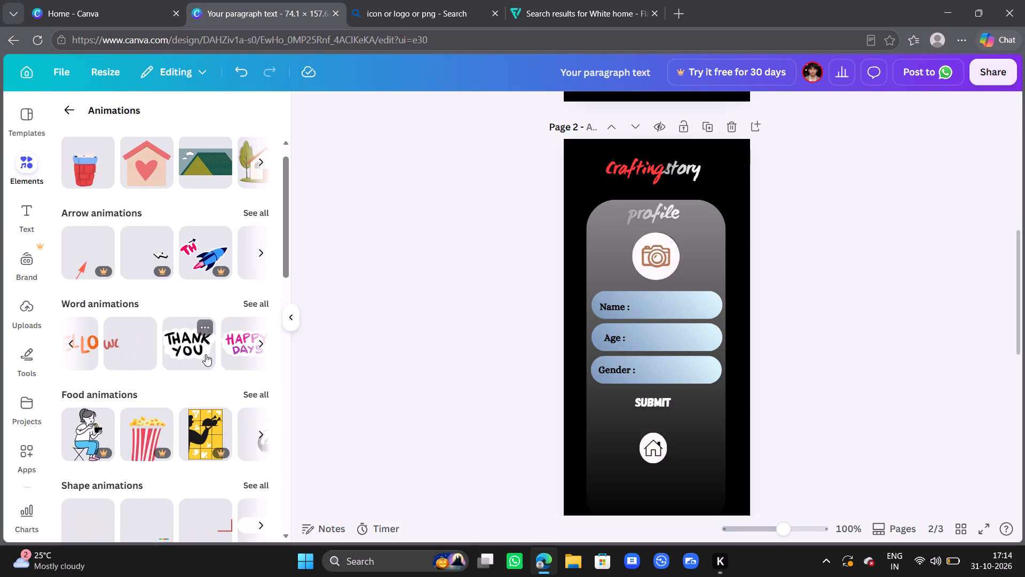
pyautogui.hscroll(-3, 206, 354)
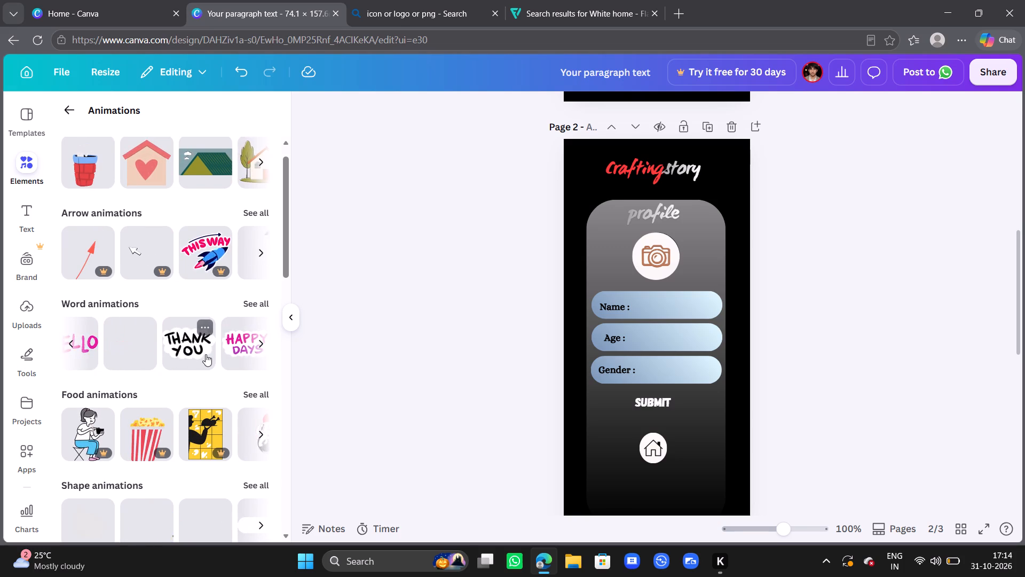
pyautogui.hscroll(-3, 206, 354)
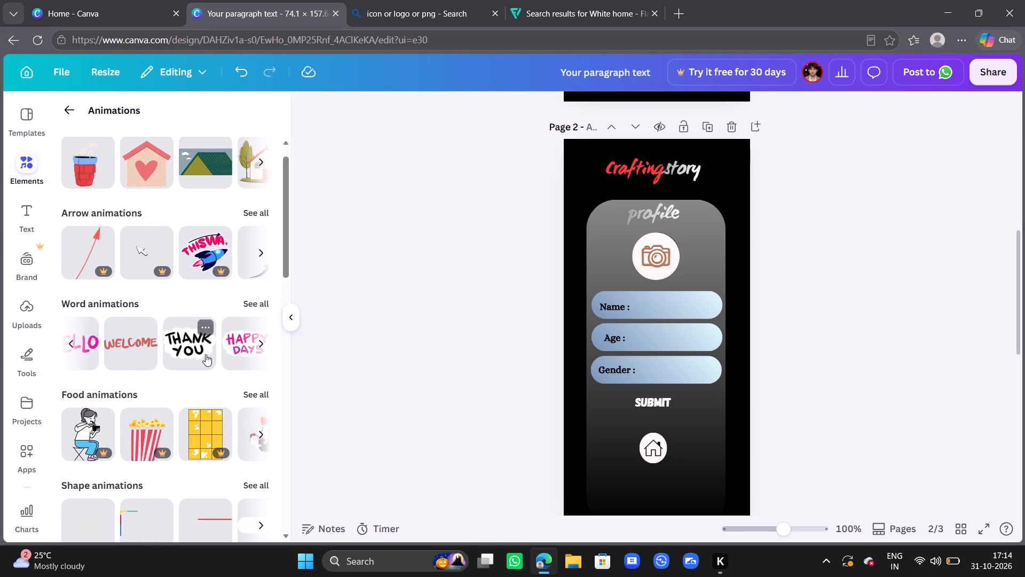
pyautogui.hscroll(-2, 206, 354)
pyautogui.scroll(-3, 206, 354)
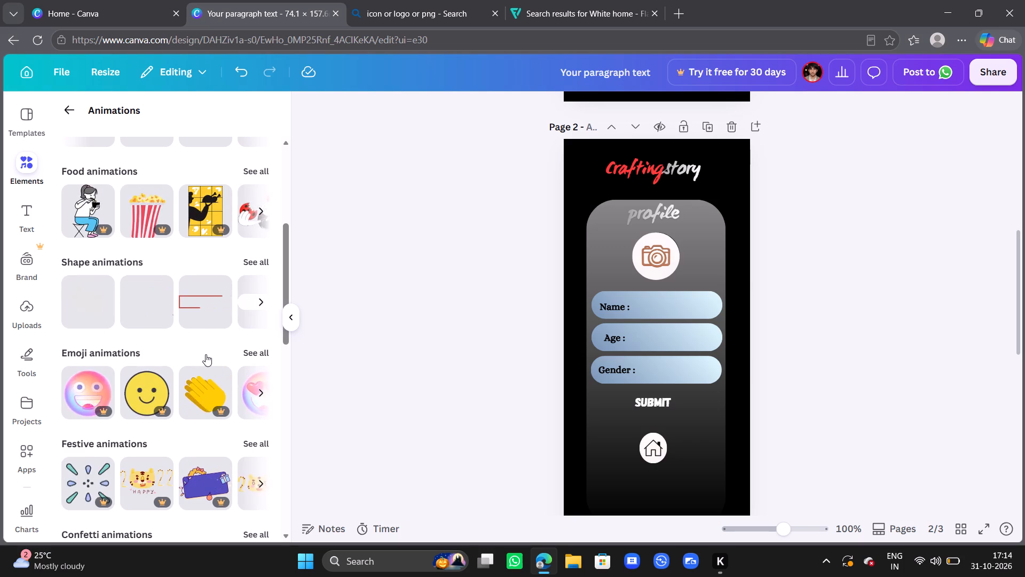
pyautogui.scroll(-1, 206, 354)
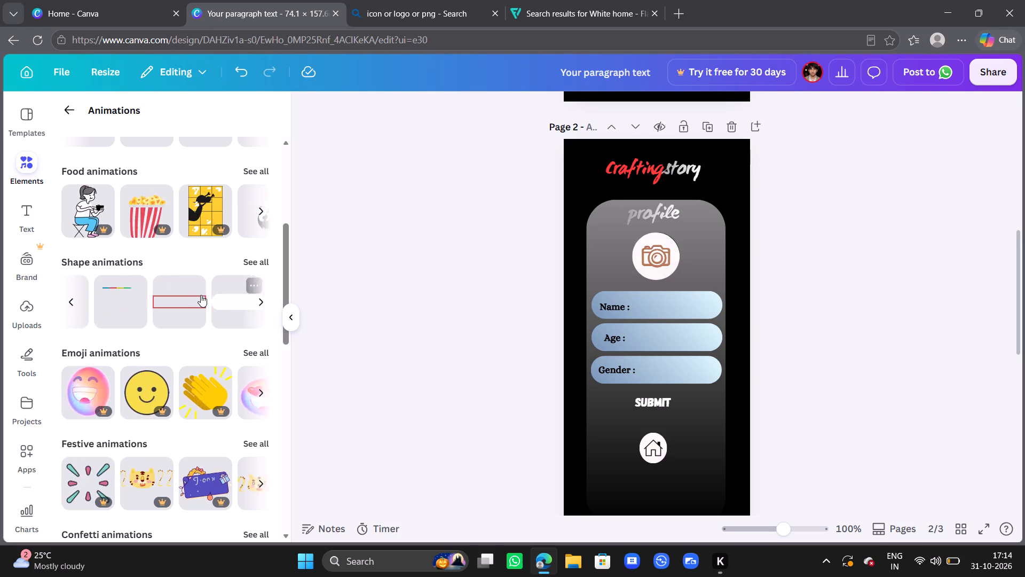
pyautogui.scroll(-4, 201, 295)
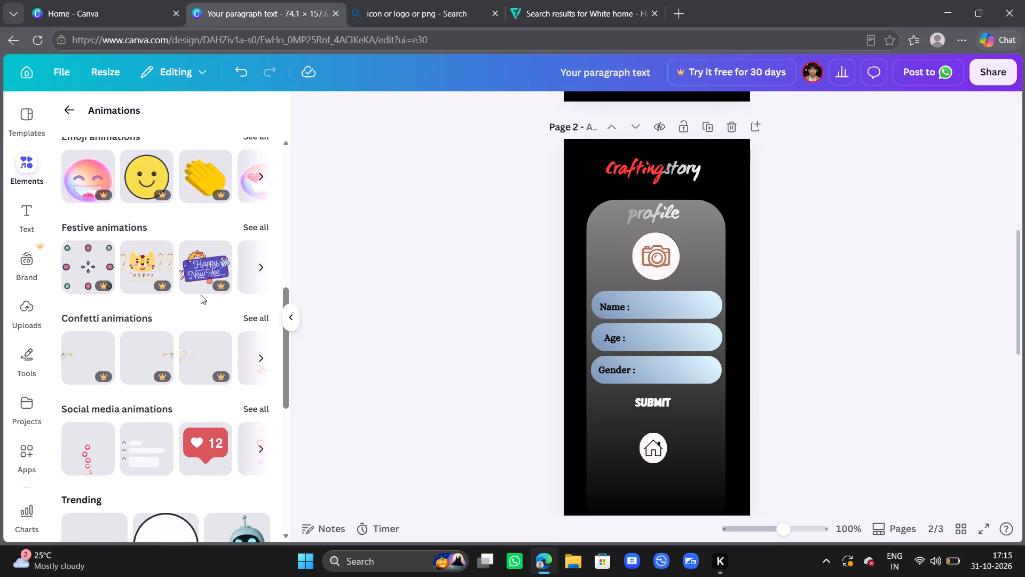
pyautogui.scroll(-2, 201, 295)
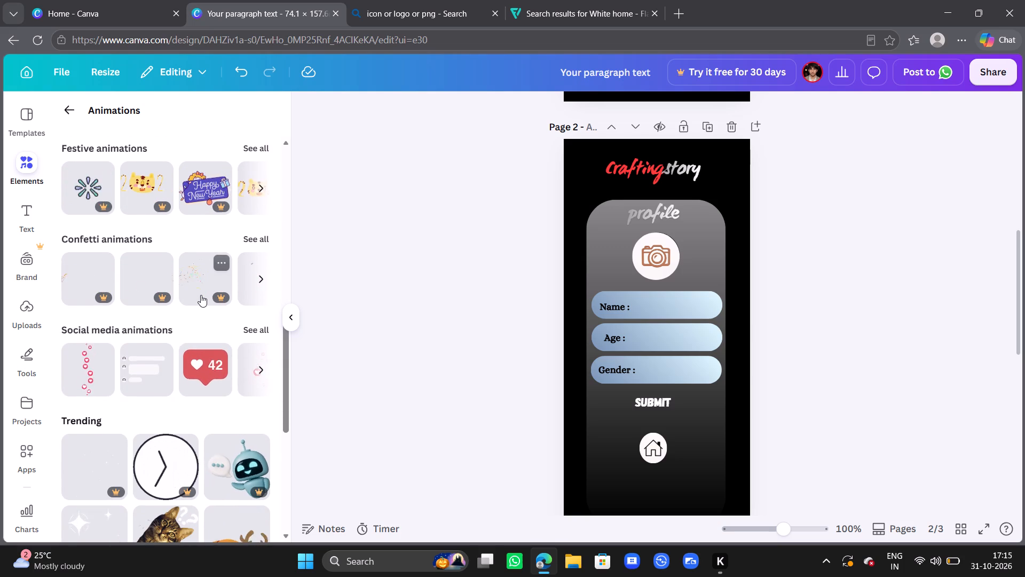
pyautogui.scroll(-1, 201, 295)
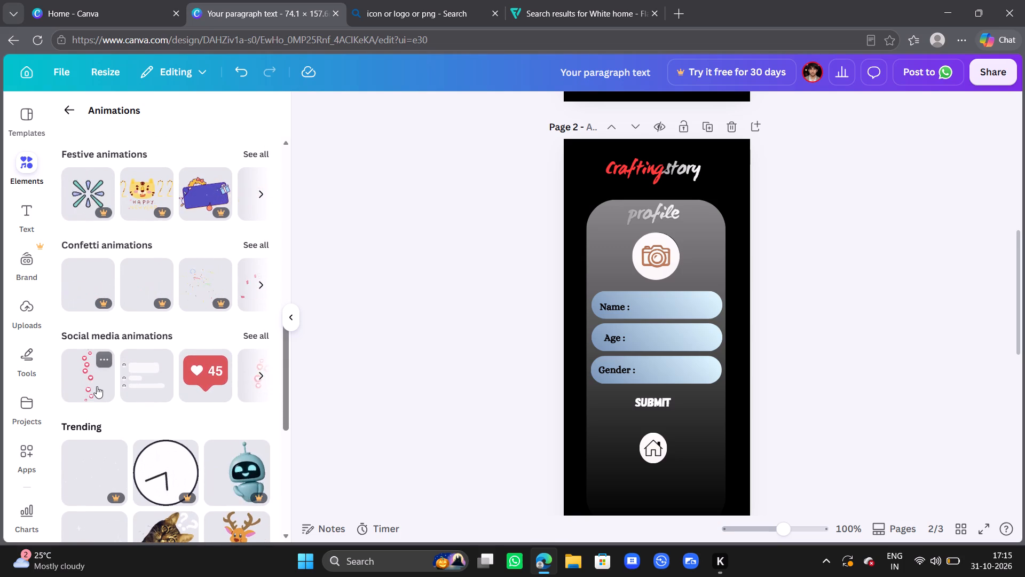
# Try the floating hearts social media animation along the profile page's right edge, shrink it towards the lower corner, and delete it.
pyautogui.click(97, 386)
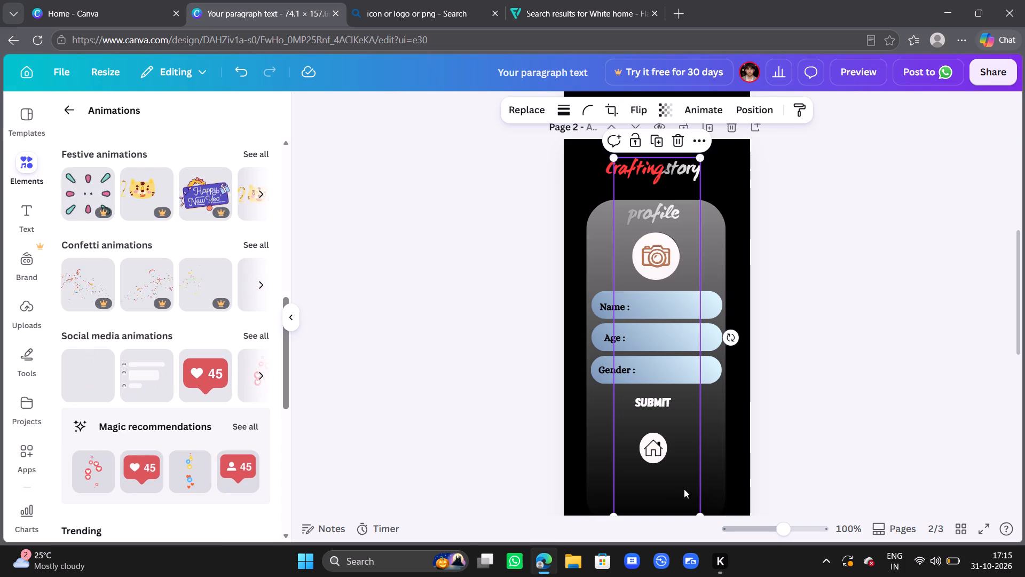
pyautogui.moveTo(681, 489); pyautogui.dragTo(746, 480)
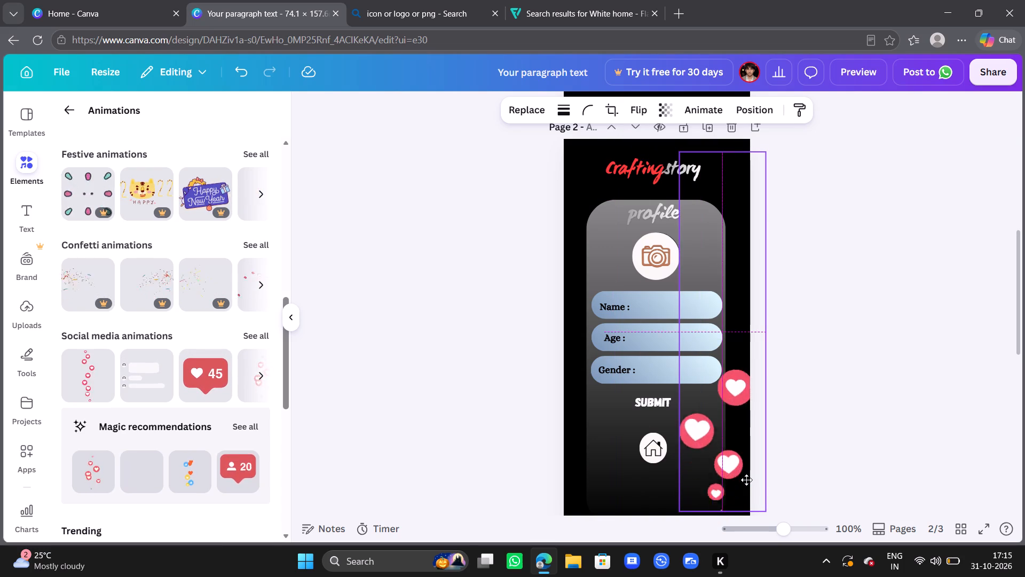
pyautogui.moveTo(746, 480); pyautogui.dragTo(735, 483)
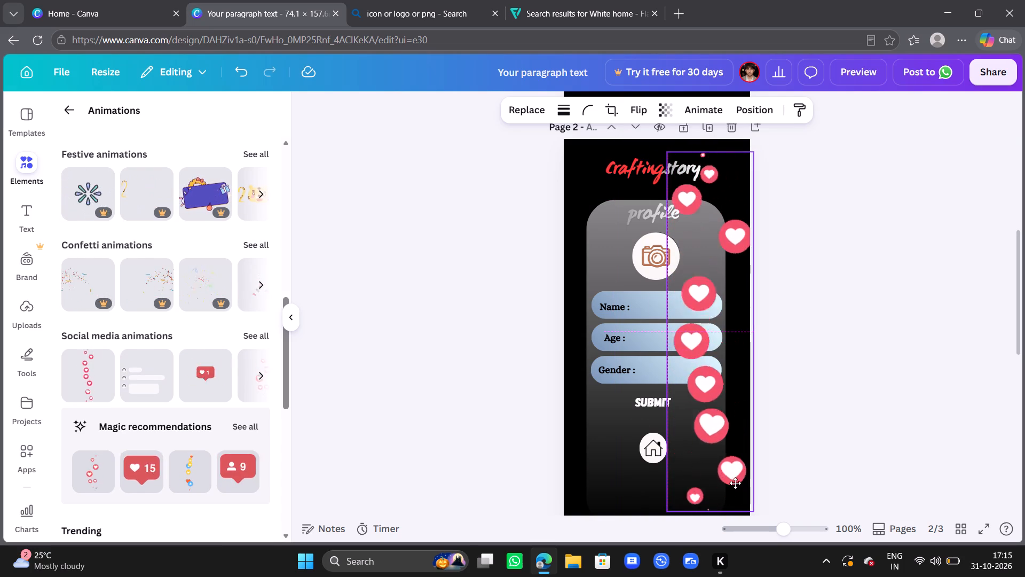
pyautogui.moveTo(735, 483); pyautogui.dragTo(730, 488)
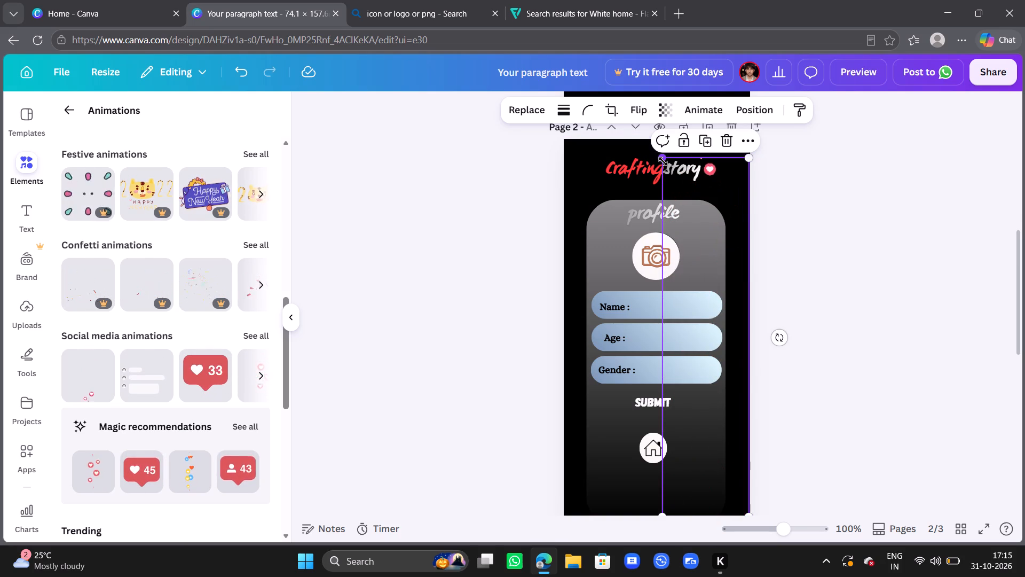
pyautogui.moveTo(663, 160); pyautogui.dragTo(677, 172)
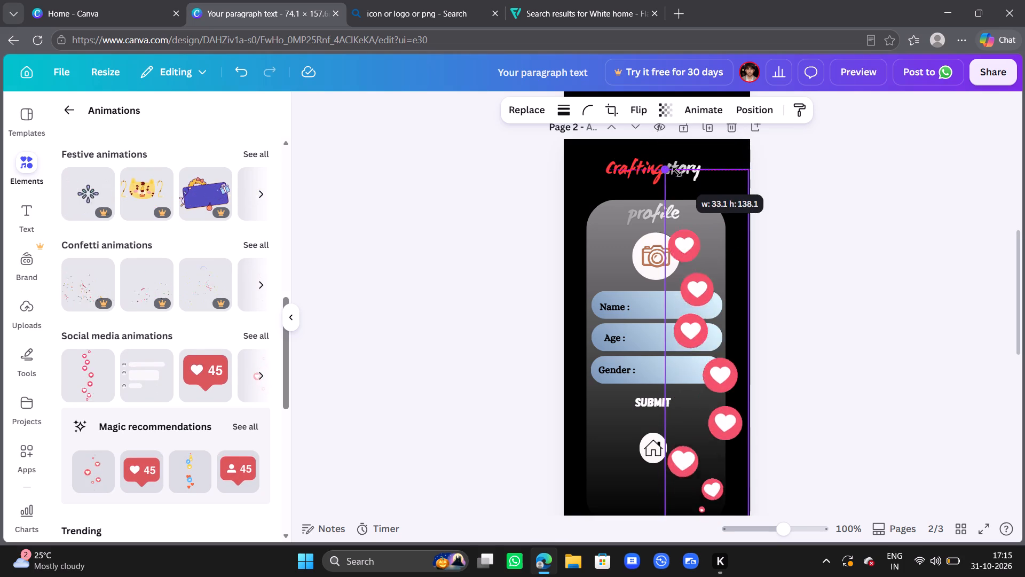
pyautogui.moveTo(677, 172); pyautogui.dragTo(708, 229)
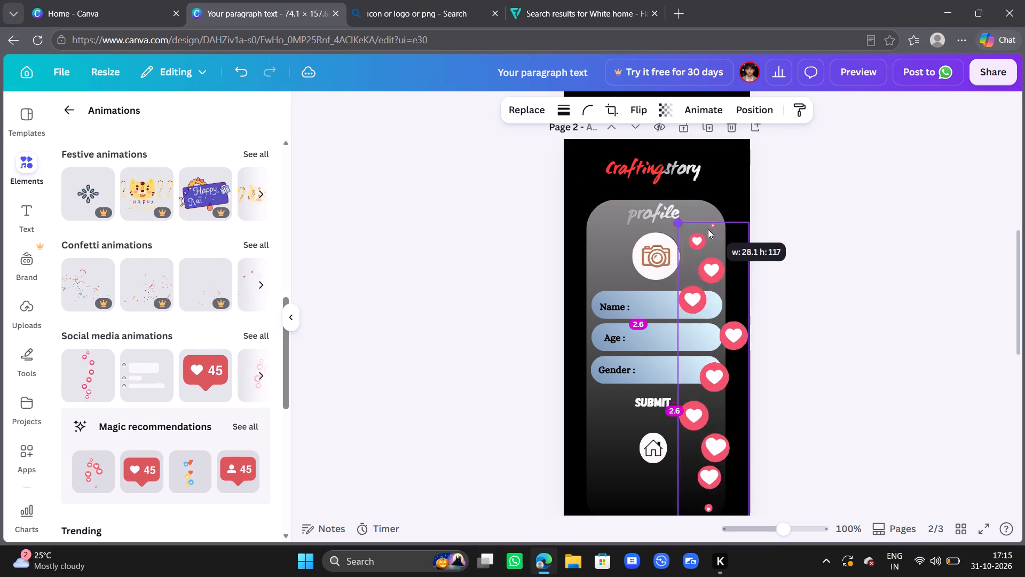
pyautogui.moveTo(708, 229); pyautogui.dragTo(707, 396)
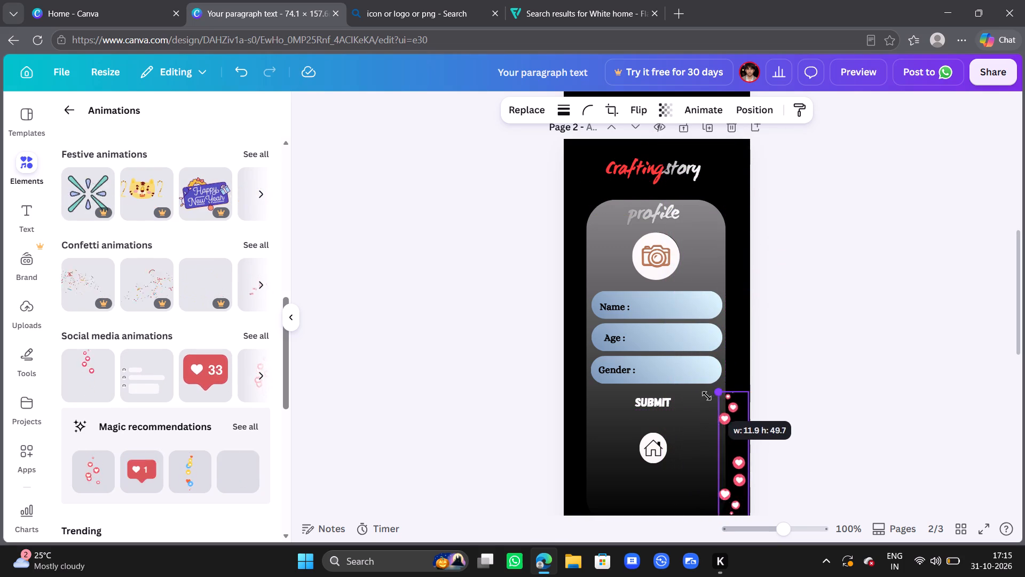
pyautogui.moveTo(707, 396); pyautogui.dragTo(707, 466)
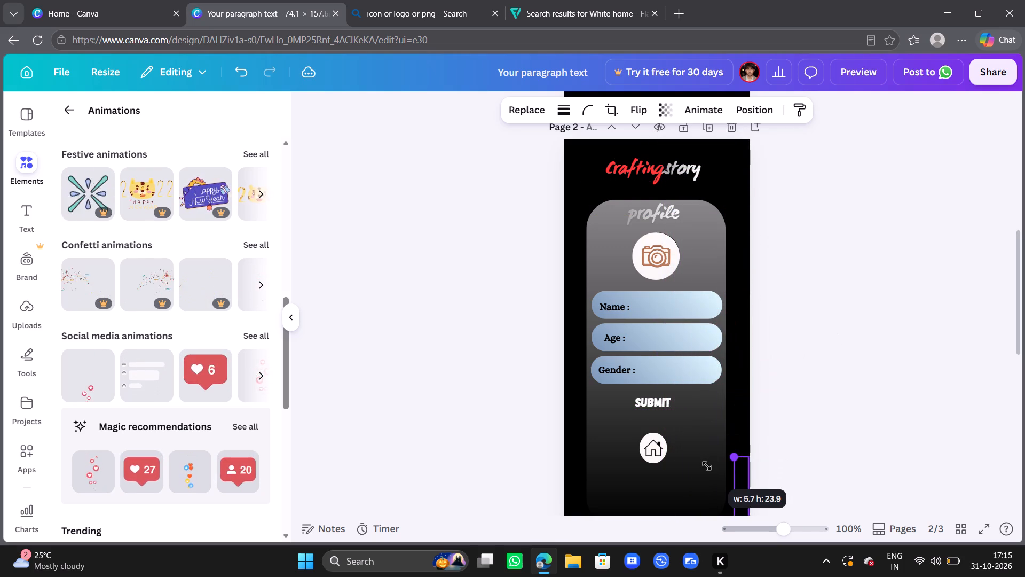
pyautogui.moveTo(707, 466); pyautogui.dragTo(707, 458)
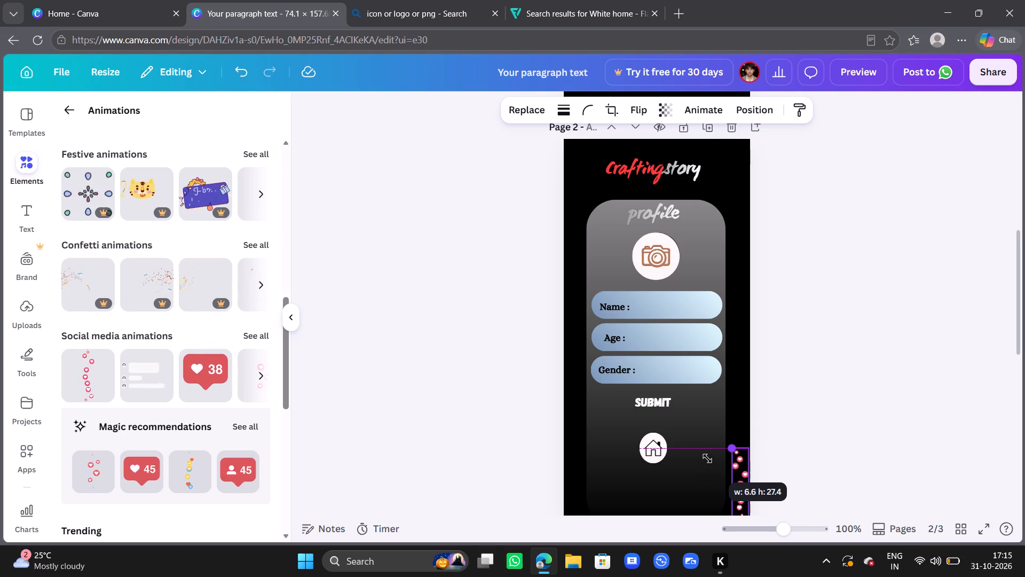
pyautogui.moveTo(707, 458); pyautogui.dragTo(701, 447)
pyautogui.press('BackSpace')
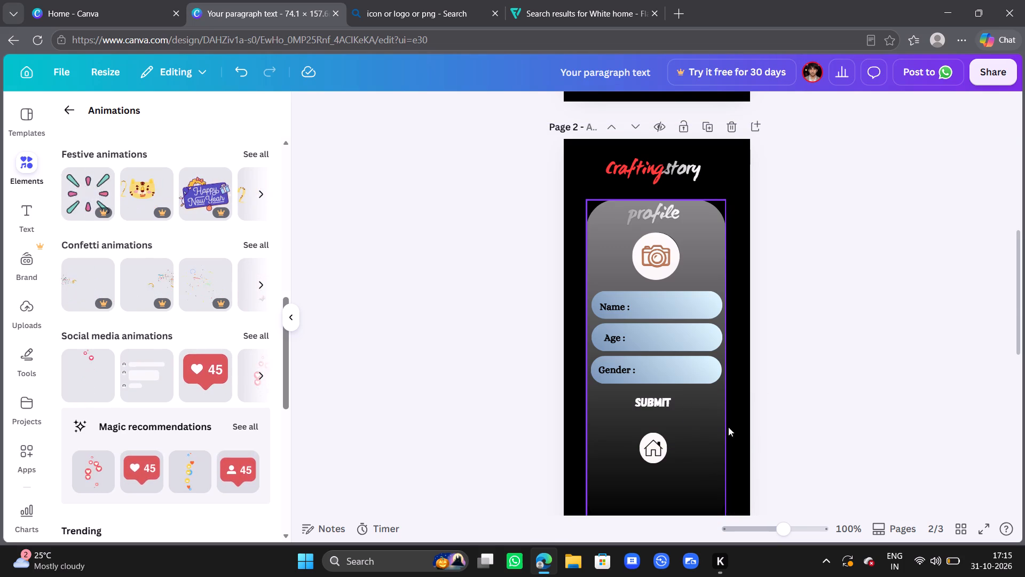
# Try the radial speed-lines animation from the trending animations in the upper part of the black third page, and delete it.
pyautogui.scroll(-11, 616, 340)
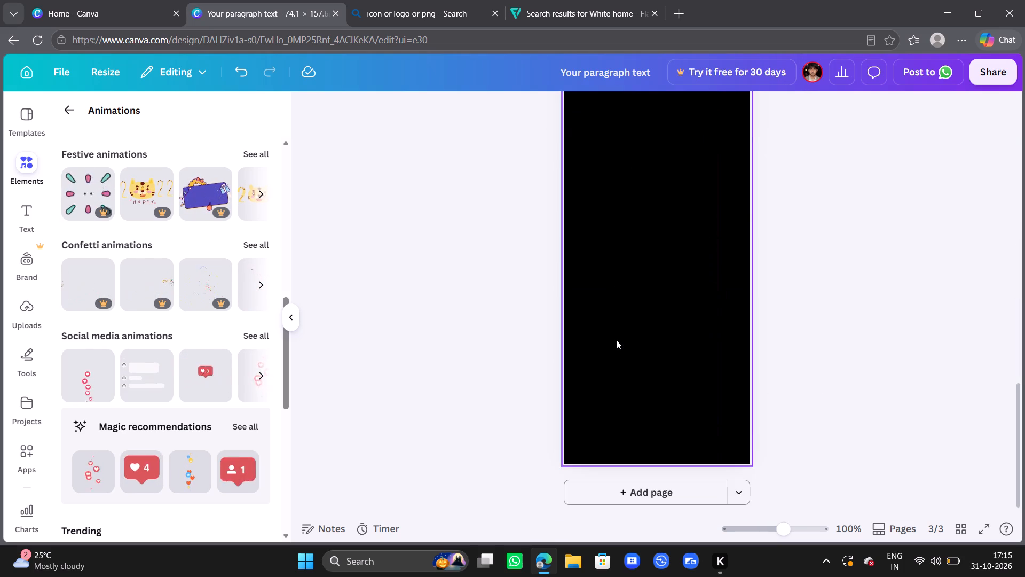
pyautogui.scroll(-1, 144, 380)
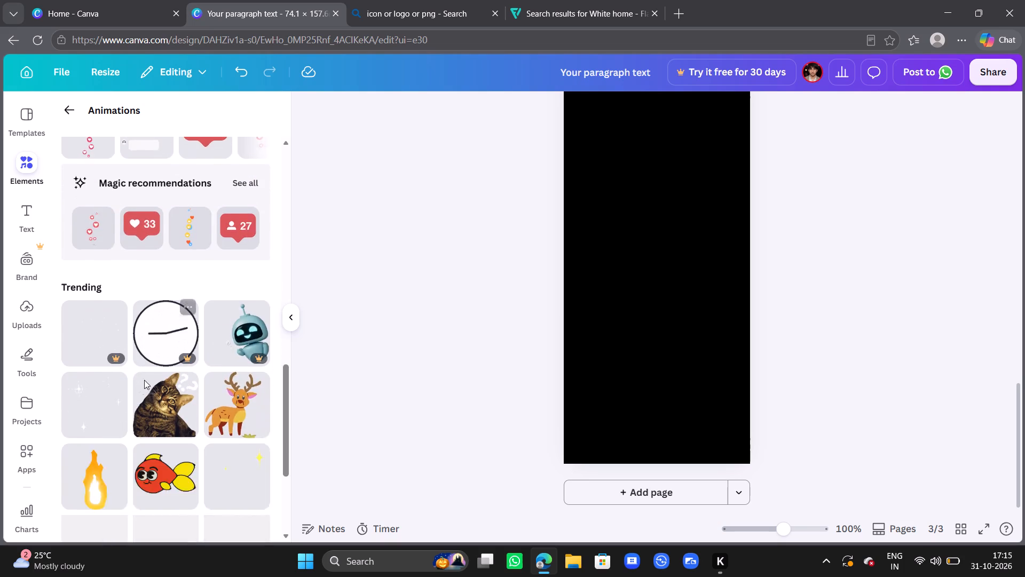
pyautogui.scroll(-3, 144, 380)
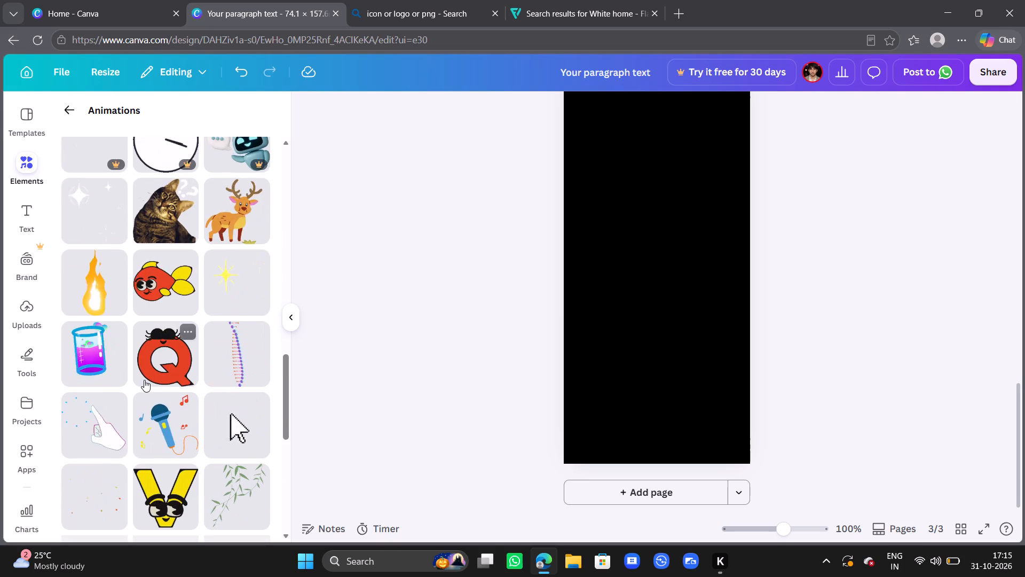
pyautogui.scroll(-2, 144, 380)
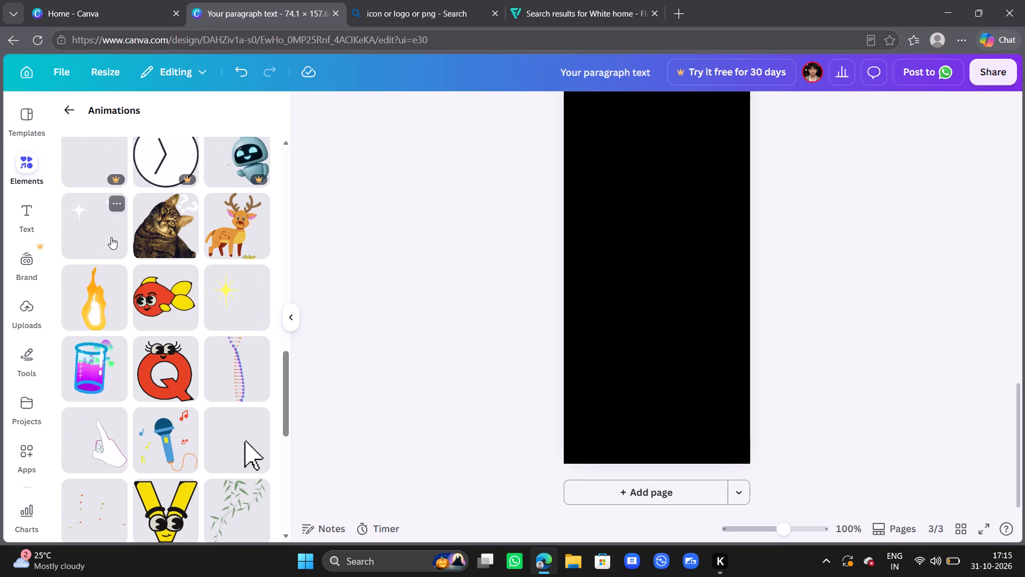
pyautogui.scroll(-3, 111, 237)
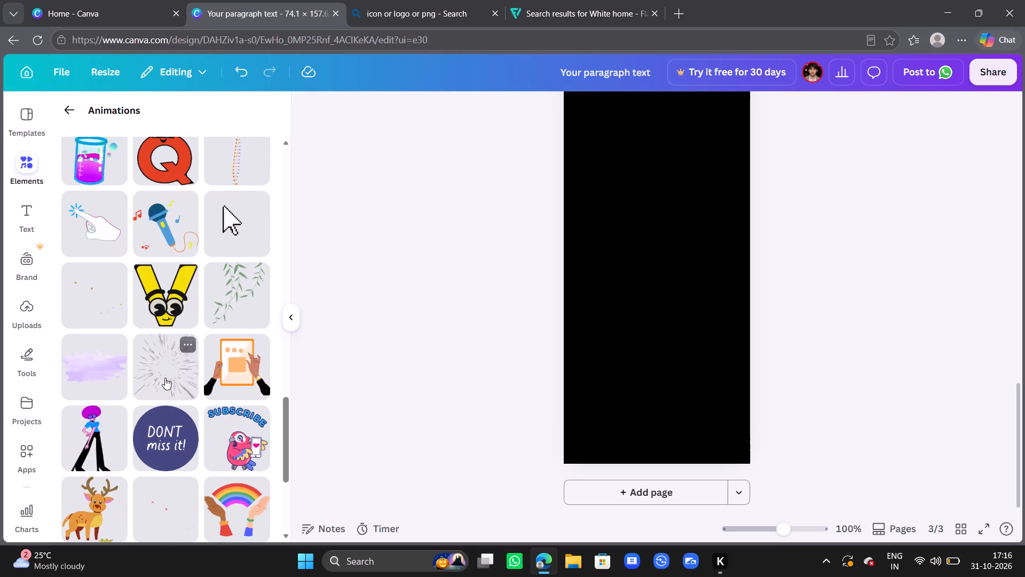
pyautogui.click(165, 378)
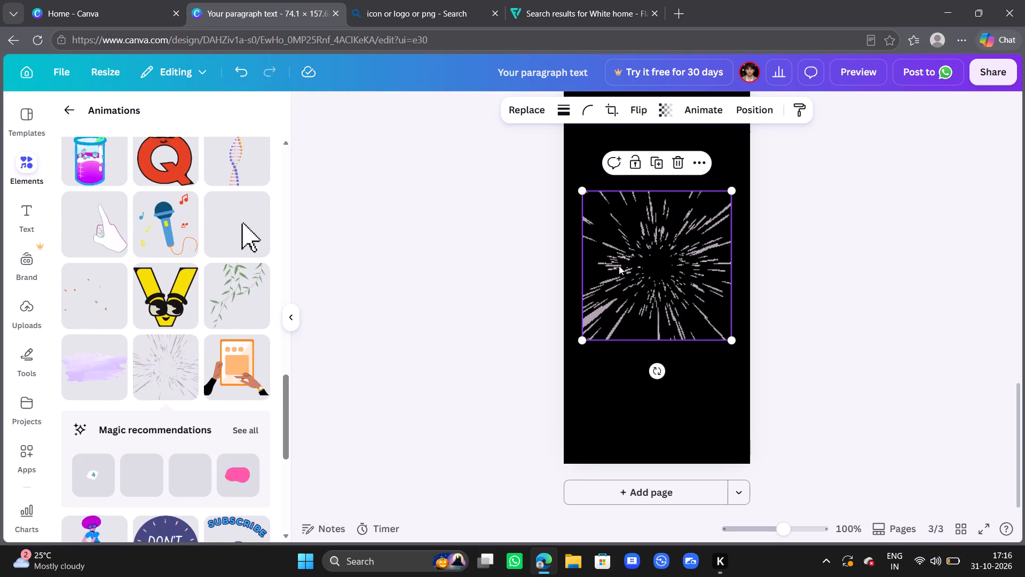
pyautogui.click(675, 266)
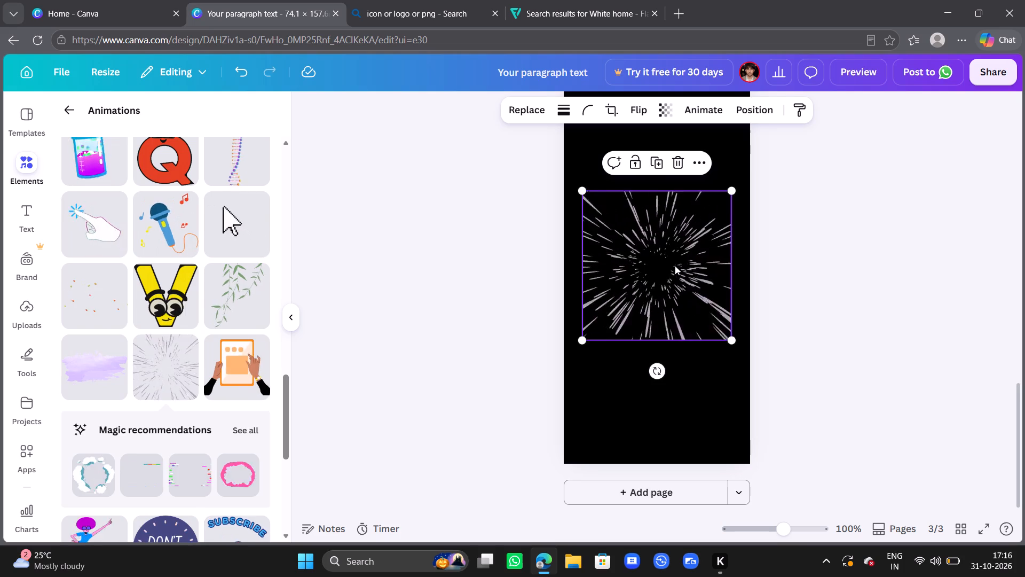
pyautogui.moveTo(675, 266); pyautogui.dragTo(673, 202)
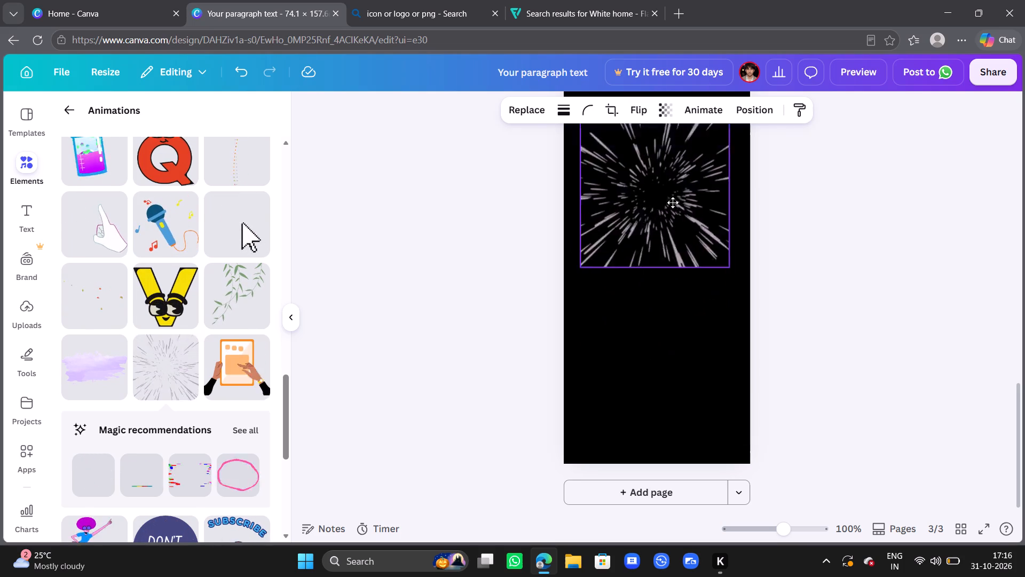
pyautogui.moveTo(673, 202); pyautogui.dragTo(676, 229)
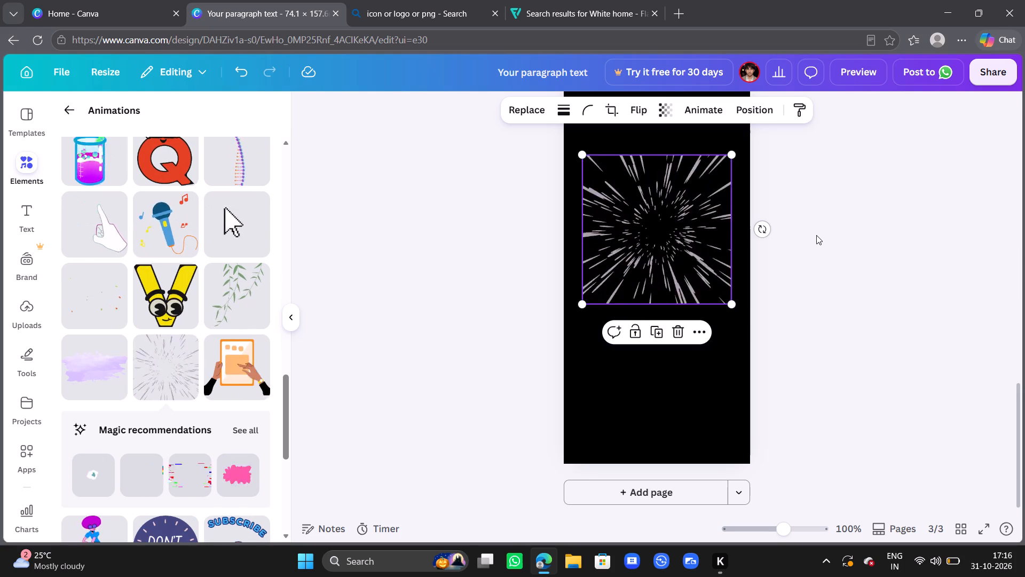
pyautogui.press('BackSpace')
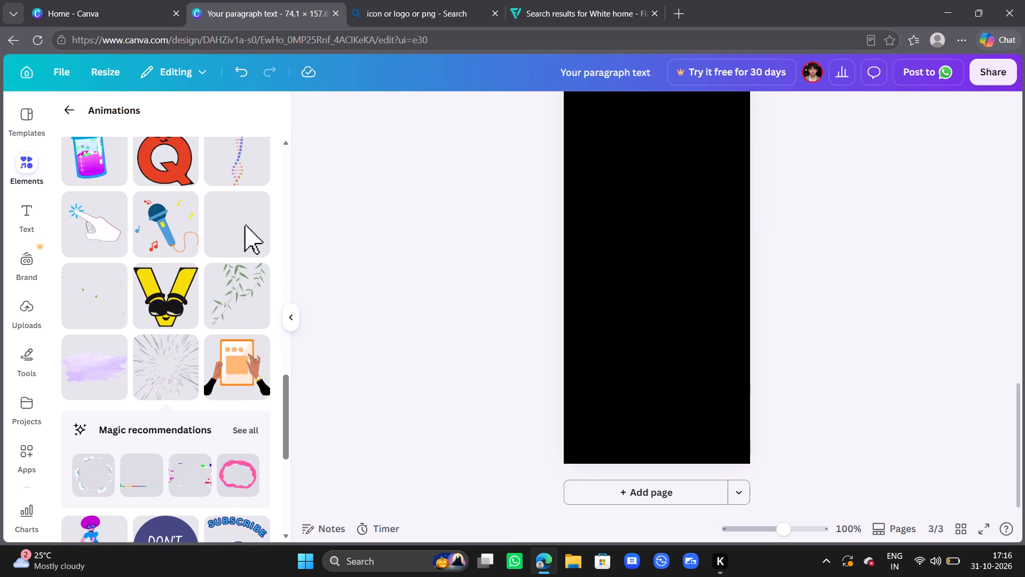
# Add the trending animation of hanging green leafy branches to the black third page.
pyautogui.scroll(-1, 182, 482)
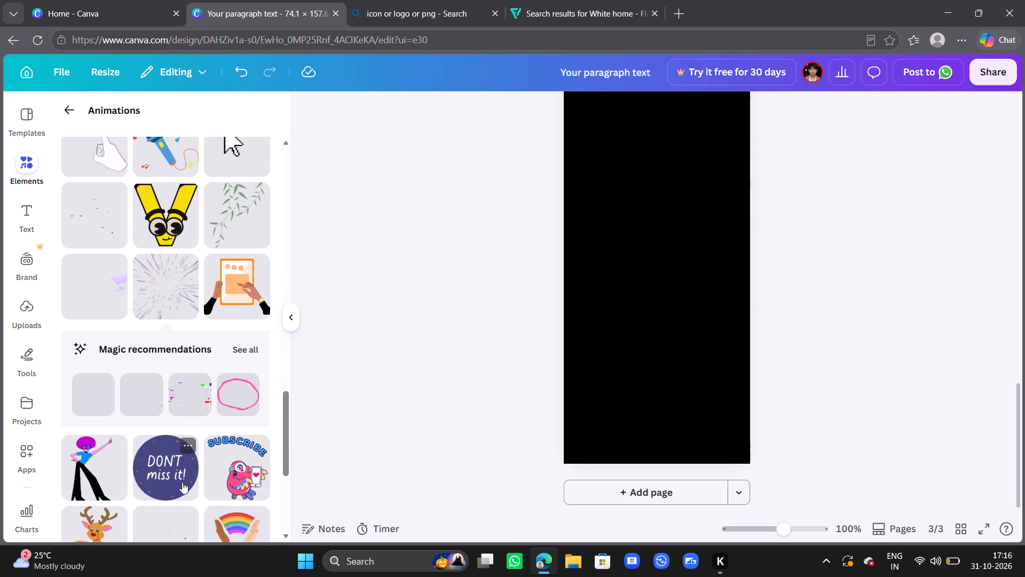
pyautogui.scroll(-1, 182, 482)
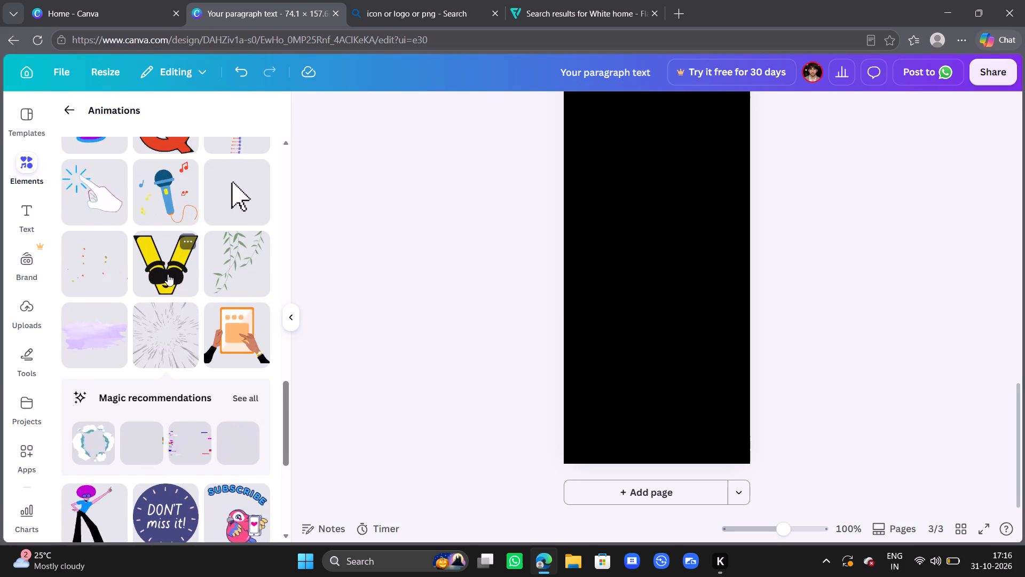
pyautogui.scroll(1, 168, 274)
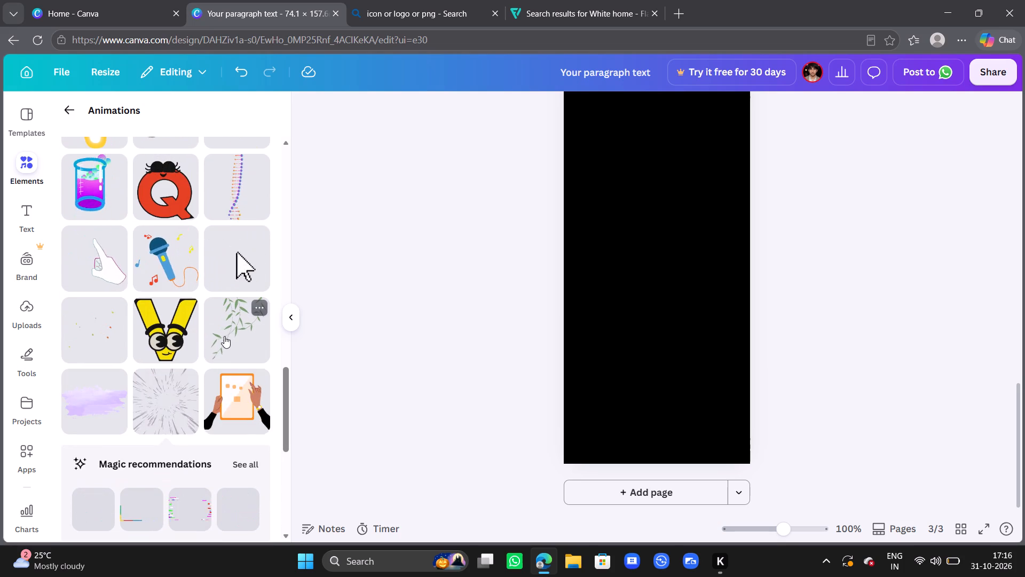
pyautogui.click(223, 336)
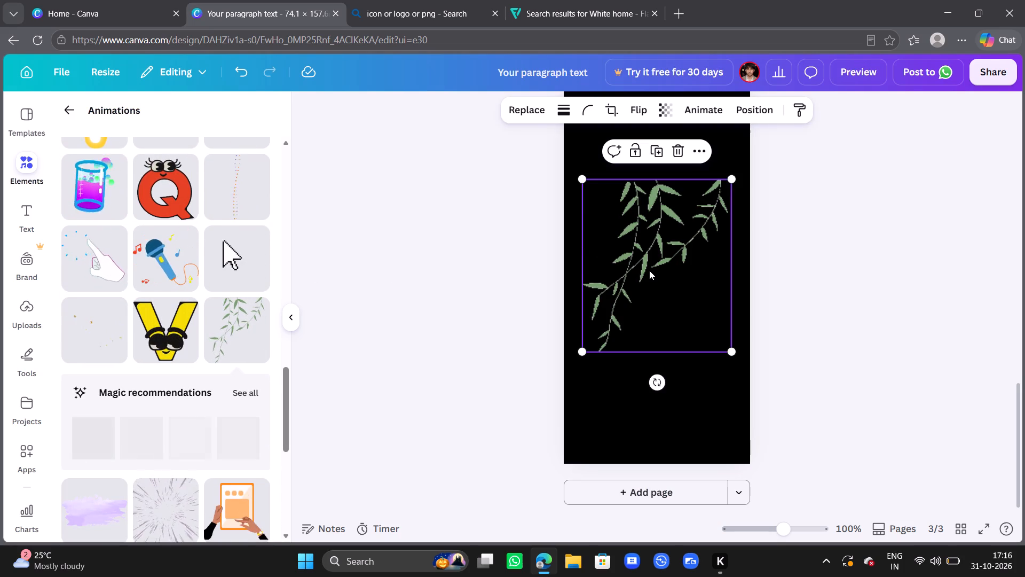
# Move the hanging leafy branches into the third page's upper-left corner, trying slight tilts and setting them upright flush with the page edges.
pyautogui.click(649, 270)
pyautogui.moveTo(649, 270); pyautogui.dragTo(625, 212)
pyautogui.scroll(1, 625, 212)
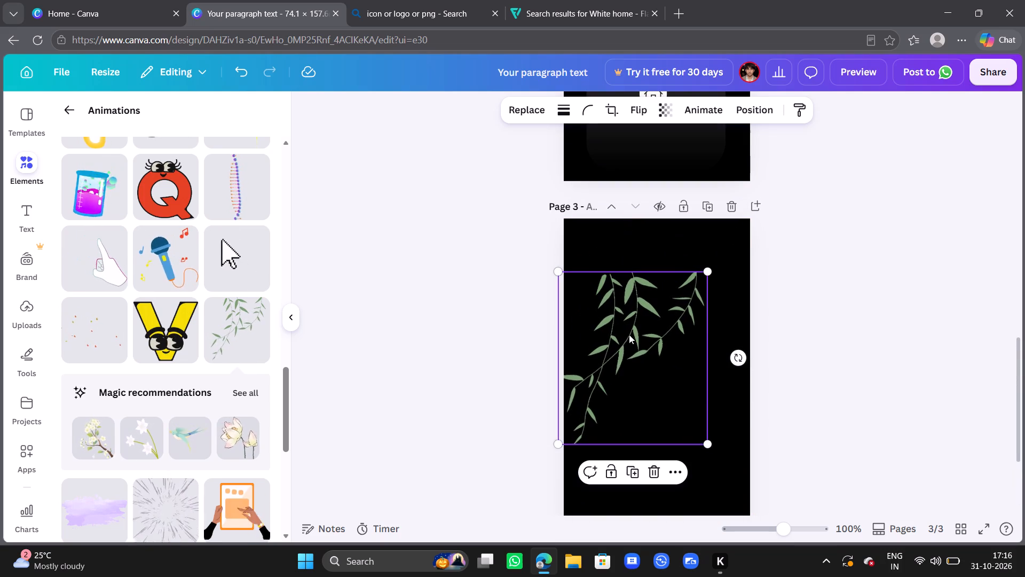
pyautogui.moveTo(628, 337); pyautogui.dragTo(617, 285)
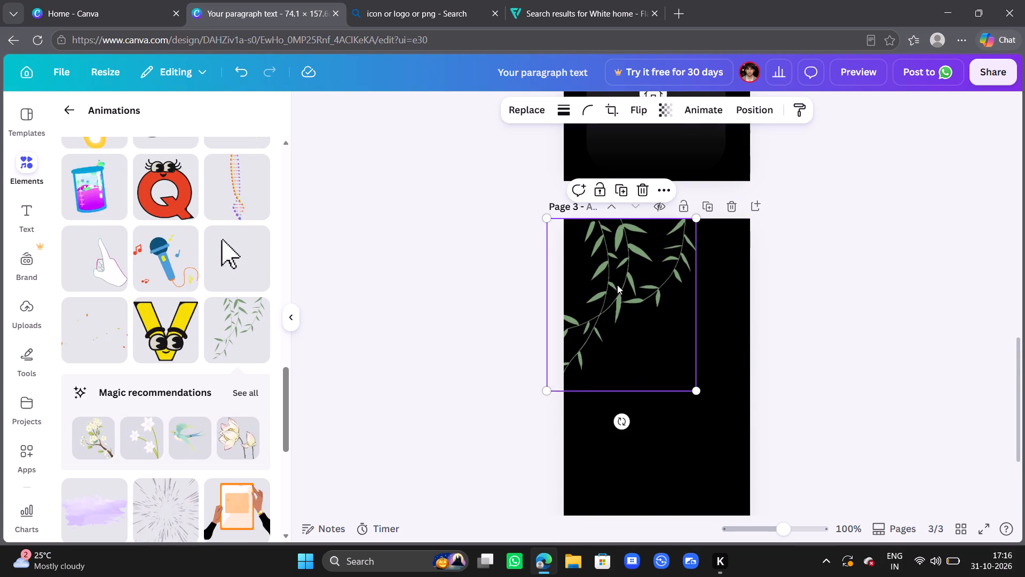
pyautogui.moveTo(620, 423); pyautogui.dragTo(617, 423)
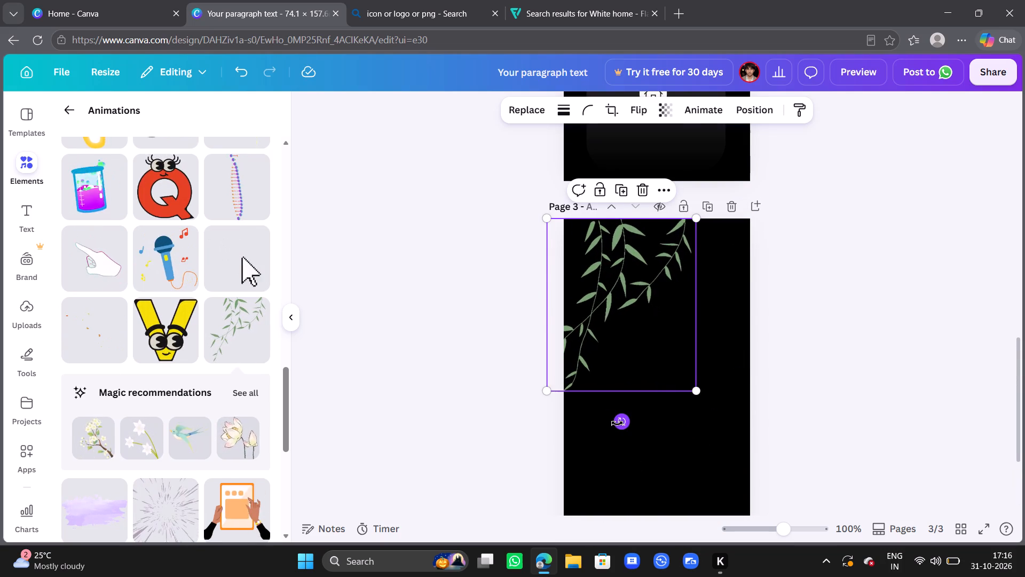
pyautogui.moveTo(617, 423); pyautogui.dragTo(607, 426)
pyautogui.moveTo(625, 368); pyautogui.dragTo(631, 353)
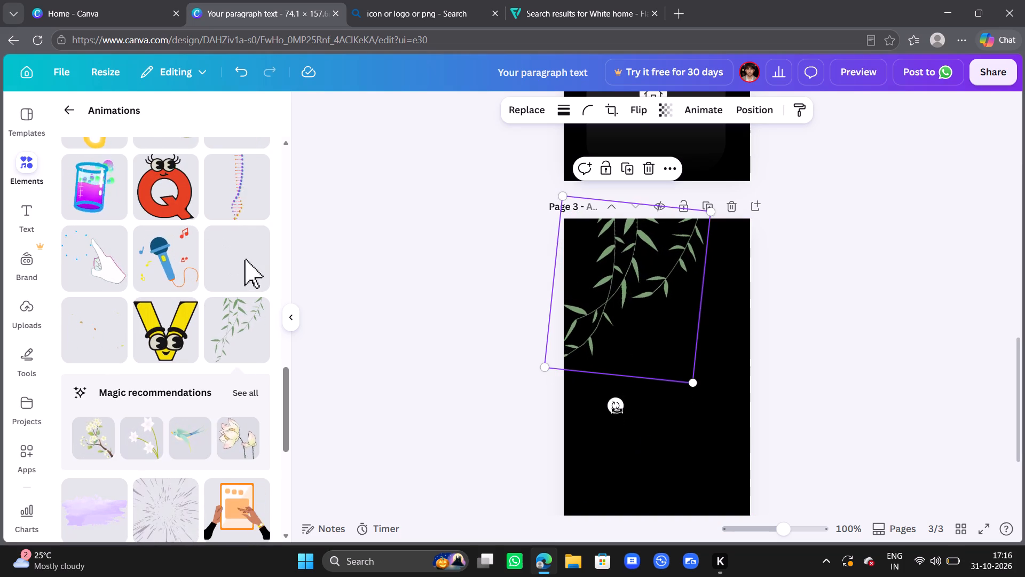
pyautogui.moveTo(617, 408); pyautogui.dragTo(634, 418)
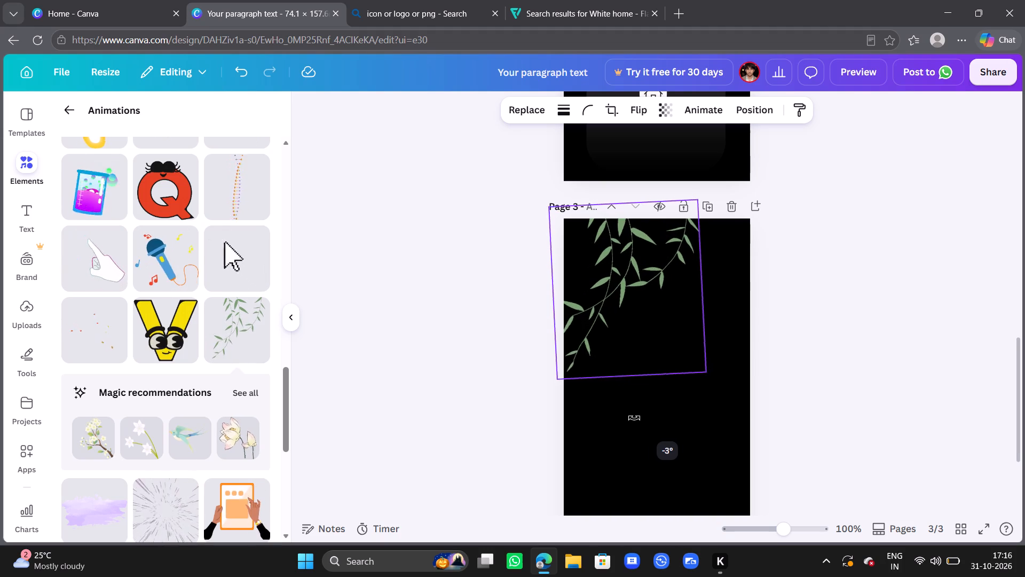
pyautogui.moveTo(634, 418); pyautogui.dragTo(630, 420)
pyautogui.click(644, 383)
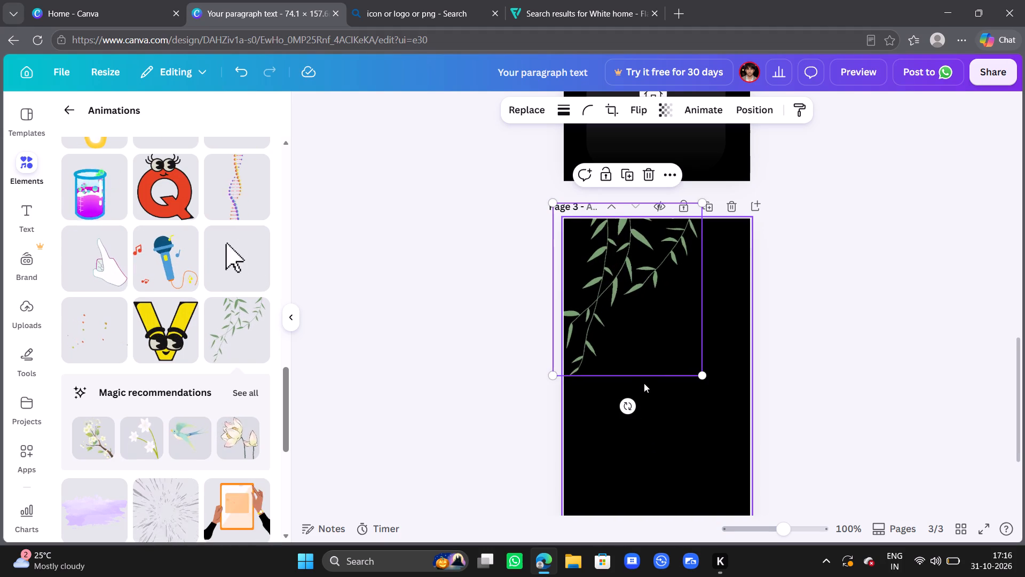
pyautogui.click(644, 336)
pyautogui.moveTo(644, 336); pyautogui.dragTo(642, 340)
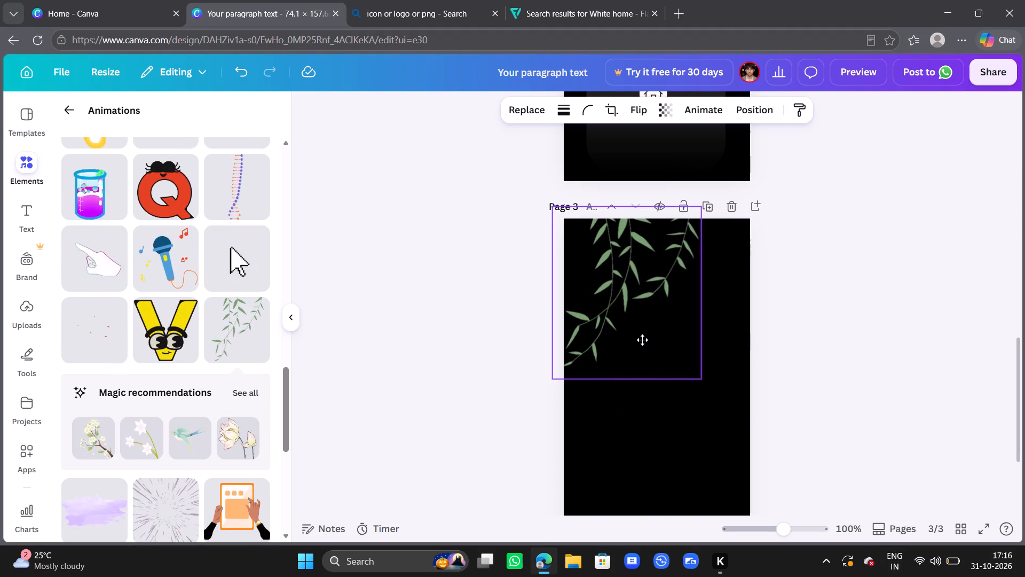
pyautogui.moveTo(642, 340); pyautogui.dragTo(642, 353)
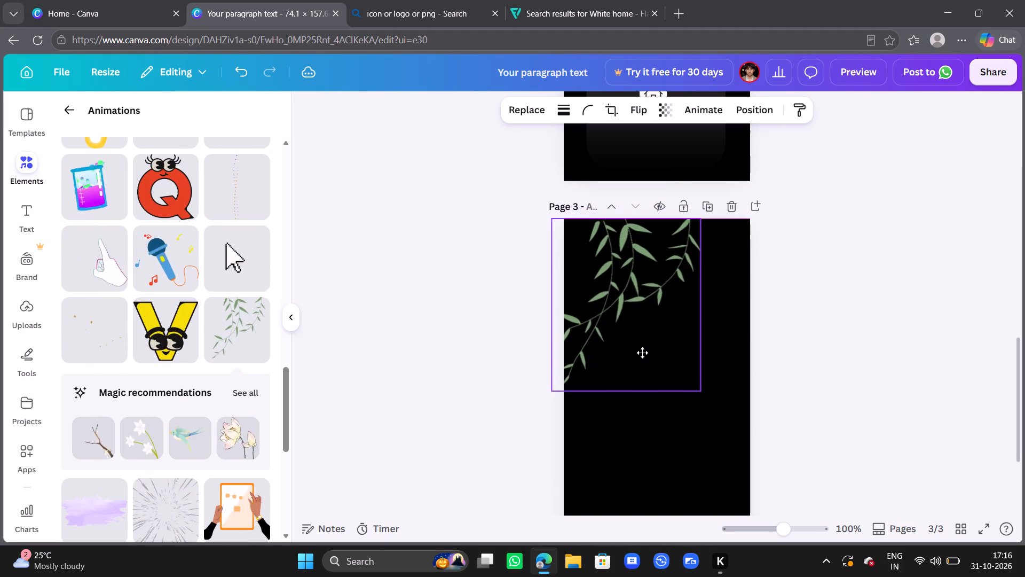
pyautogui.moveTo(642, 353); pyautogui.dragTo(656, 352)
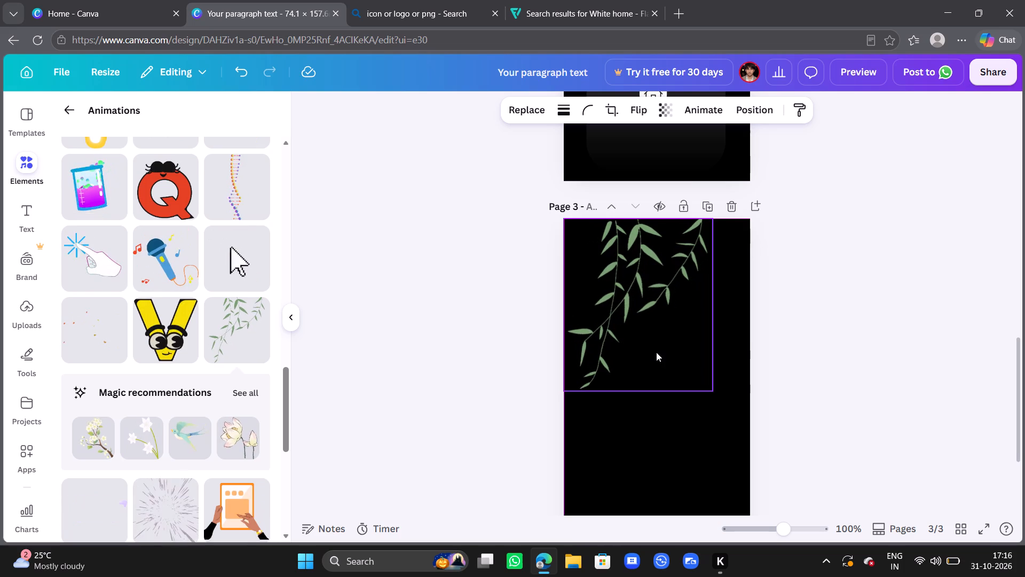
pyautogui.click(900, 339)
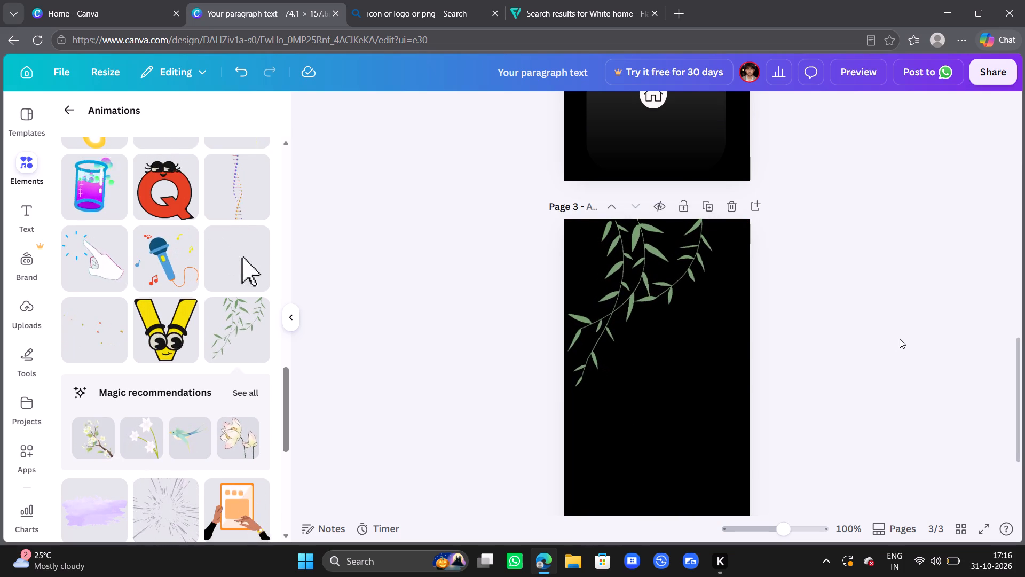
# Compare the third page with its leafy branches against the profile page above it.
pyautogui.scroll(4, 900, 339)
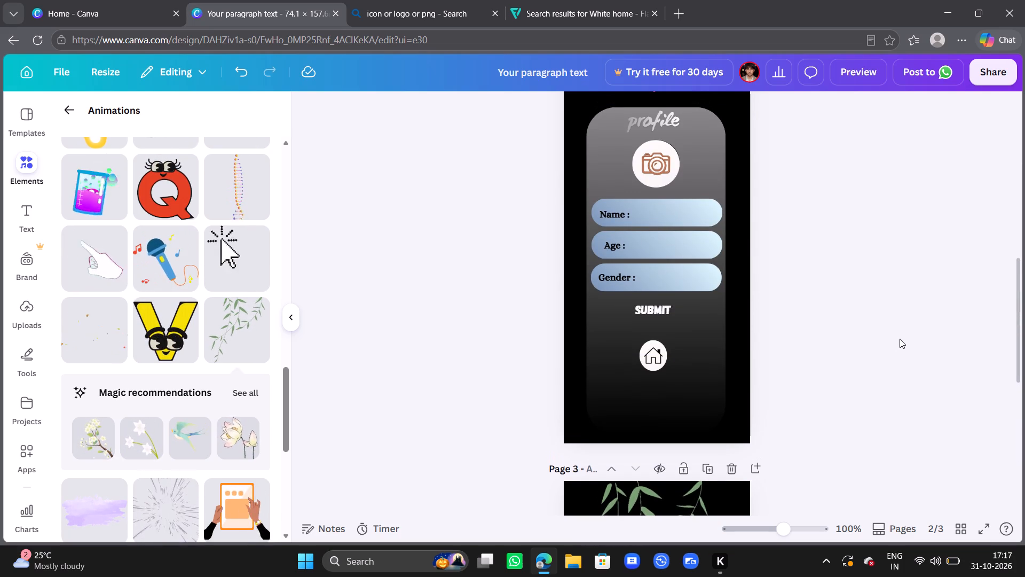
pyautogui.scroll(-1, 900, 339)
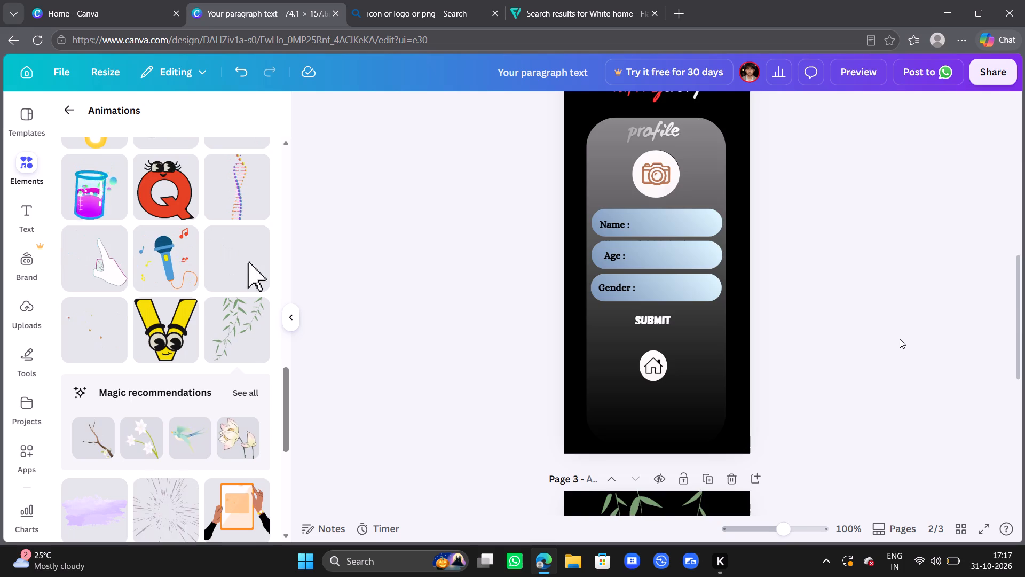
pyautogui.scroll(-1, 900, 339)
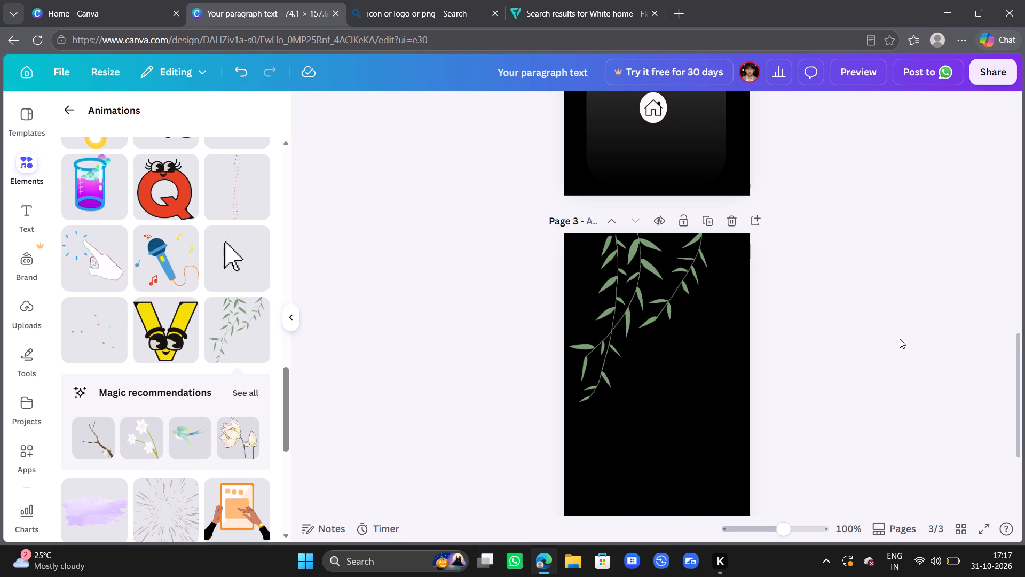
pyautogui.scroll(-2, 900, 339)
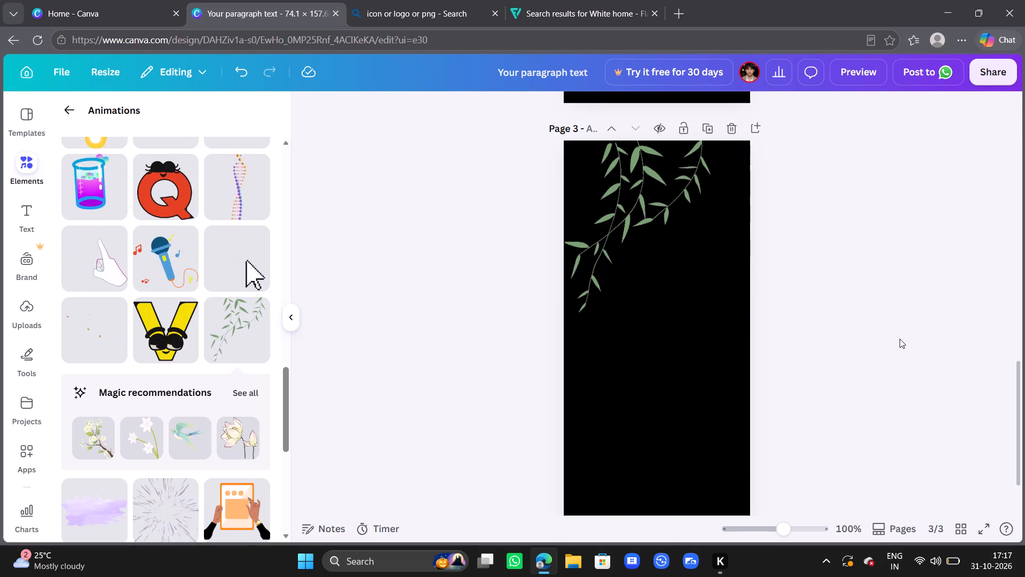
pyautogui.scroll(-1, 900, 339)
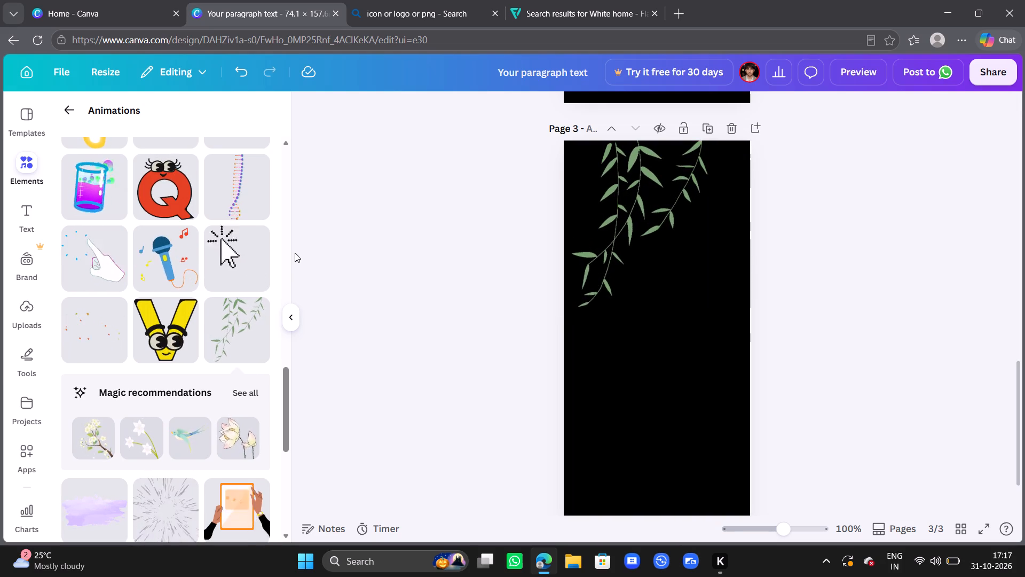
# Browse the element categories for something to put on the third page, checking Forms and opening Shapes.
pyautogui.scroll(11, 217, 266)
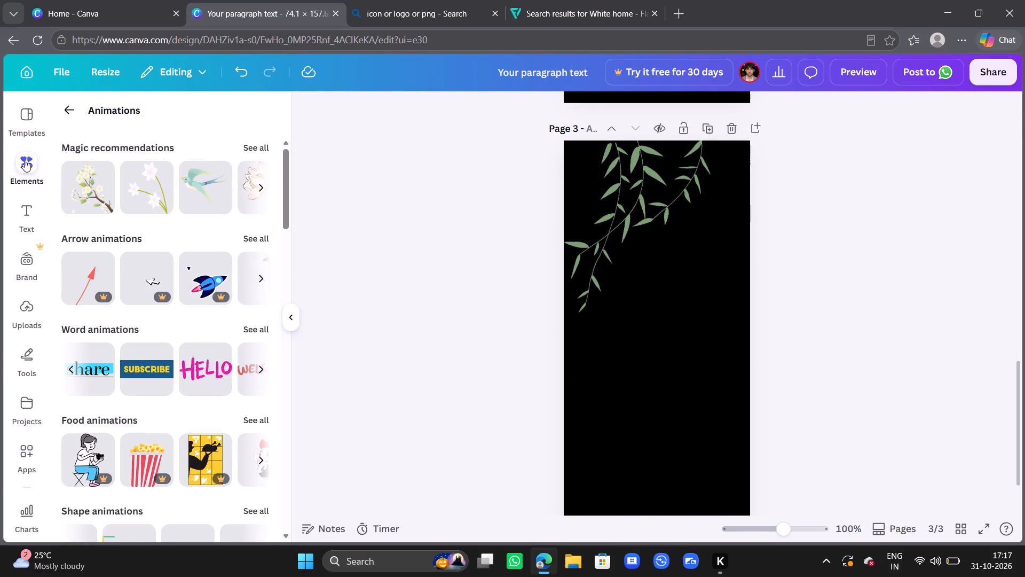
pyautogui.click(21, 161)
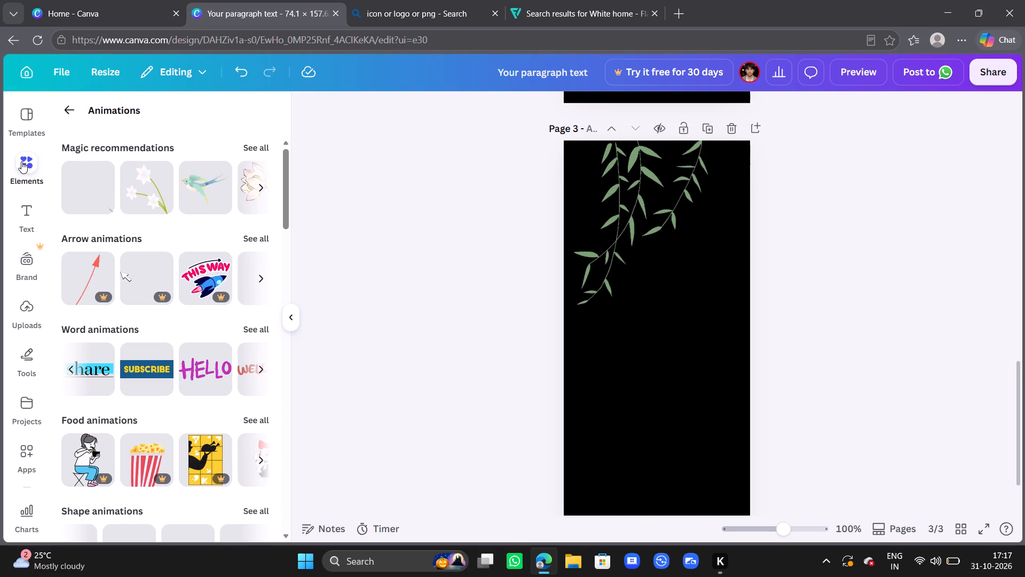
pyautogui.click(31, 165)
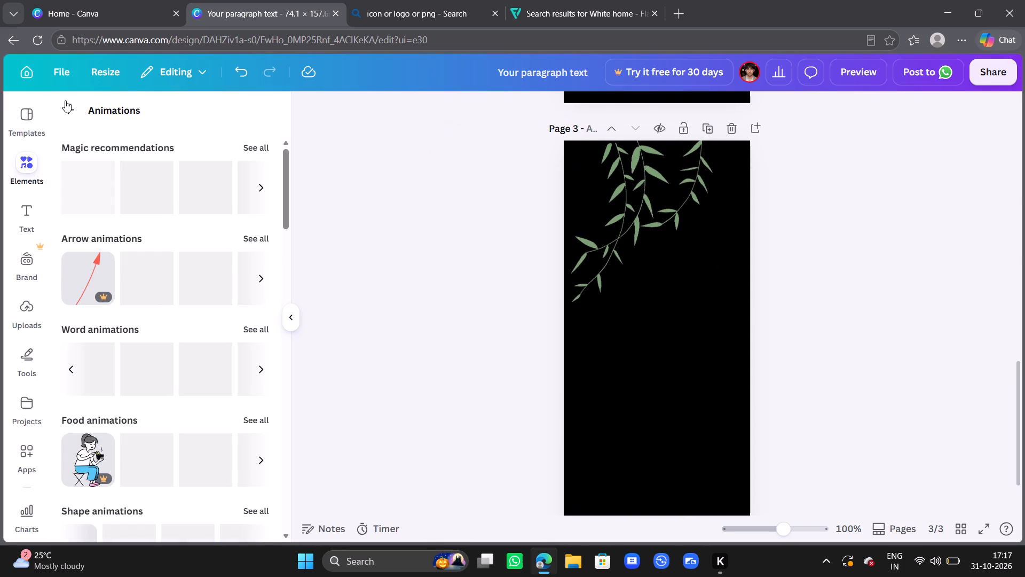
pyautogui.click(71, 109)
pyautogui.click(71, 109)
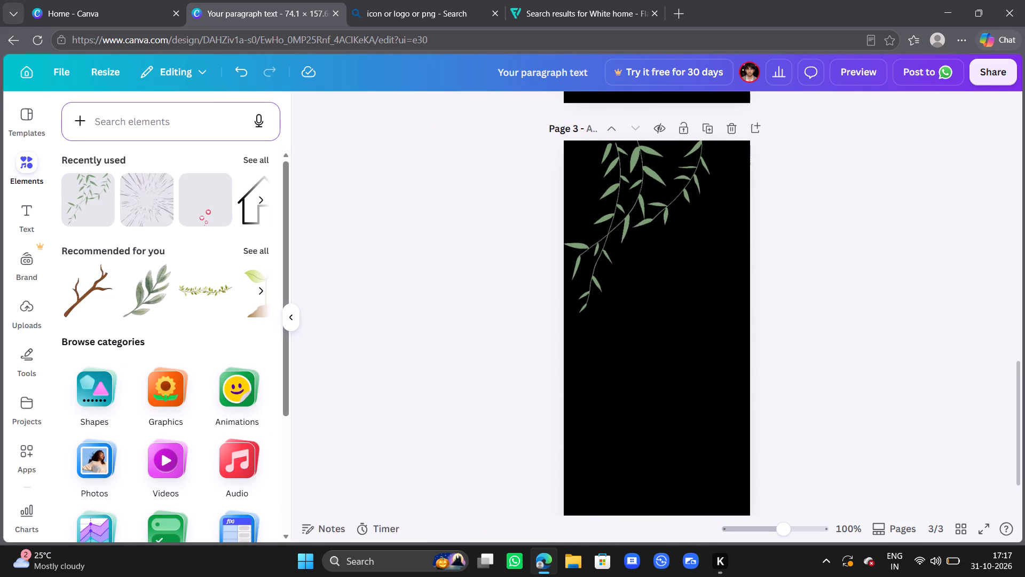
pyautogui.scroll(2, 133, 207)
pyautogui.scroll(-1, 133, 207)
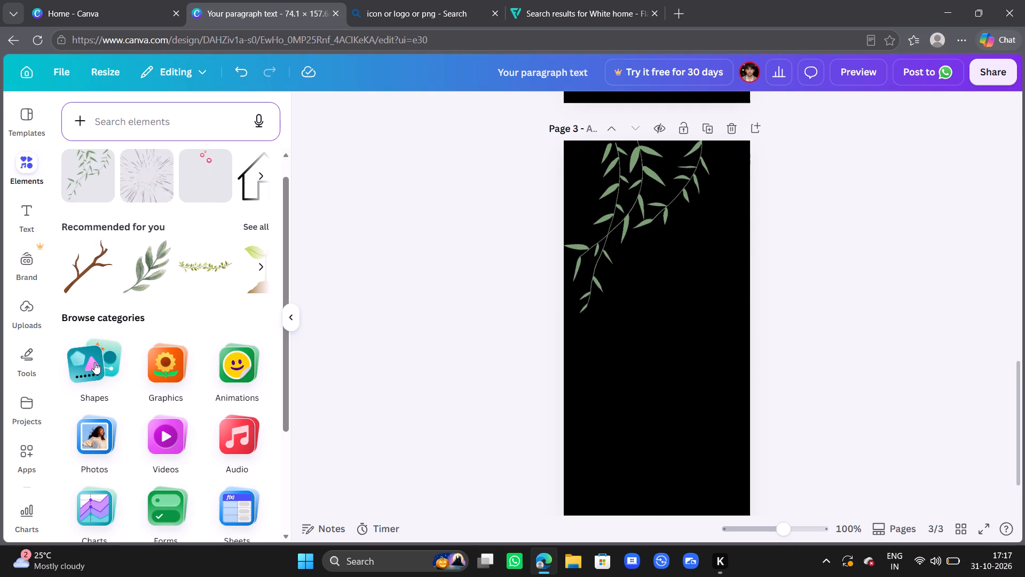
pyautogui.scroll(-2, 94, 362)
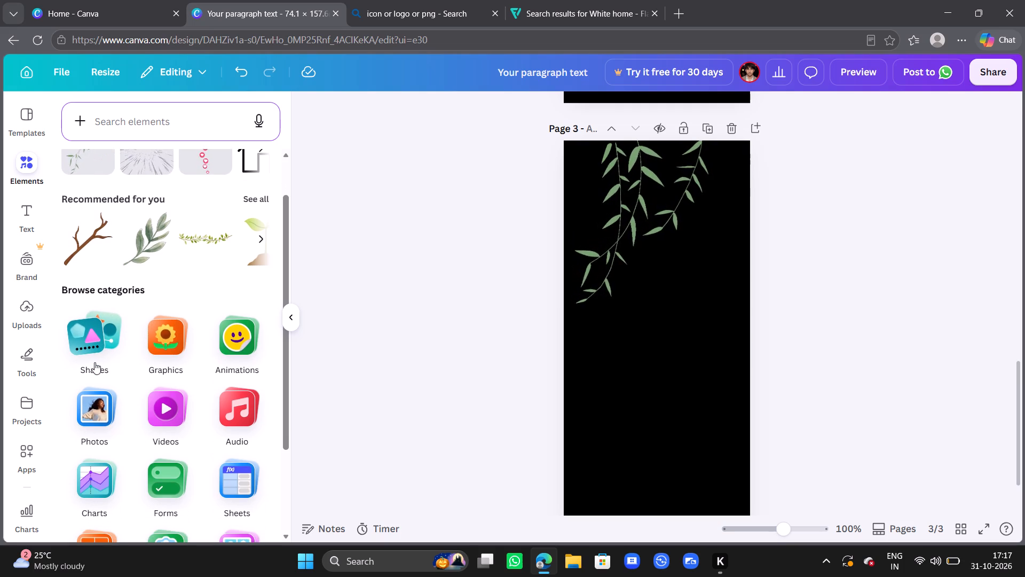
pyautogui.scroll(-1, 94, 362)
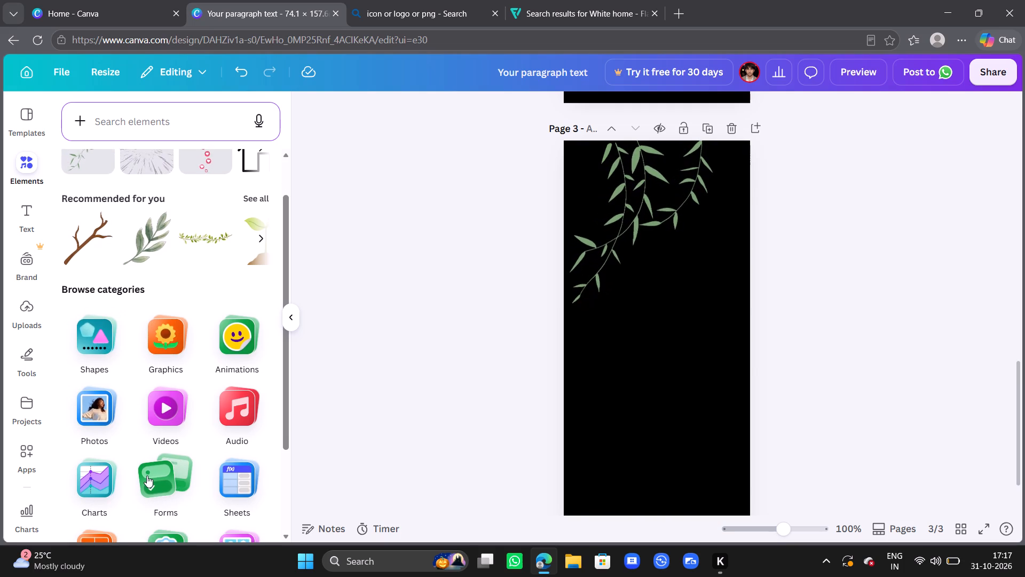
pyautogui.click(147, 475)
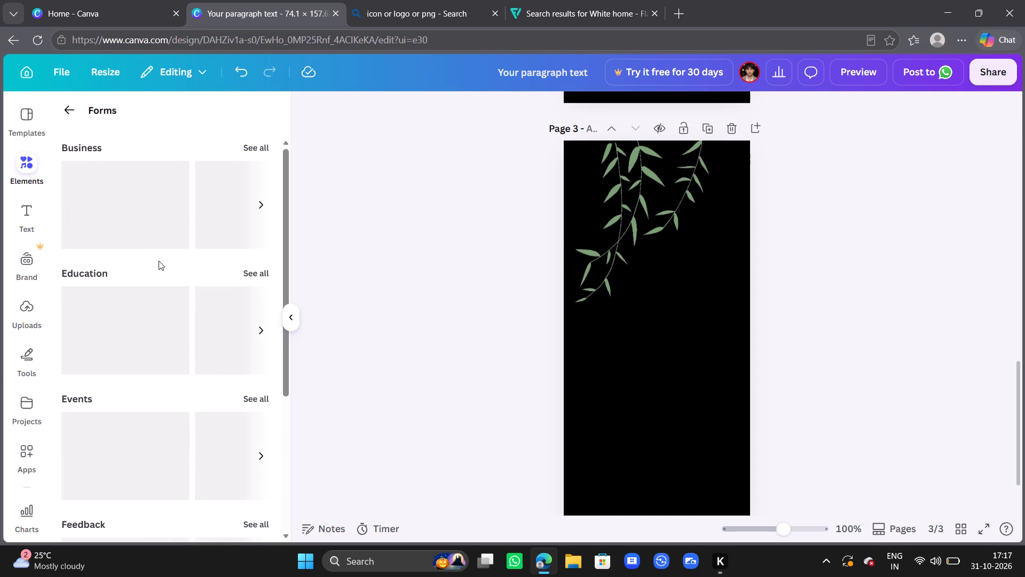
pyautogui.scroll(1, 159, 261)
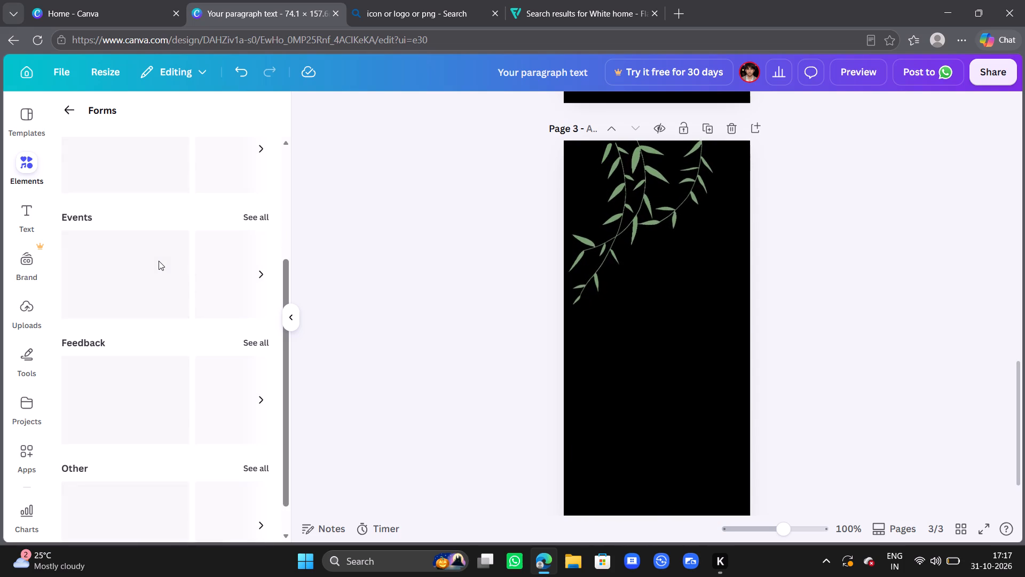
pyautogui.scroll(1, 159, 261)
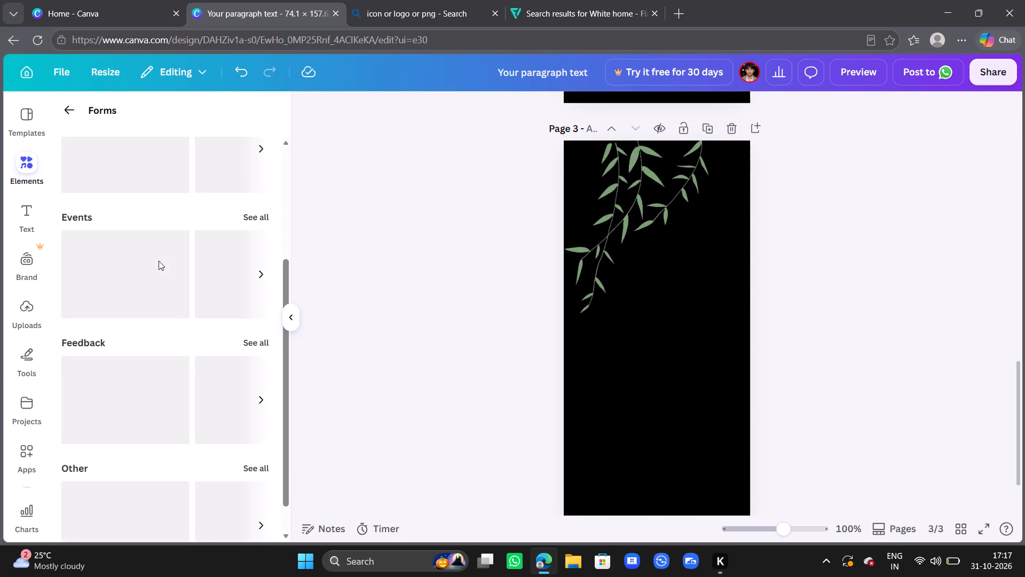
pyautogui.scroll(1, 159, 261)
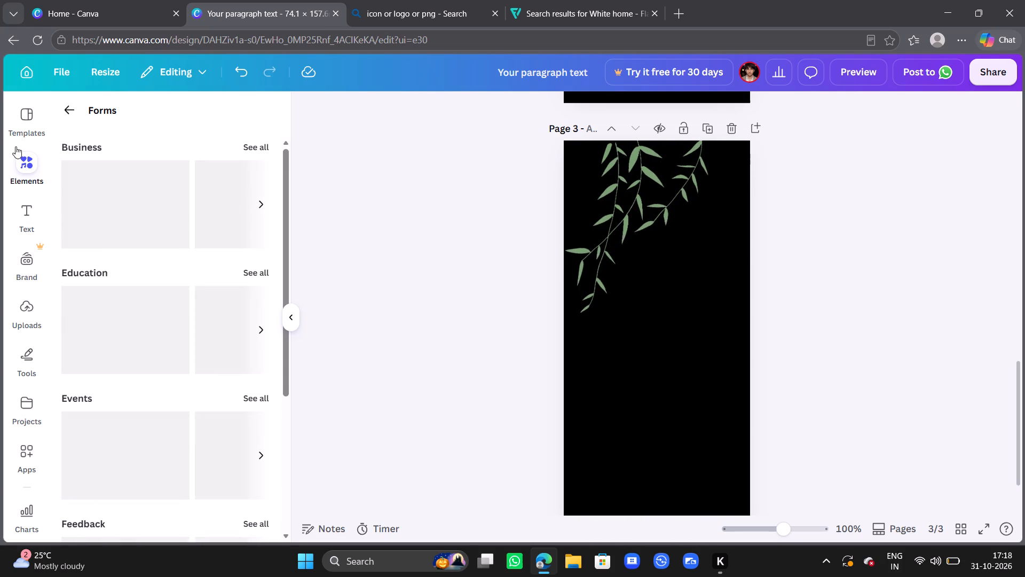
pyautogui.click(70, 106)
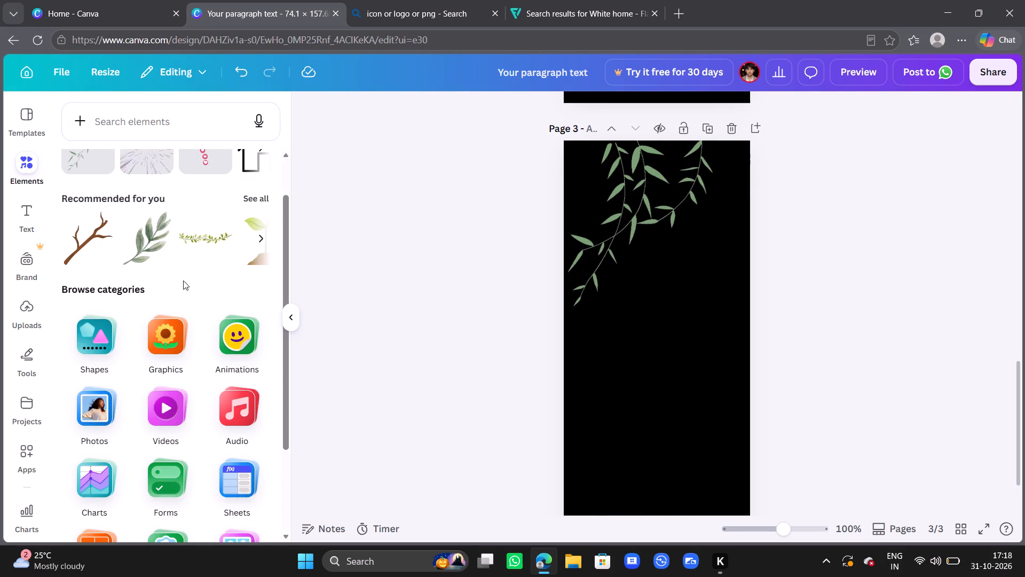
pyautogui.click(91, 355)
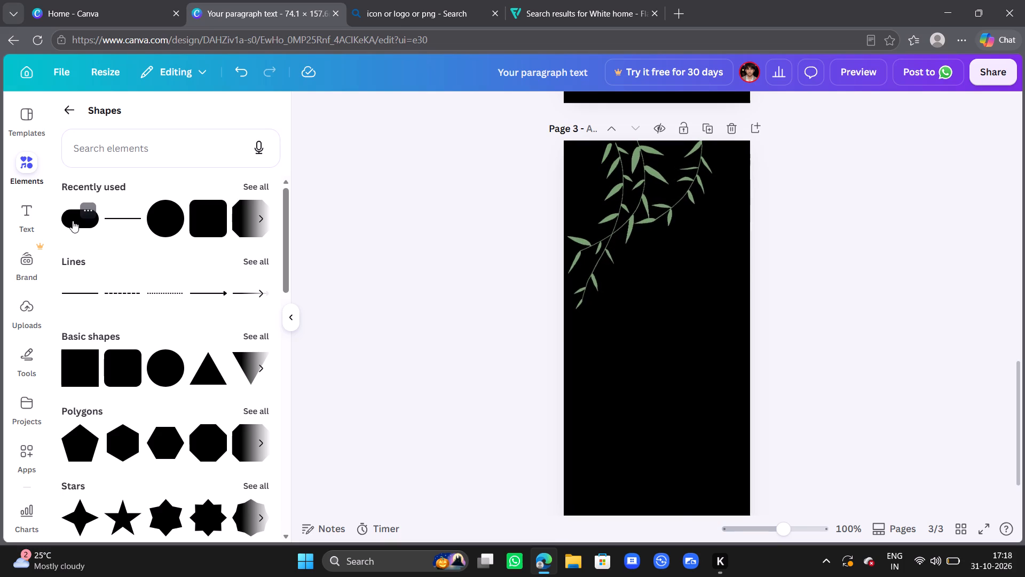
# Delete the hanging leafy branches animation from the third page.
pyautogui.click(642, 204)
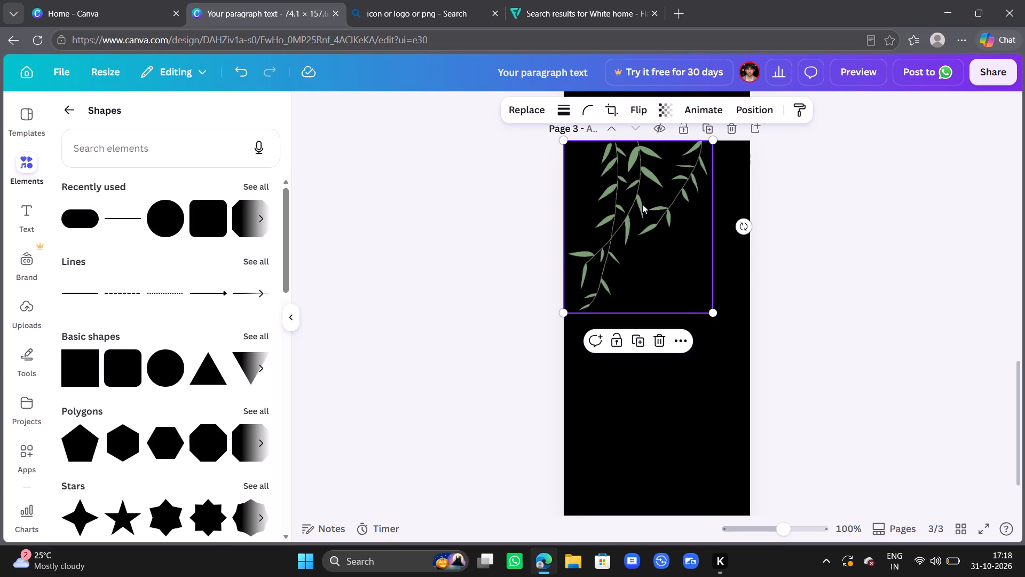
pyautogui.press('BackSpace')
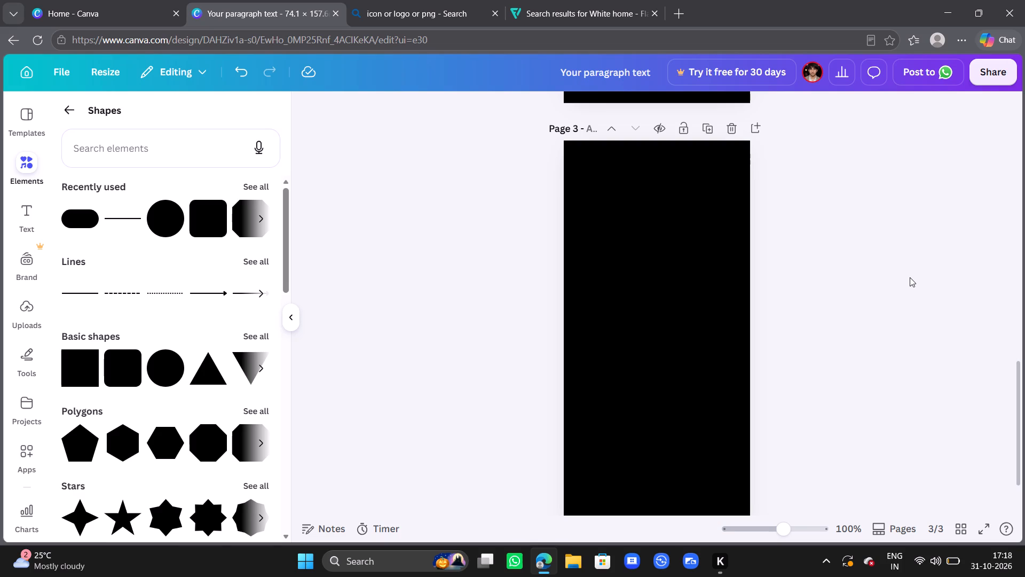
# Review the layout of the profile page and return to the black third page.
pyautogui.scroll(4, 668, 270)
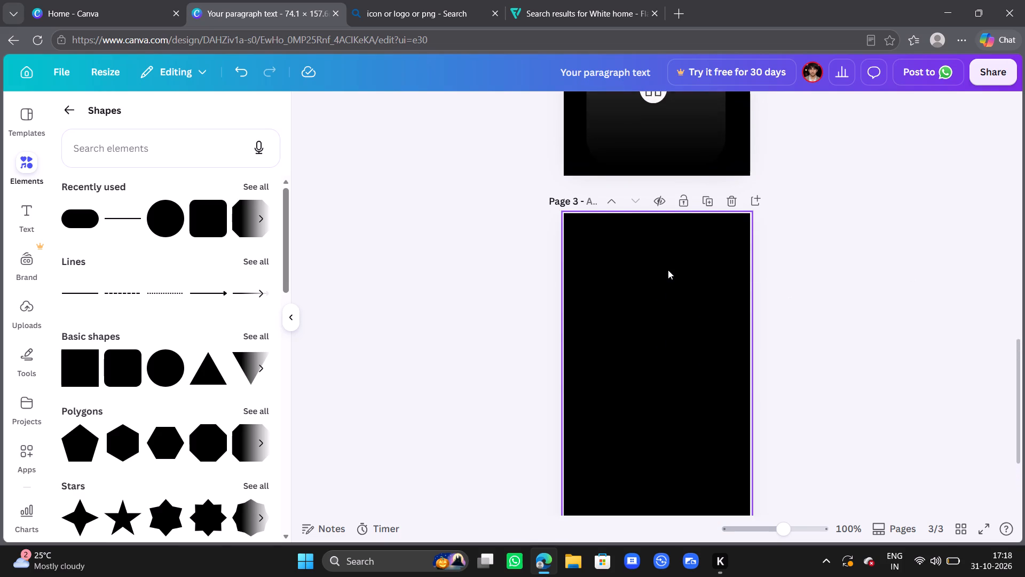
pyautogui.scroll(6, 668, 270)
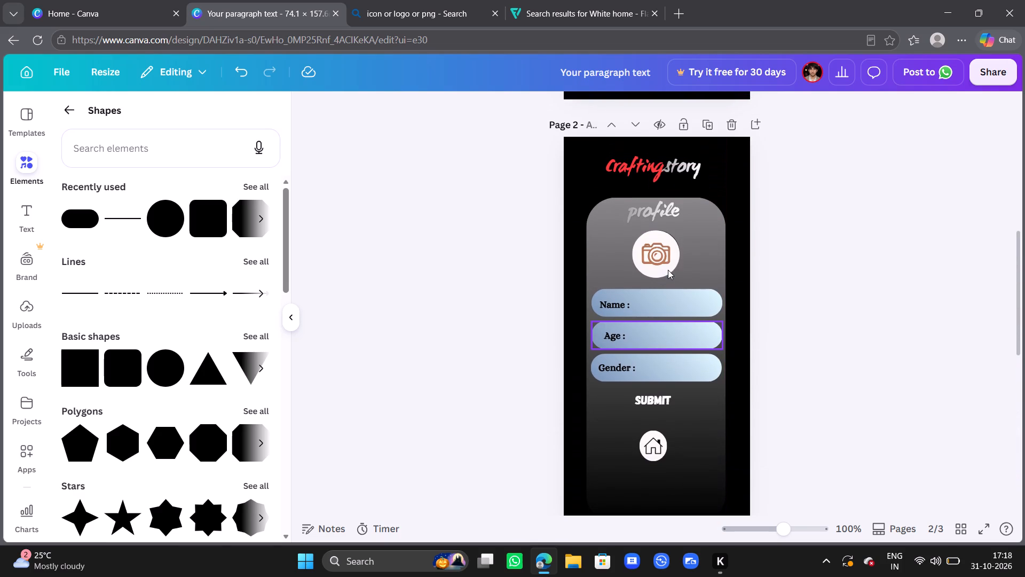
pyautogui.scroll(2, 668, 270)
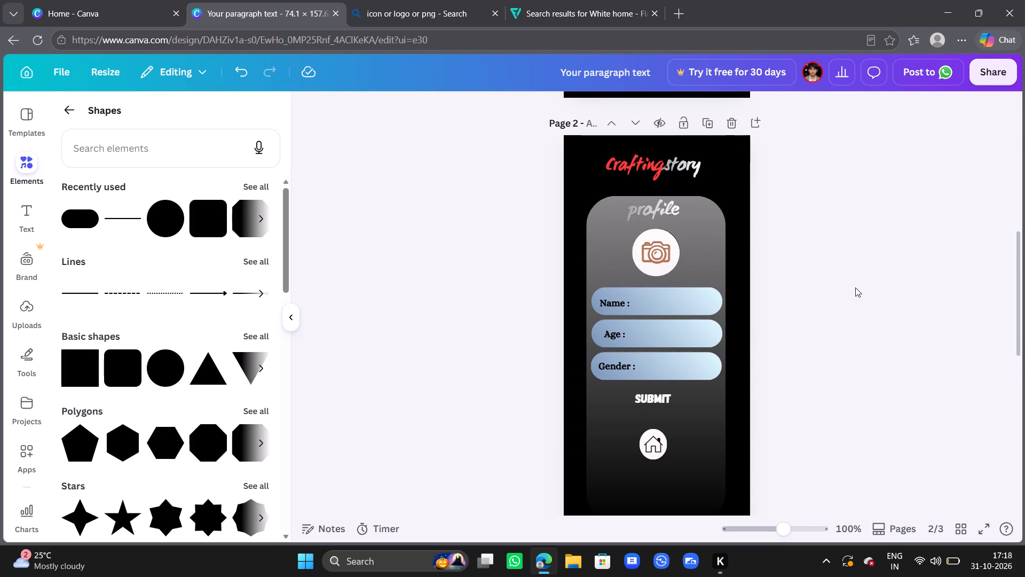
pyautogui.click(662, 123)
pyautogui.click(675, 123)
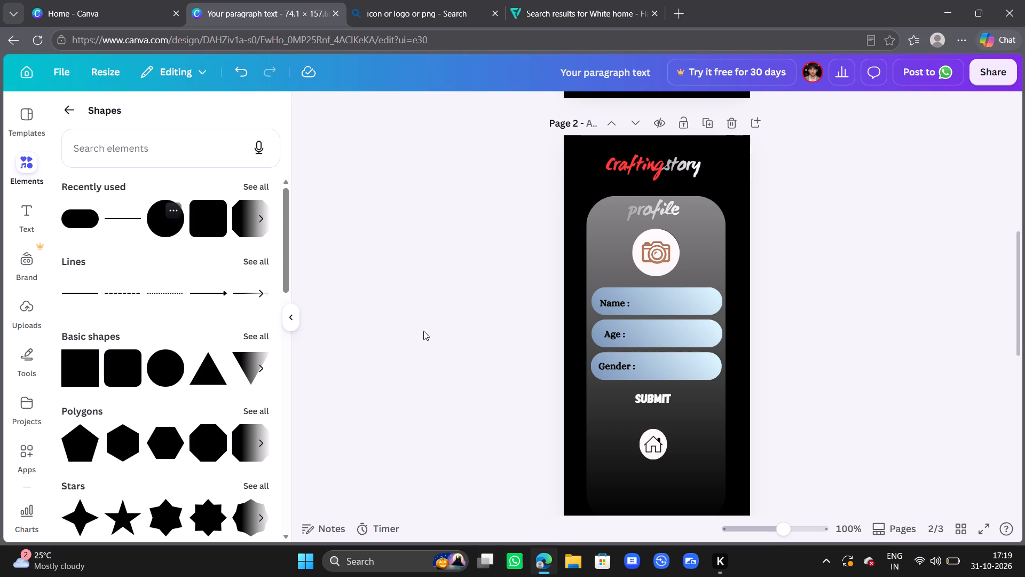
pyautogui.scroll(-2, 668, 356)
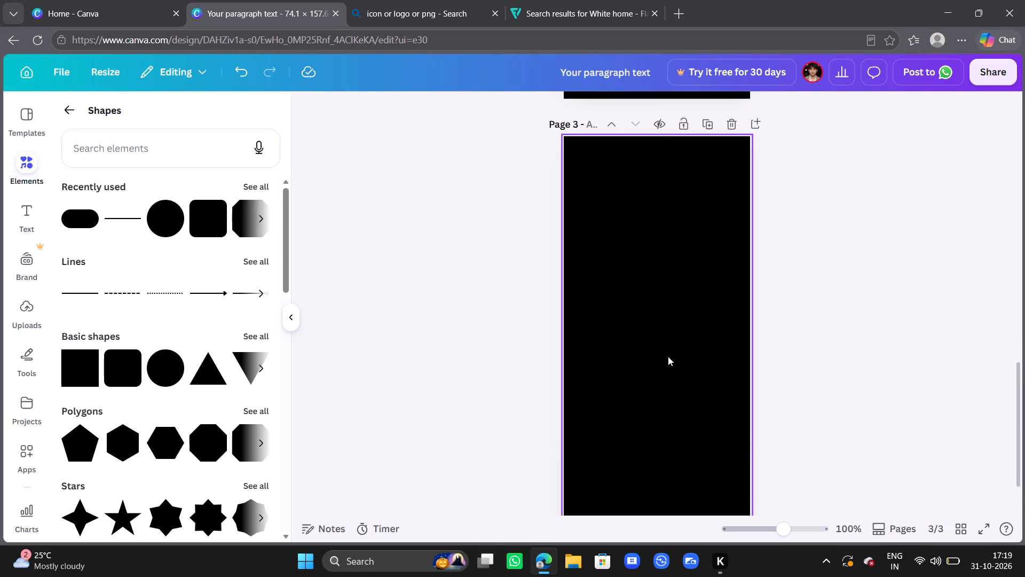
# Add a pill shape to the black third page and place it near the page's upper left corner.
pyautogui.scroll(-2, 668, 356)
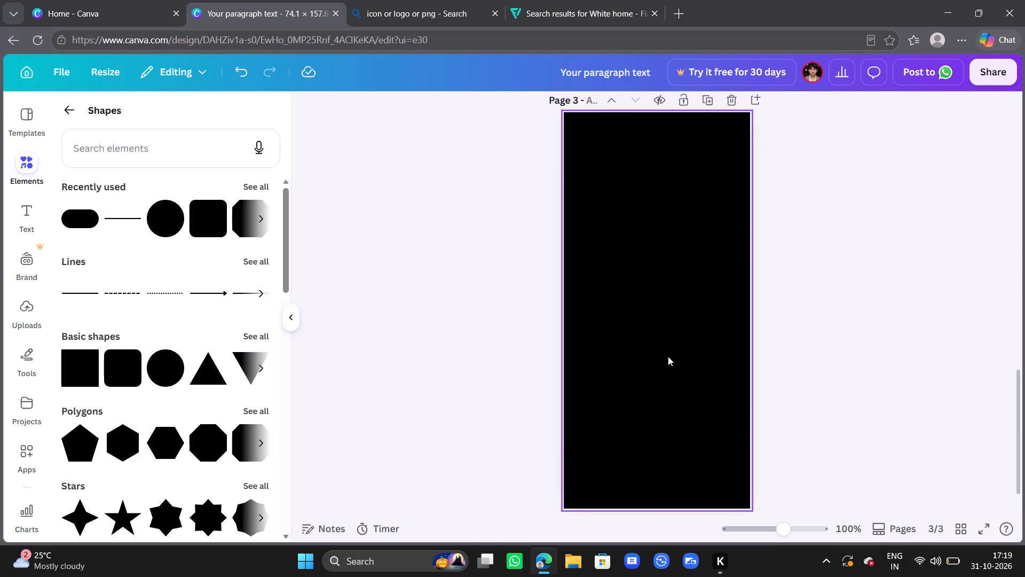
pyautogui.scroll(-1, 668, 356)
pyautogui.click(77, 217)
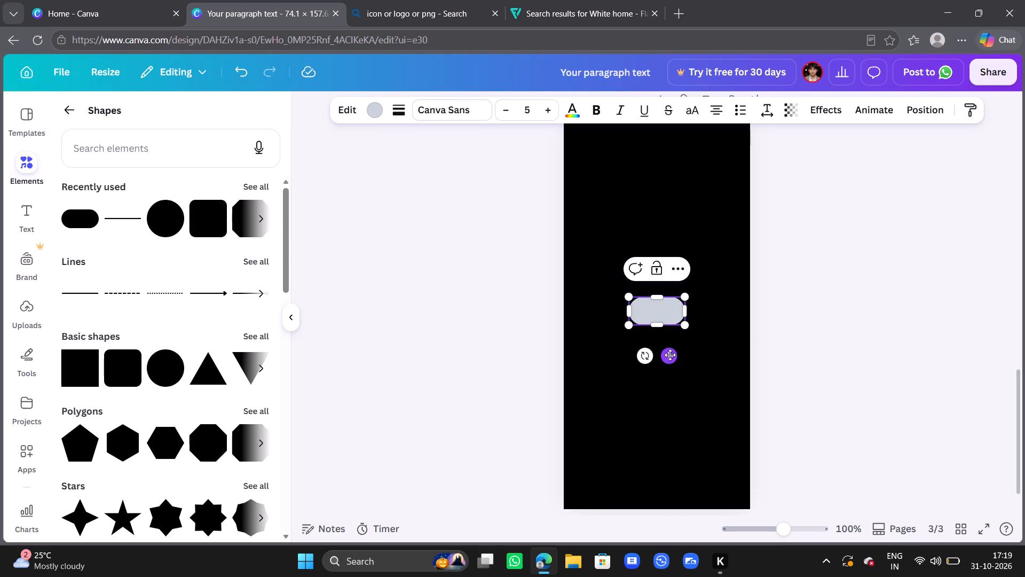
pyautogui.moveTo(670, 355); pyautogui.dragTo(623, 204)
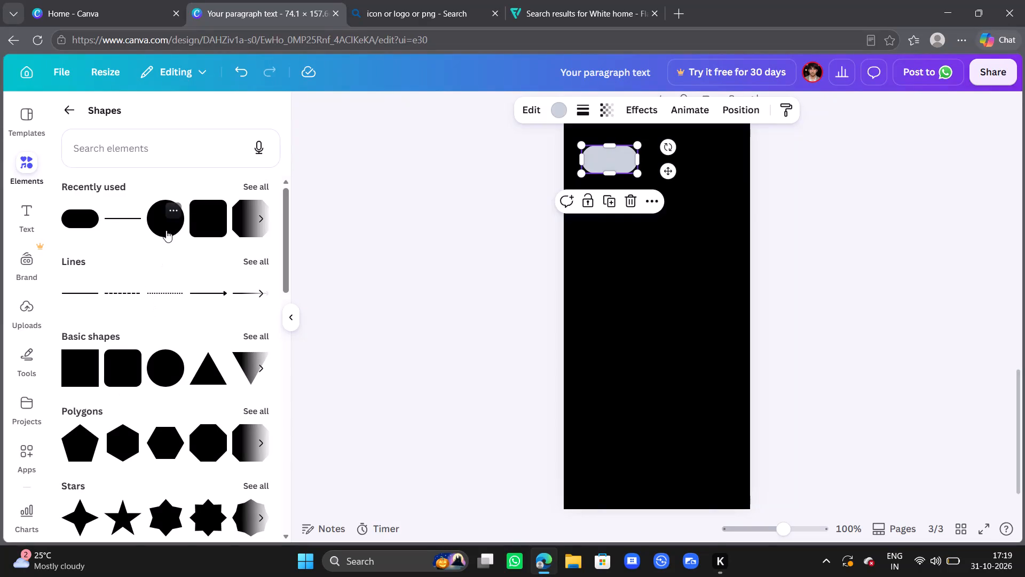
# Browse the shape categories from the recently used ones through flowchart shapes down to abstract shapes.
pyautogui.hscroll(-4, 167, 228)
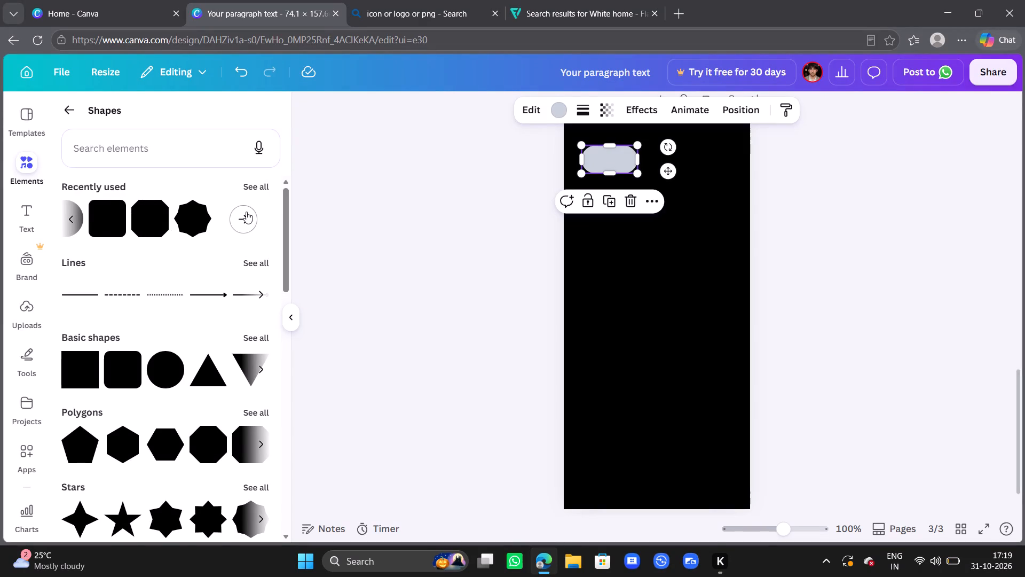
pyautogui.click(246, 212)
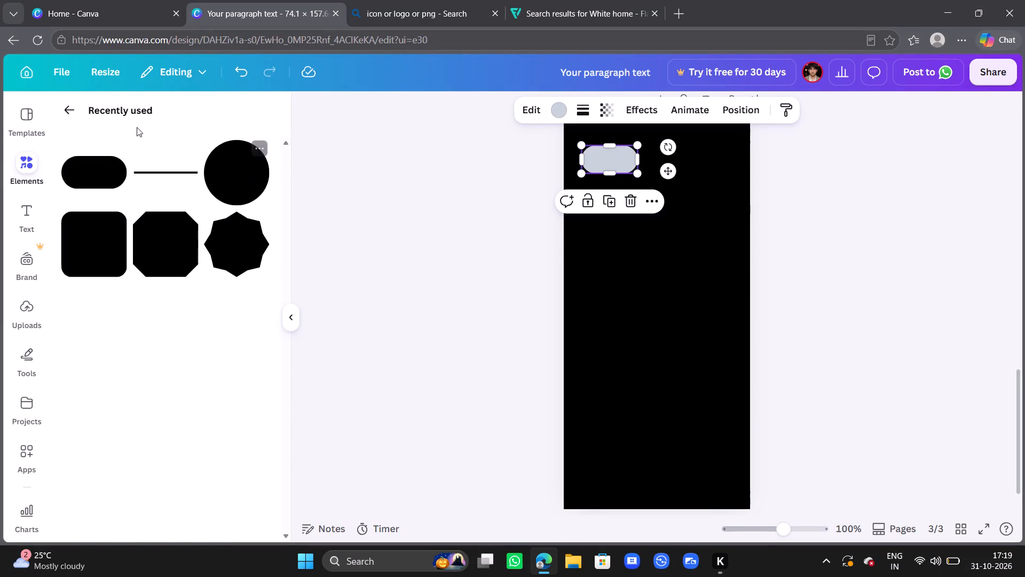
pyautogui.click(72, 110)
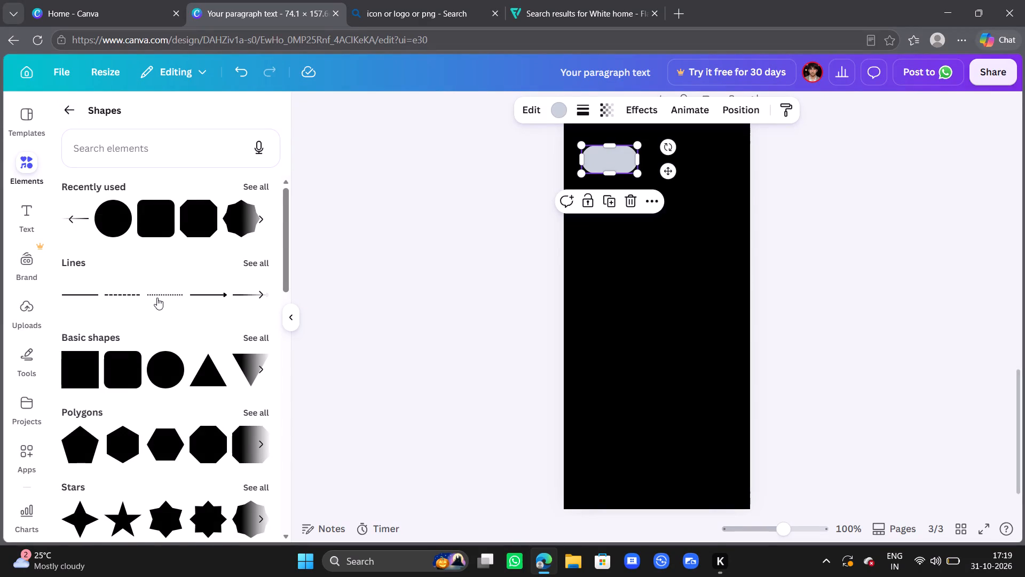
pyautogui.scroll(-8, 157, 298)
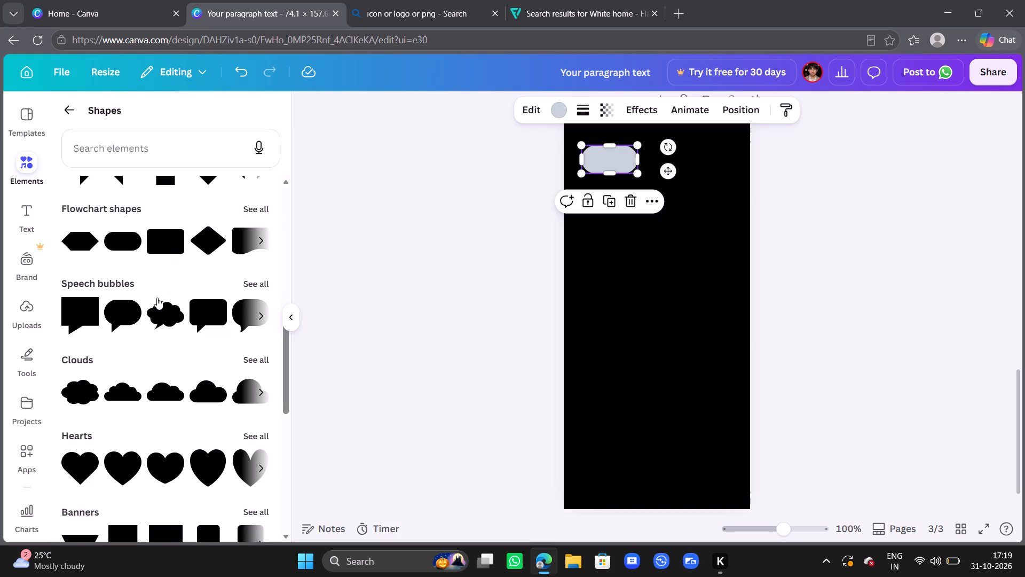
pyautogui.hscroll(-2, 241, 223)
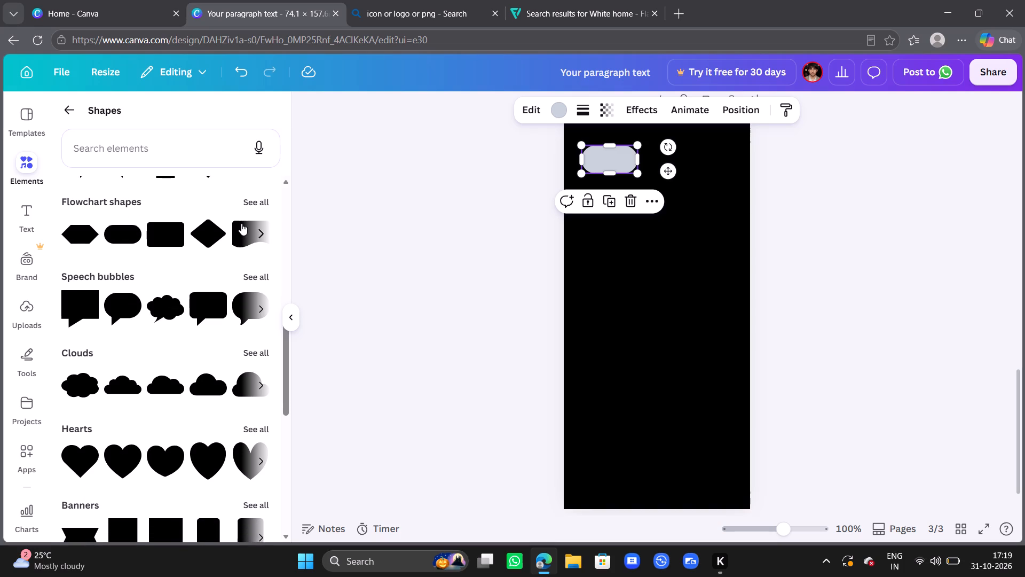
pyautogui.hscroll(-1, 241, 223)
pyautogui.scroll(-2, 198, 233)
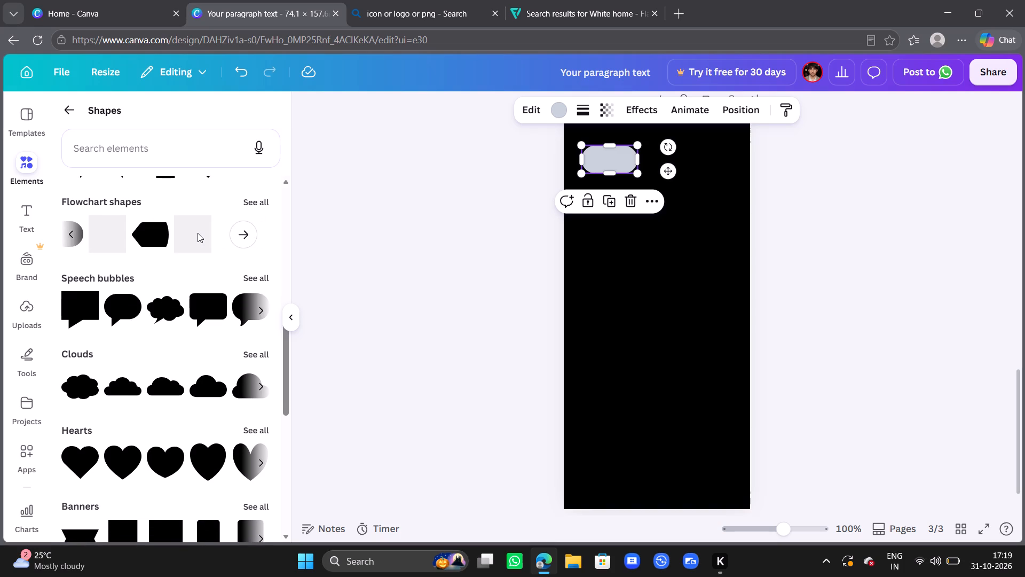
pyautogui.scroll(-1, 198, 233)
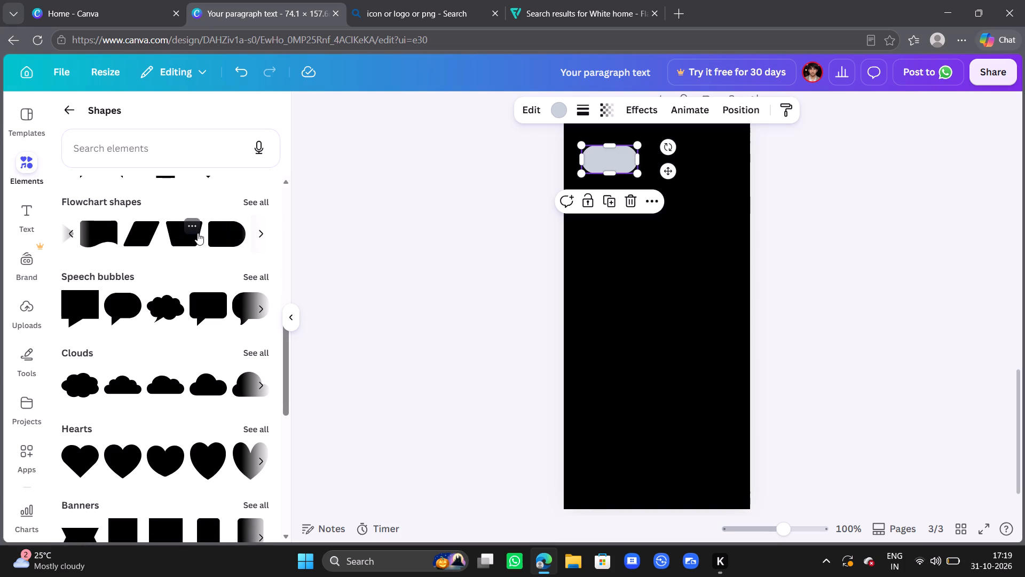
pyautogui.scroll(-1, 198, 233)
pyautogui.scroll(-4, 176, 423)
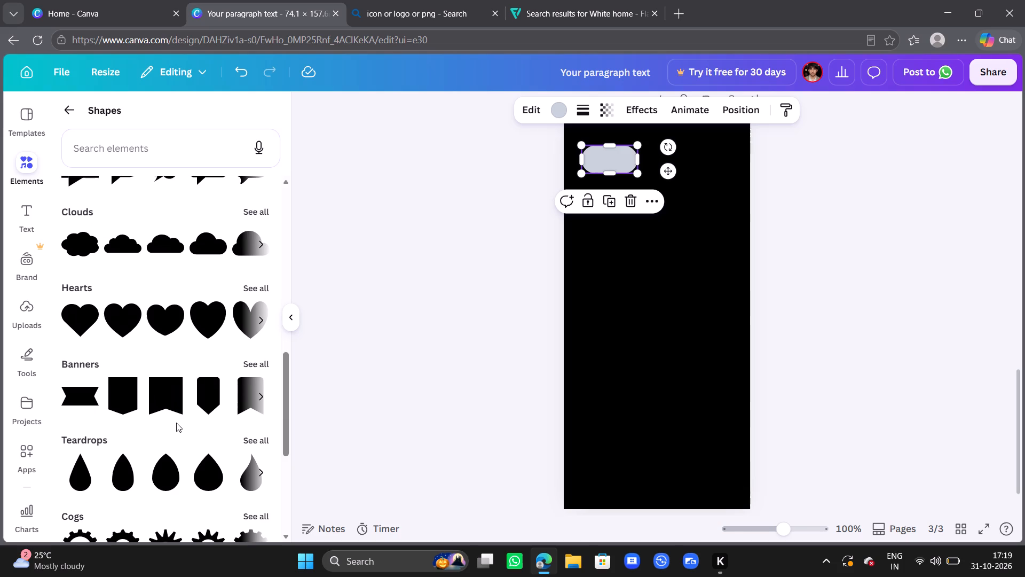
pyautogui.scroll(-6, 176, 423)
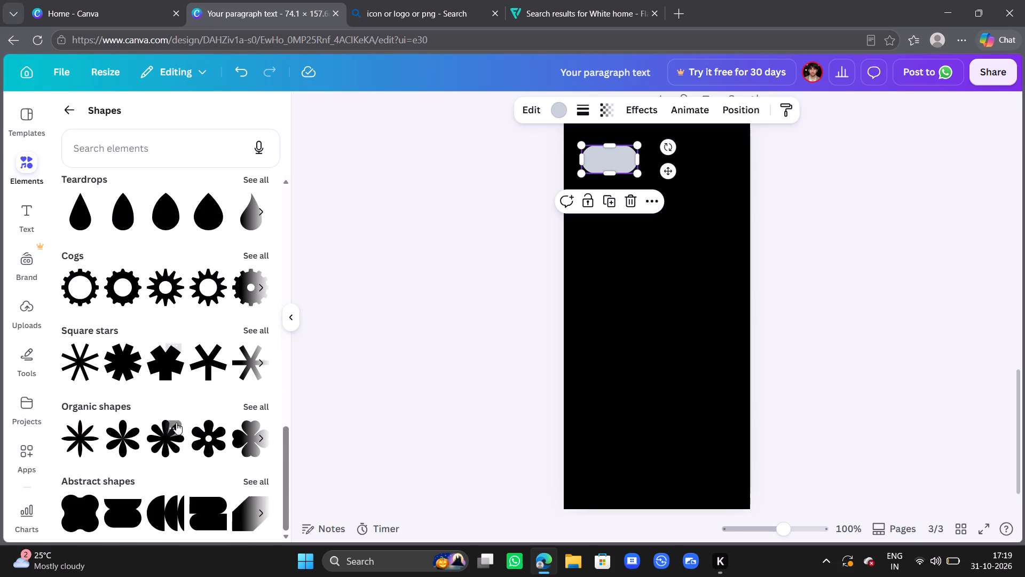
pyautogui.scroll(-1, 176, 423)
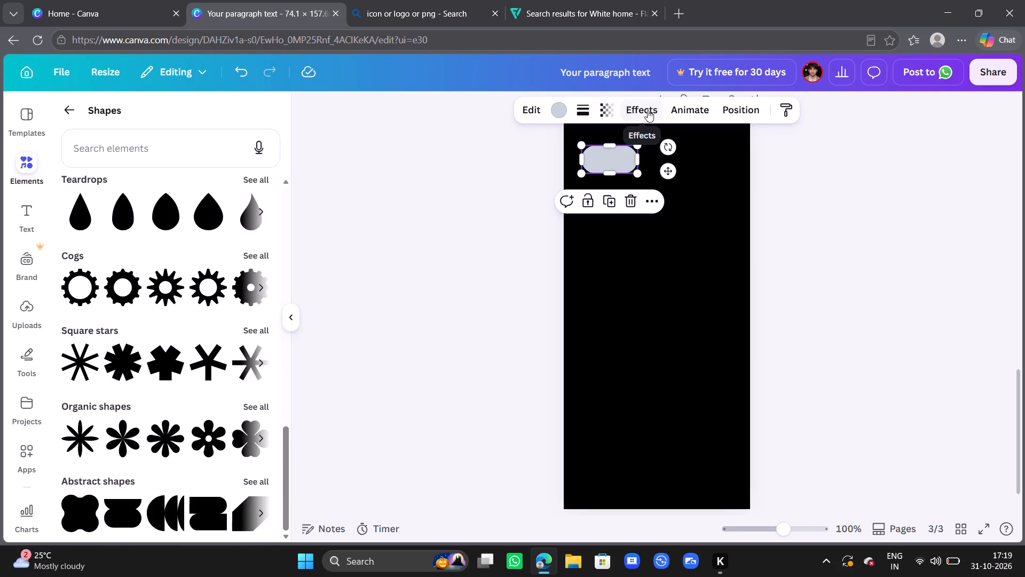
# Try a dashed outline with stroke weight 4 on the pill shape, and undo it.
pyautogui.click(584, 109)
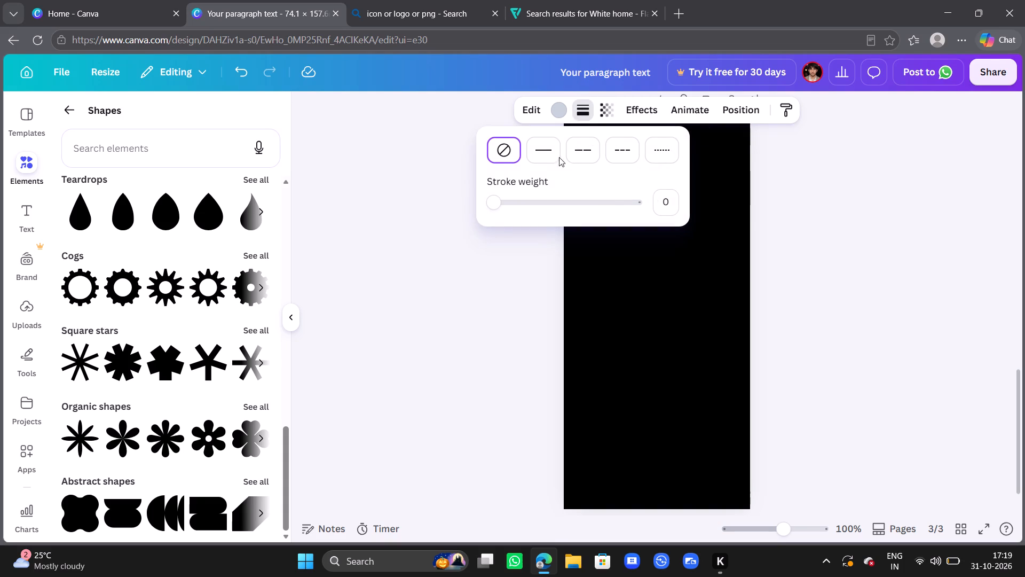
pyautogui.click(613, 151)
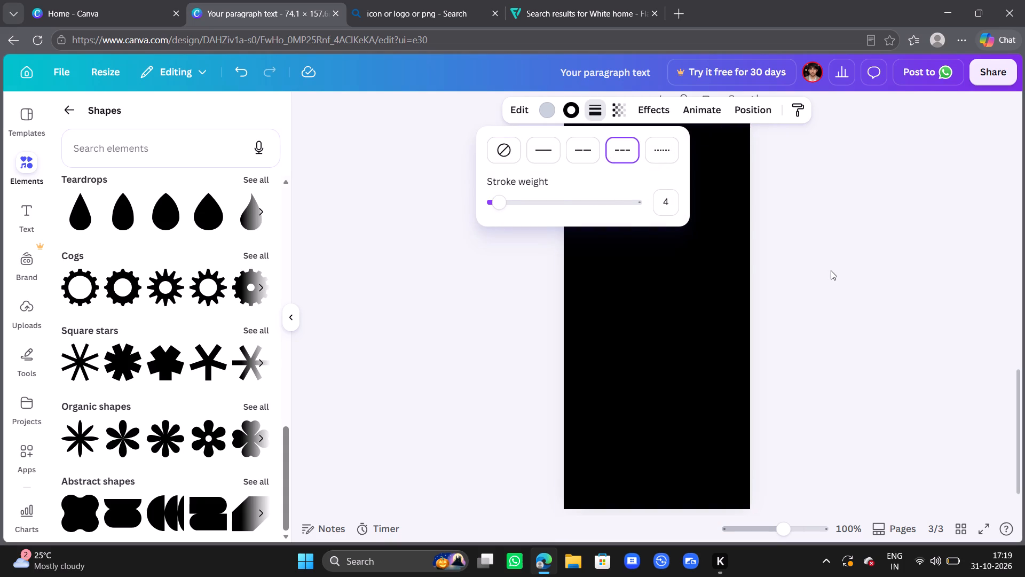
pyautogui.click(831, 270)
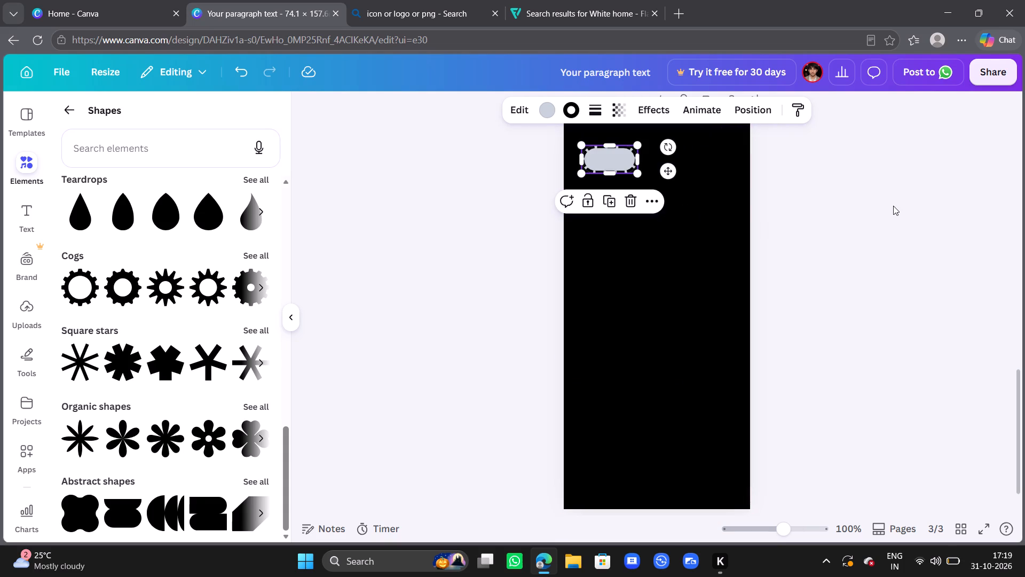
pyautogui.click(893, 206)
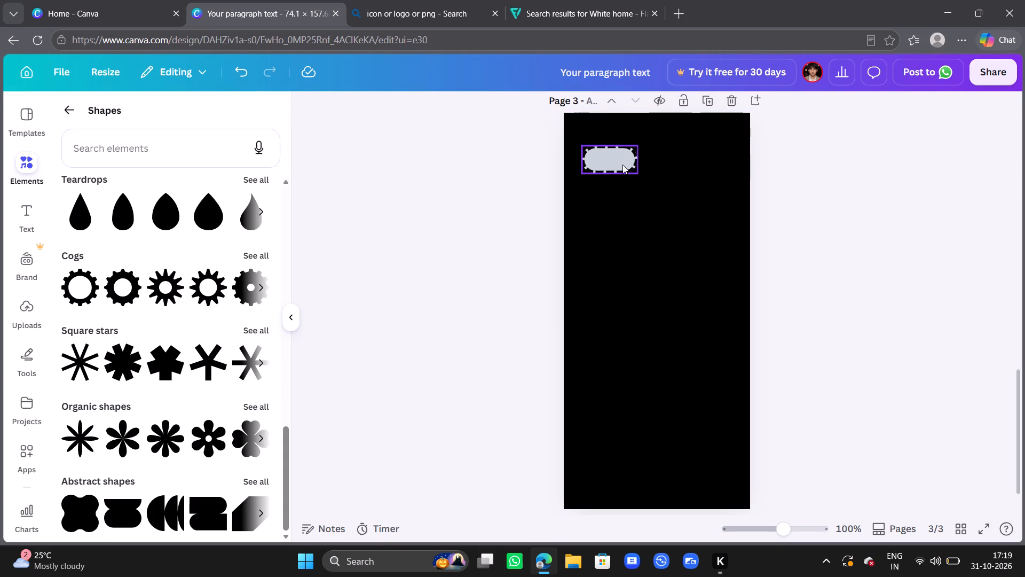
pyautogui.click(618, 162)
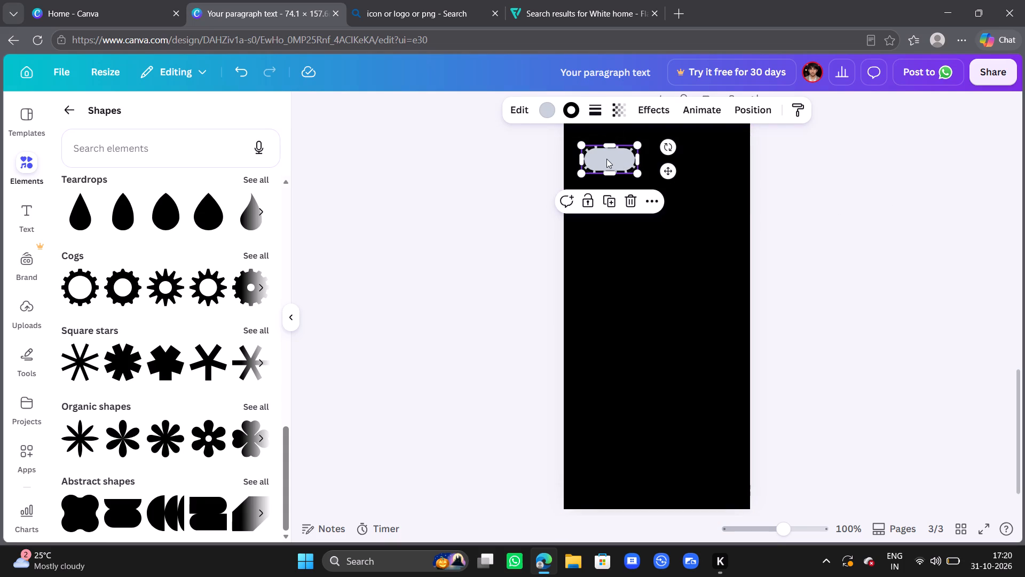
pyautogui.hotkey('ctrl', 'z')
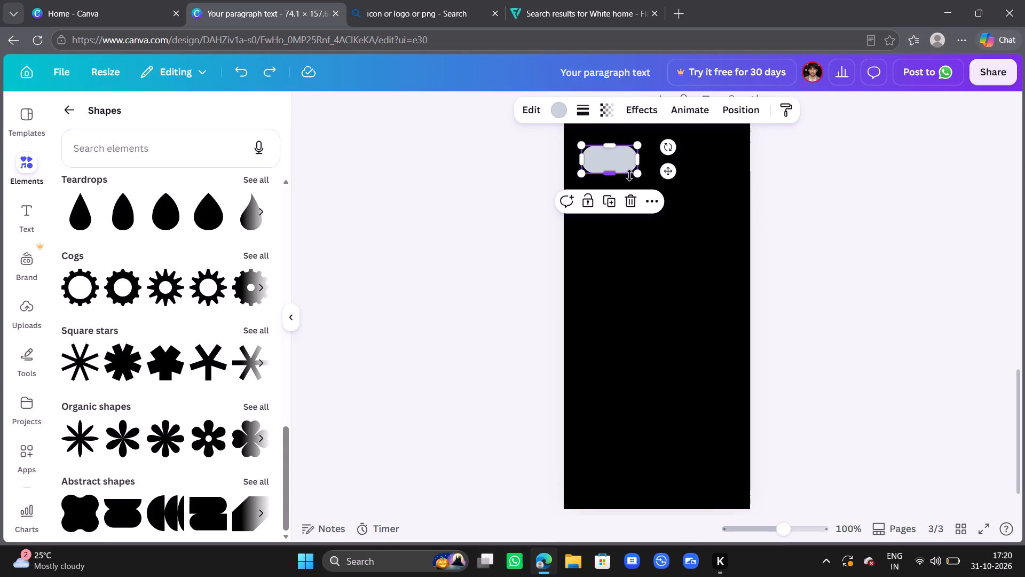
# Stretch the pill shape slightly wider and scale it down to a small, slim pill near the page's upper left corner.
pyautogui.moveTo(636, 162); pyautogui.dragTo(655, 158)
pyautogui.moveTo(657, 174); pyautogui.dragTo(633, 167)
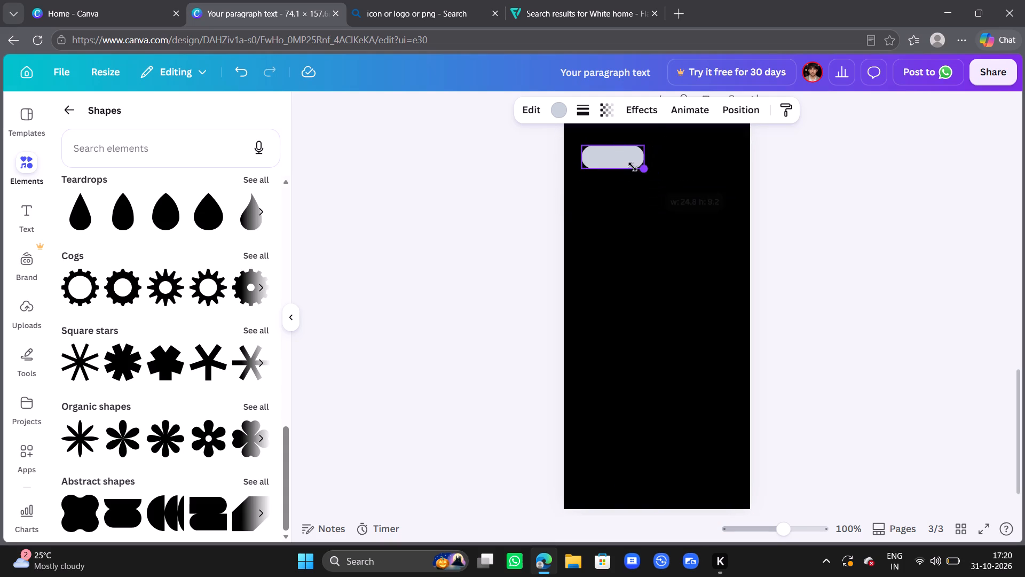
pyautogui.moveTo(633, 167); pyautogui.dragTo(625, 163)
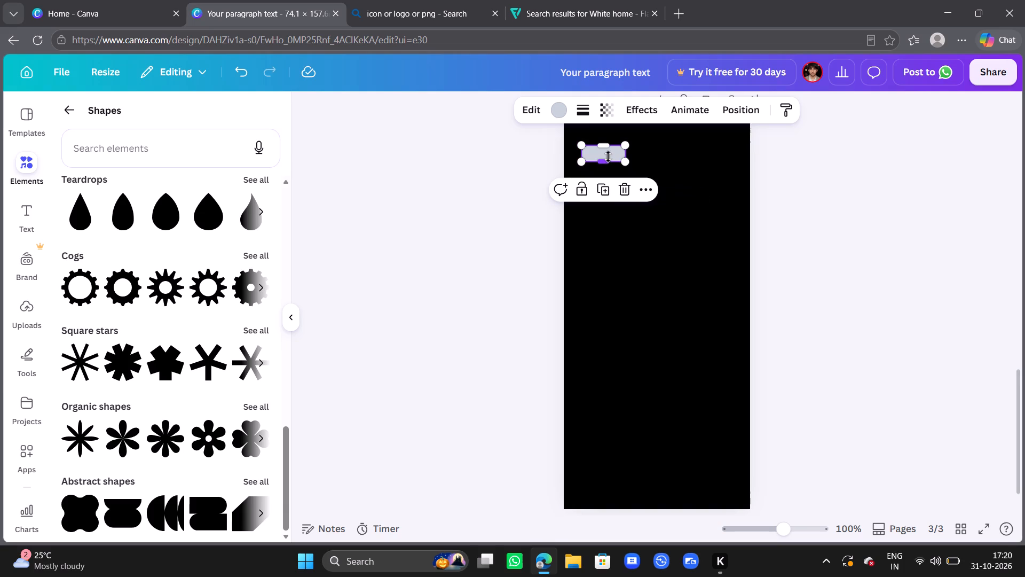
pyautogui.click(613, 153)
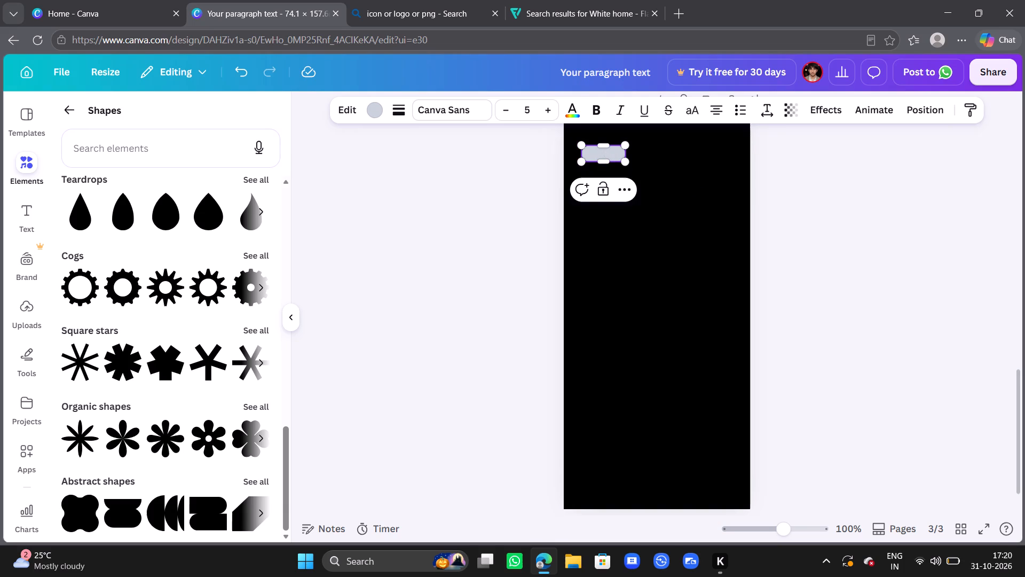
pyautogui.click(857, 224)
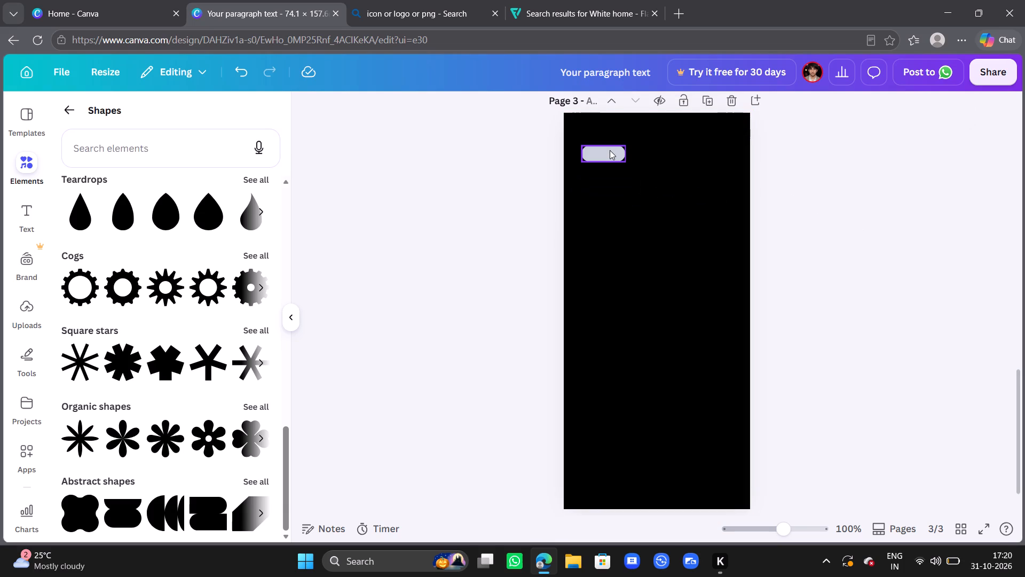
# Copy the small pill shape and paste ten copies of it onto the third page.
pyautogui.click(610, 150)
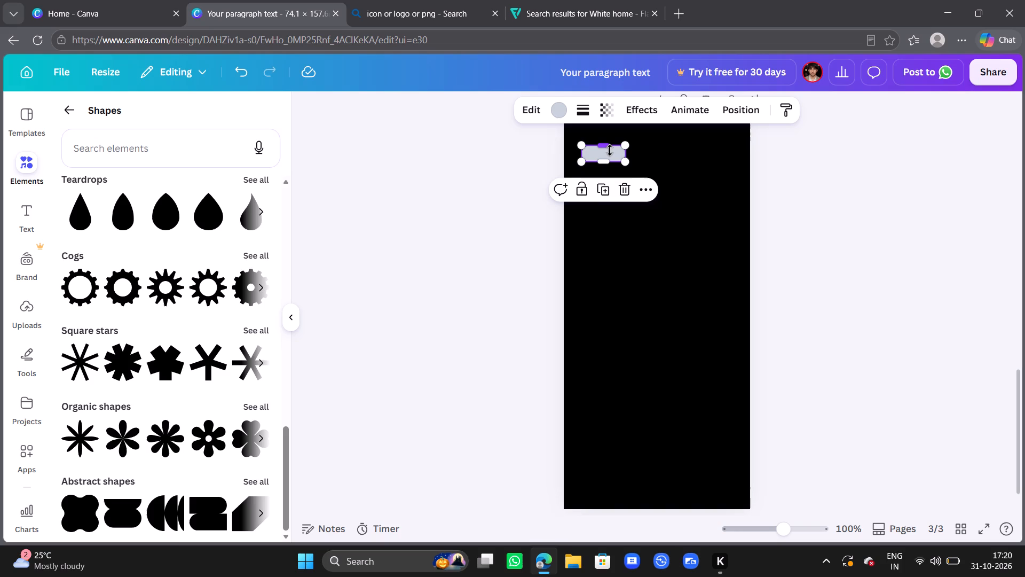
pyautogui.hotkey('ctrl', 'c')
pyautogui.hotkey('ctrl', 'v')
pyautogui.hotkey('ctrl', 'v')
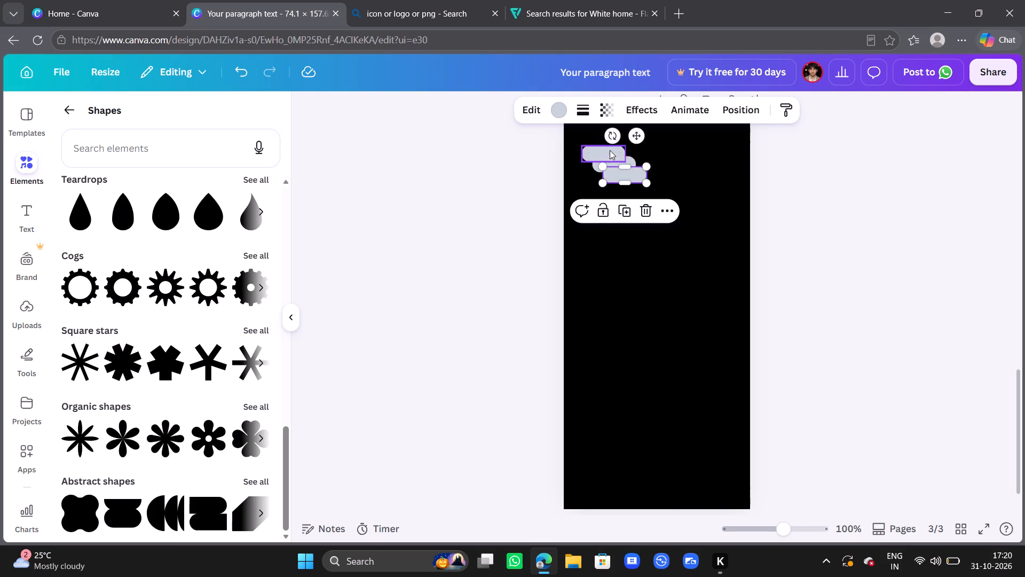
pyautogui.hotkey('ctrl', 'v')
pyautogui.hotkey('ctrl', 'v')
pyautogui.hotkey('ctrl', 'v')
pyautogui.hotkey('ctrl', 'v')
pyautogui.hotkey('ctrl', 'v')
pyautogui.hotkey('ctrl', 'v')
pyautogui.hotkey('ctrl', 'v')
pyautogui.hotkey('ctrl', 'v')
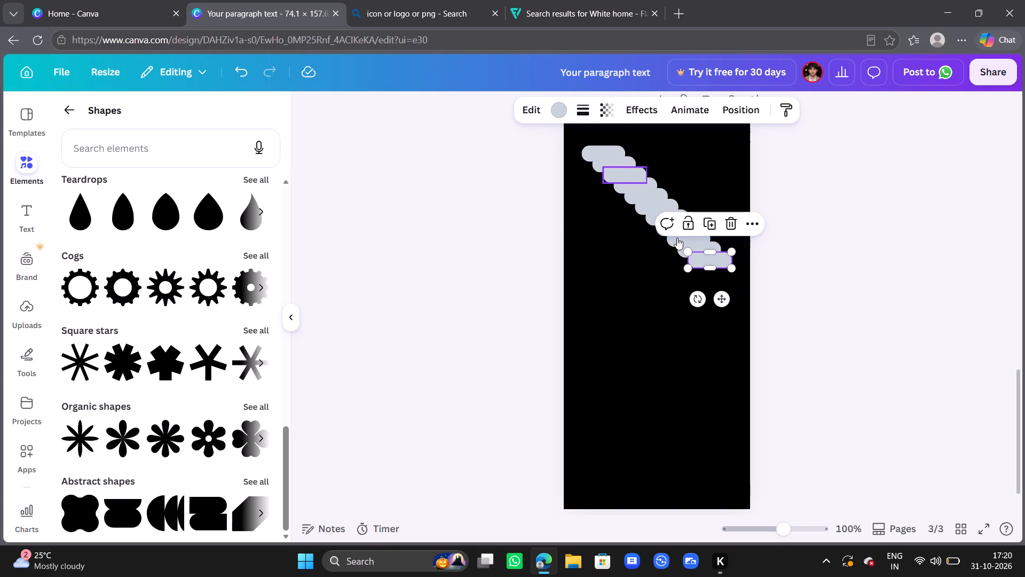
# Move the last pasted pill to the lower part of the page, aligned with the left margin.
pyautogui.moveTo(722, 304); pyautogui.dragTo(653, 355)
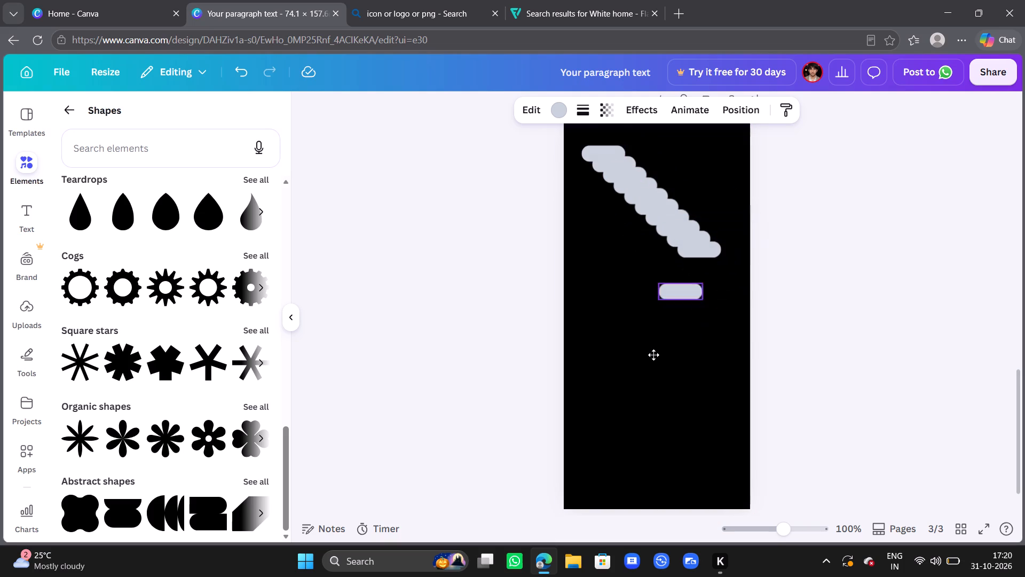
pyautogui.moveTo(653, 355); pyautogui.dragTo(610, 496)
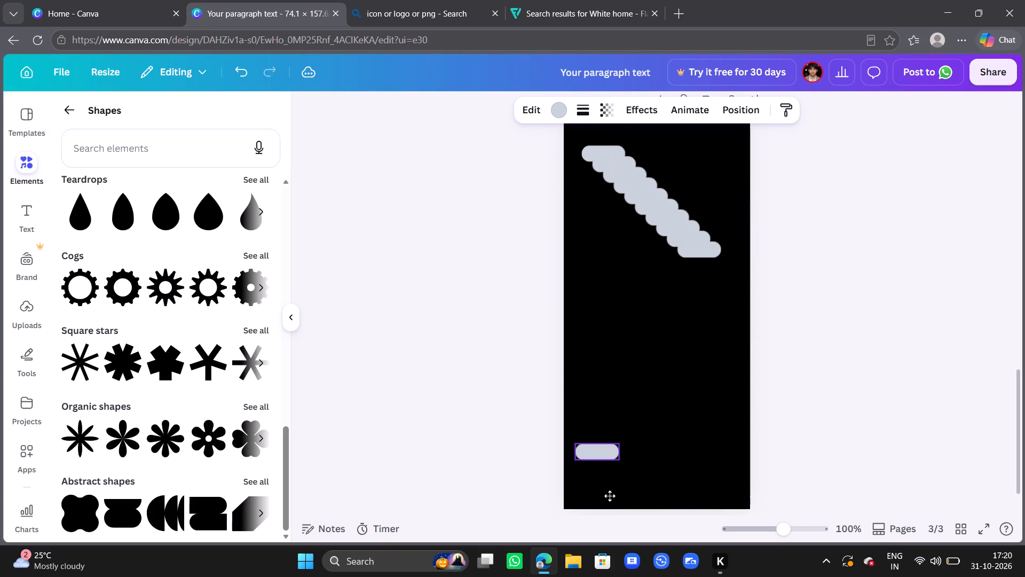
pyautogui.moveTo(610, 496); pyautogui.dragTo(606, 494)
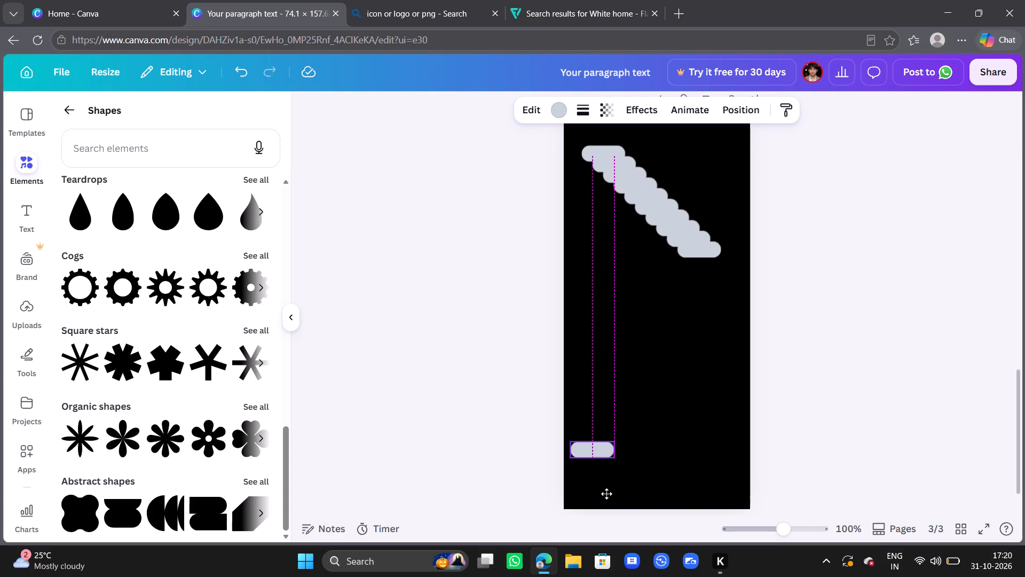
pyautogui.moveTo(606, 494); pyautogui.dragTo(619, 493)
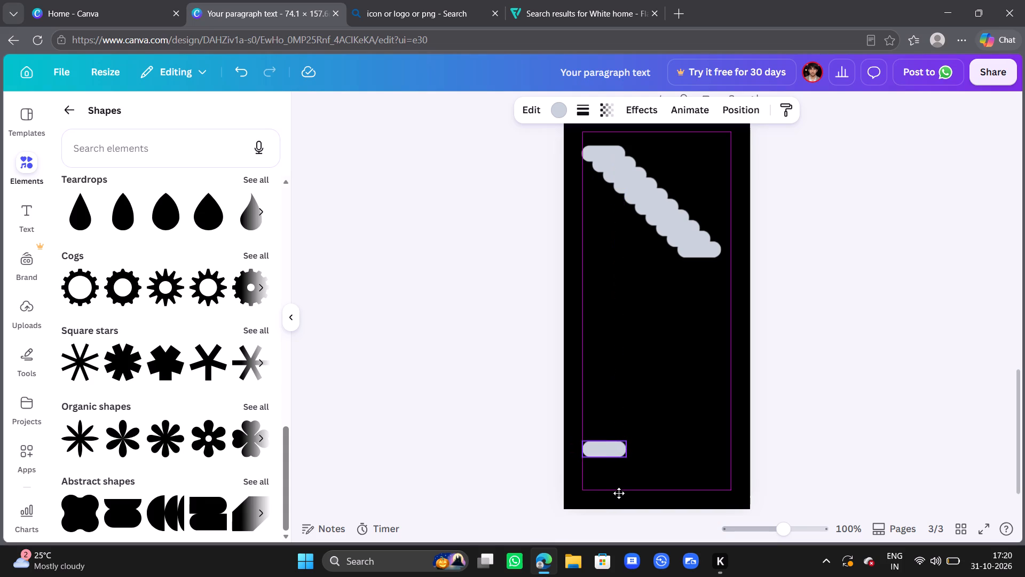
pyautogui.moveTo(619, 493); pyautogui.dragTo(619, 493)
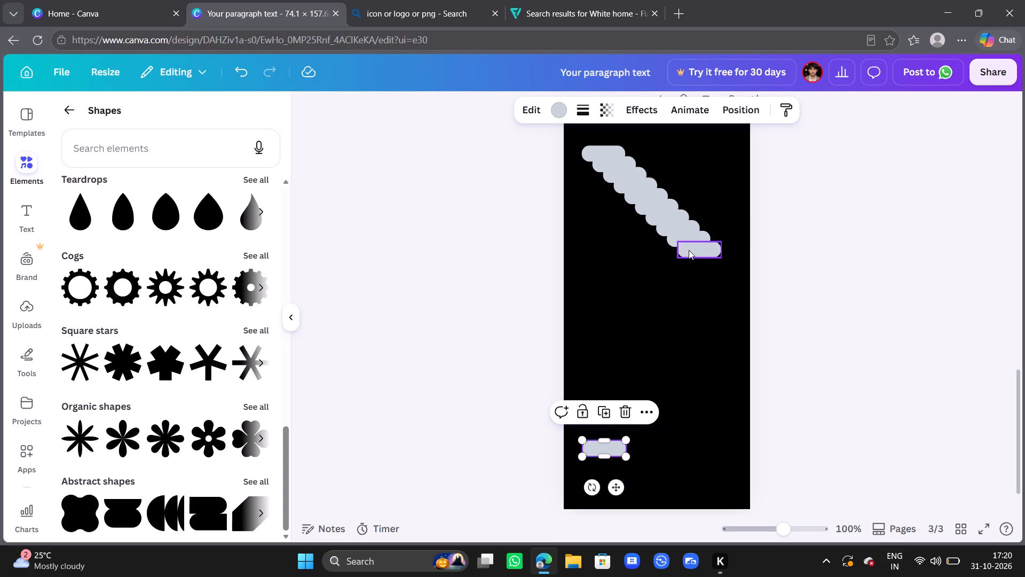
# Stack the last two pills of the diagonal cascade above the pill near the page's bottom, with gaps of 5.
pyautogui.moveTo(689, 250); pyautogui.dragTo(594, 420)
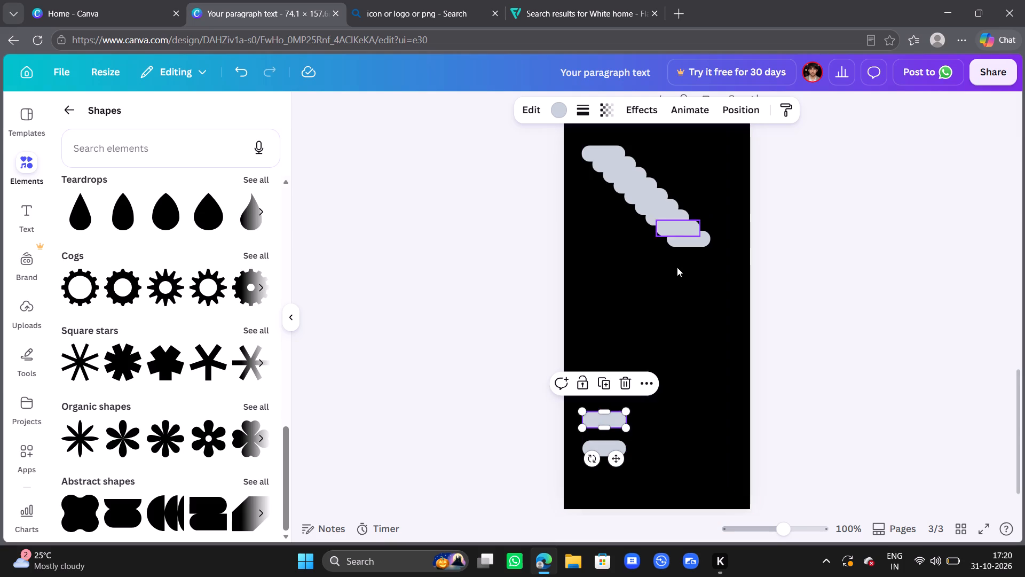
pyautogui.click(685, 242)
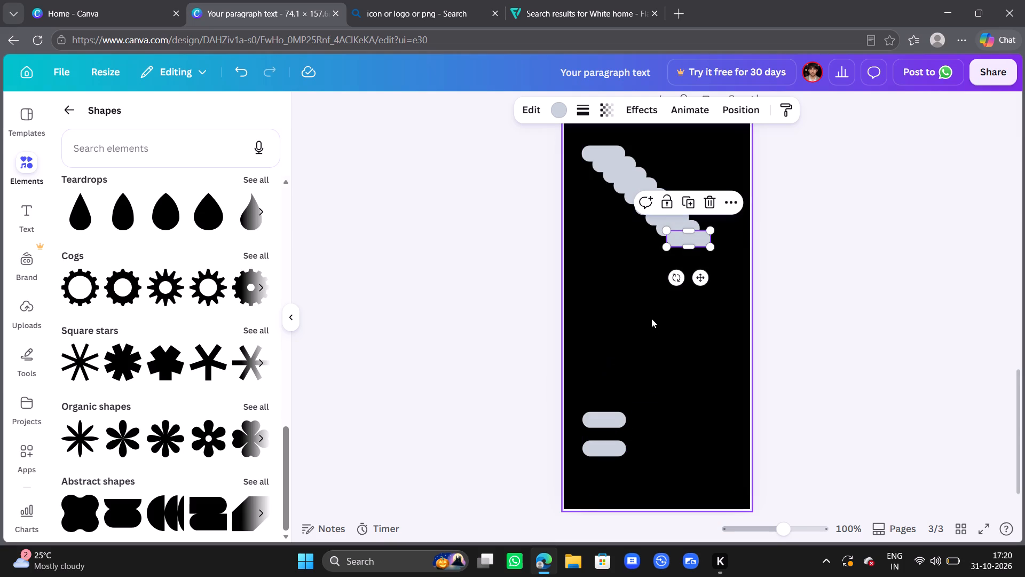
pyautogui.moveTo(703, 278); pyautogui.dragTo(611, 404)
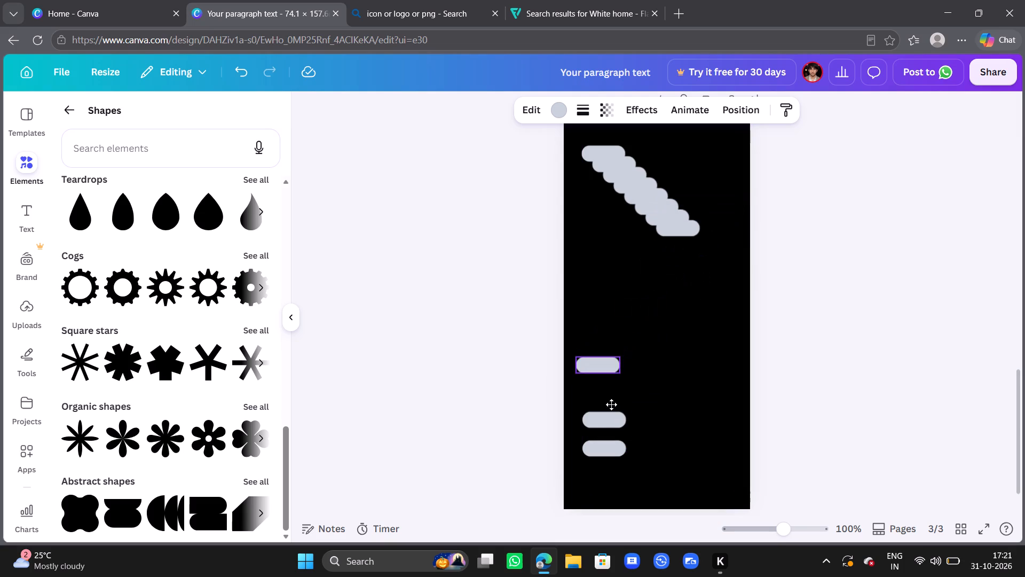
pyautogui.moveTo(611, 404); pyautogui.dragTo(620, 430)
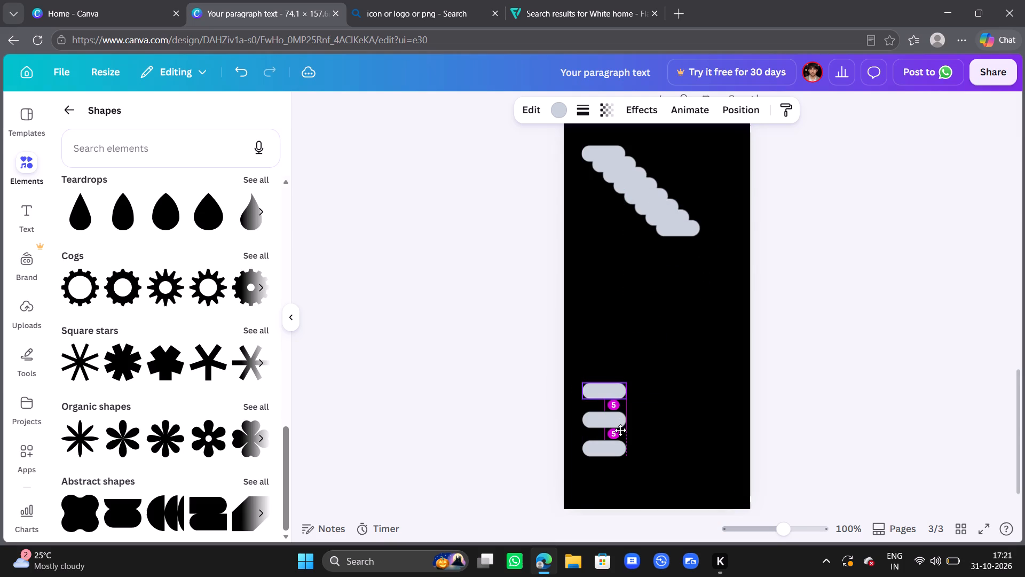
pyautogui.moveTo(620, 430); pyautogui.dragTo(617, 429)
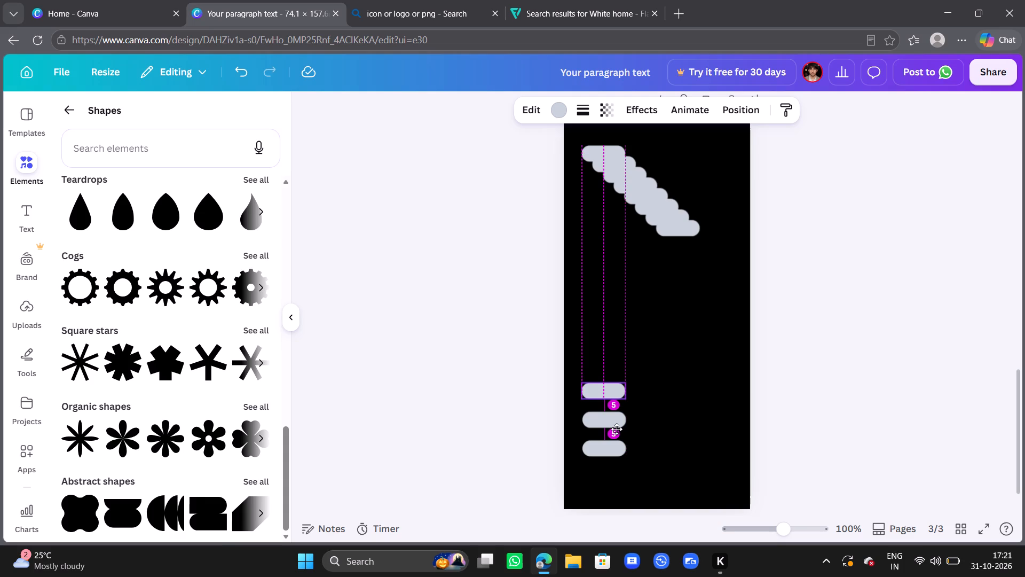
pyautogui.moveTo(617, 429); pyautogui.dragTo(616, 433)
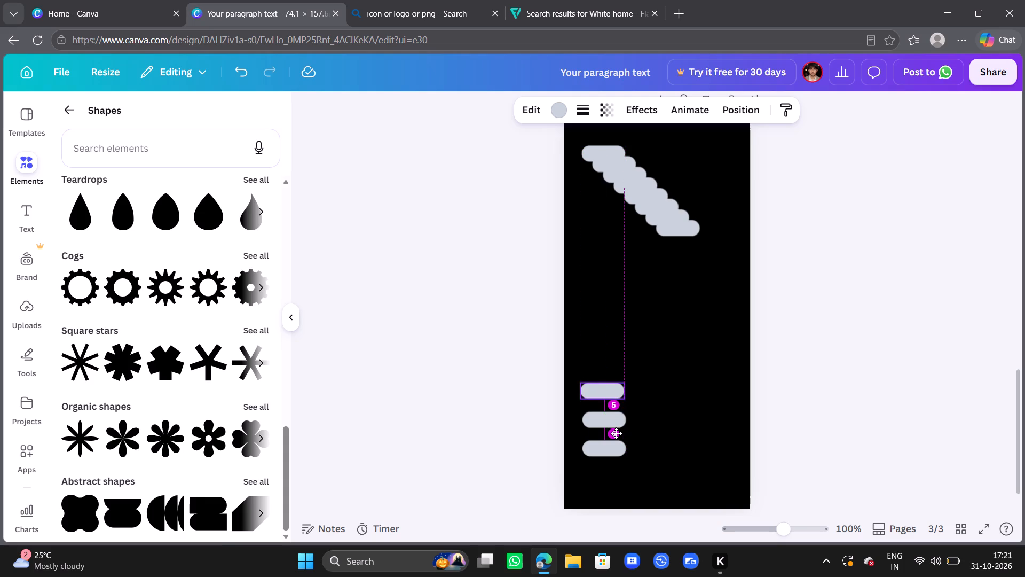
pyautogui.moveTo(616, 433); pyautogui.dragTo(616, 429)
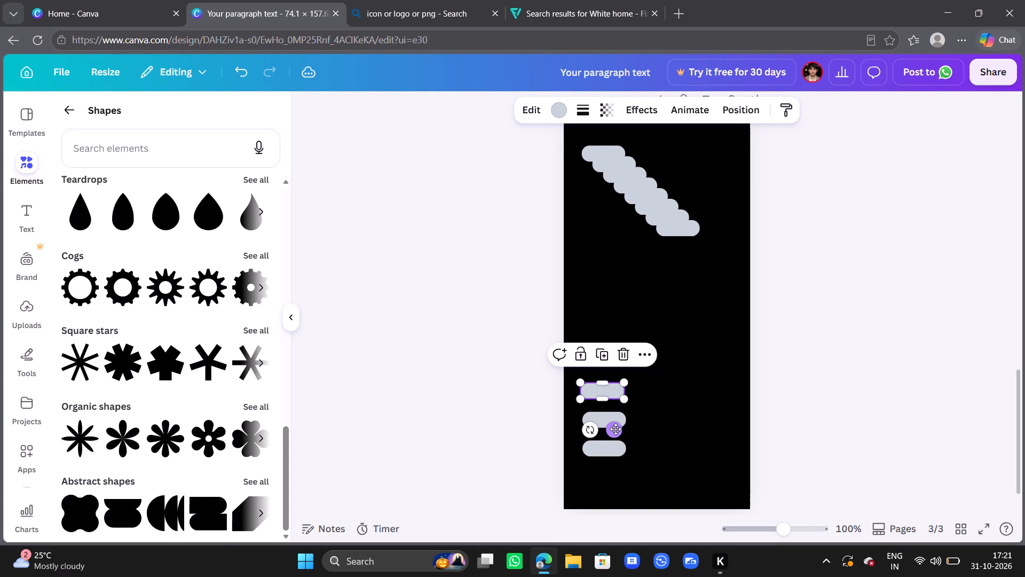
# Move two more pills from the end of the cascade onto the top of the column, keeping gaps of 5.
pyautogui.moveTo(689, 223); pyautogui.dragTo(642, 293)
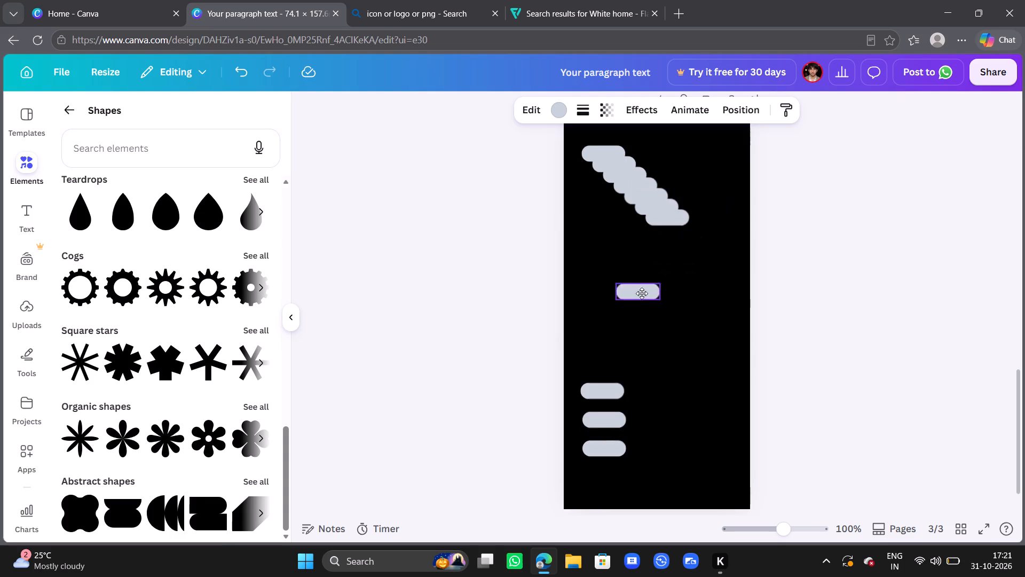
pyautogui.moveTo(642, 293); pyautogui.dragTo(612, 356)
pyautogui.moveTo(666, 219); pyautogui.dragTo(598, 312)
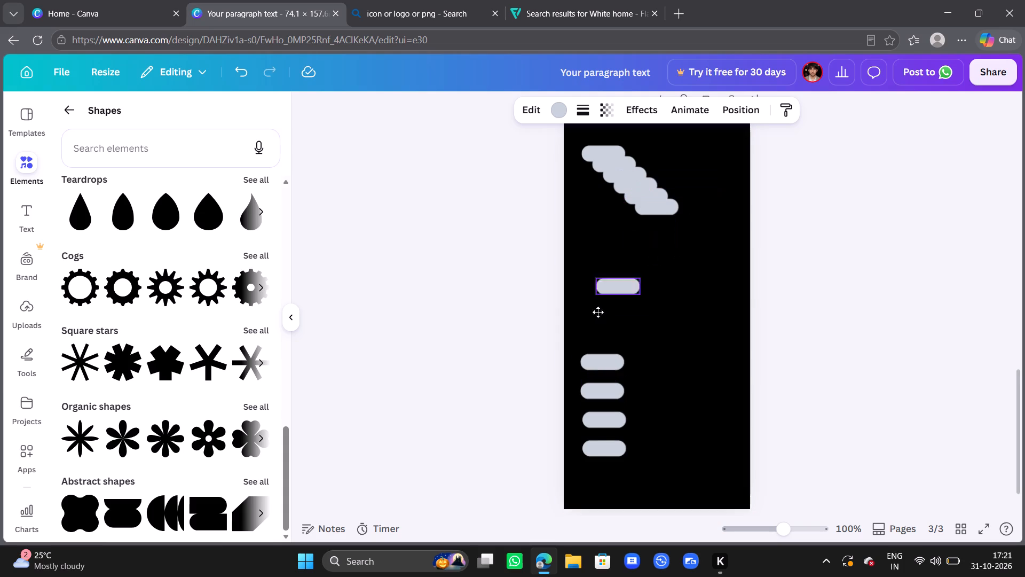
pyautogui.moveTo(598, 312); pyautogui.dragTo(601, 328)
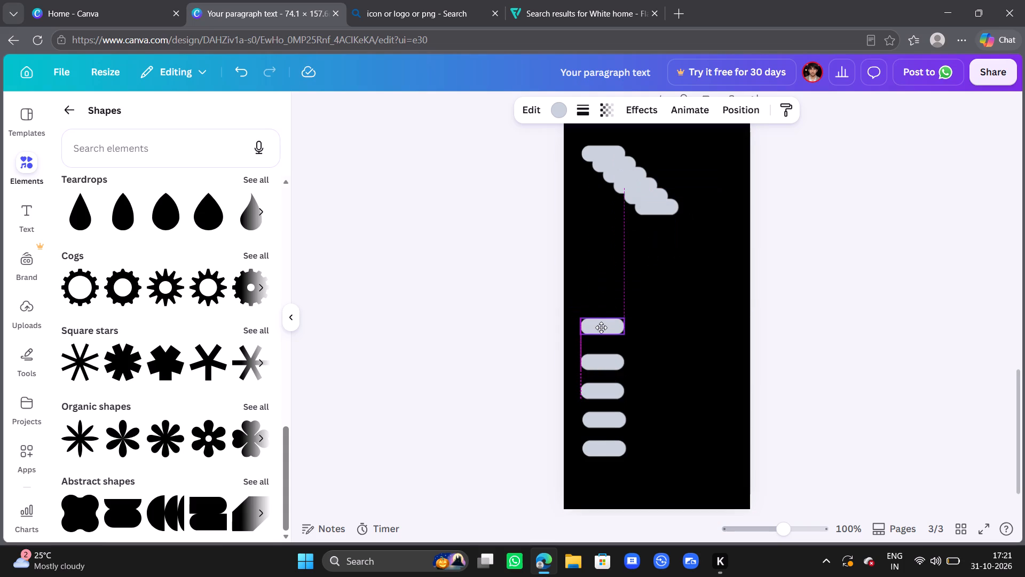
pyautogui.moveTo(601, 328); pyautogui.dragTo(599, 338)
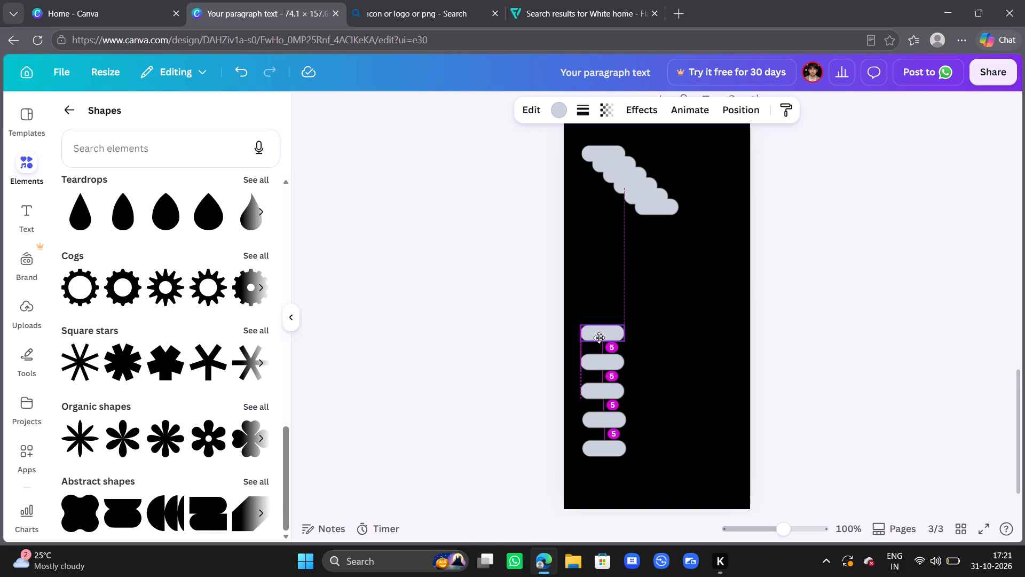
pyautogui.moveTo(599, 338); pyautogui.dragTo(598, 336)
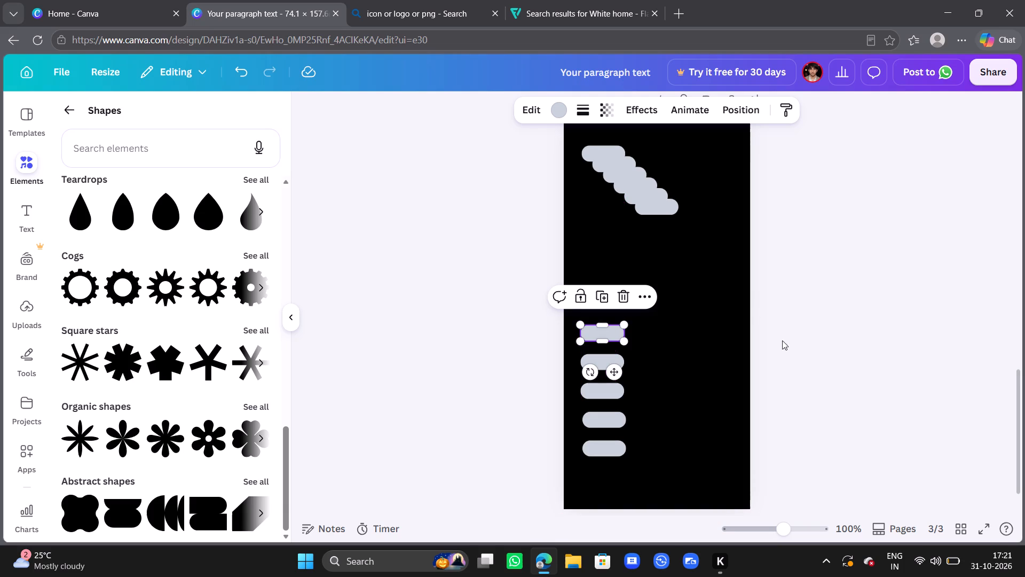
# Add the cascade's next two end pills above the five-pill column, left-aligned with it and spaced 5 apart.
pyautogui.moveTo(660, 206); pyautogui.dragTo(597, 306)
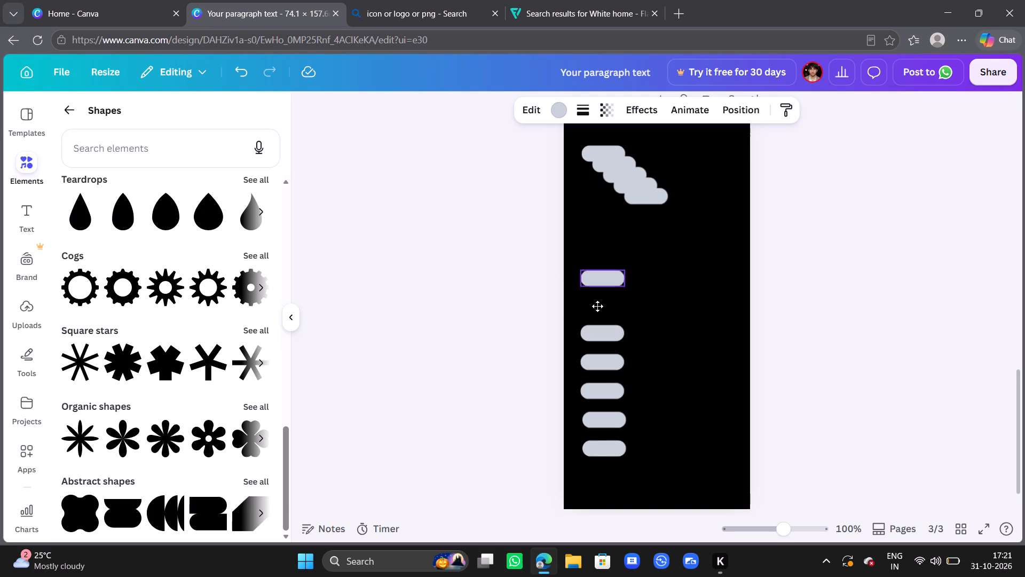
pyautogui.moveTo(597, 306); pyautogui.dragTo(601, 303)
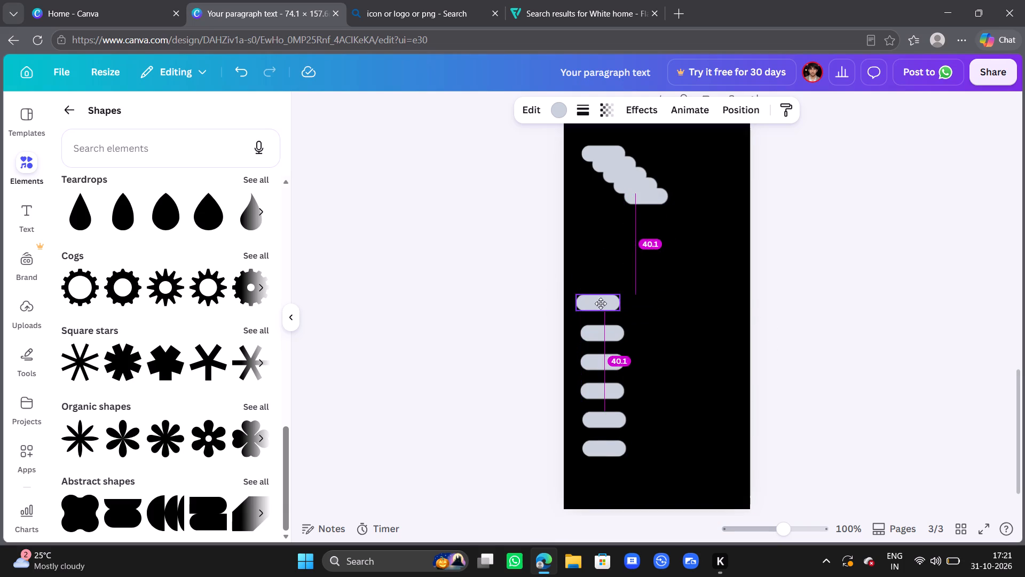
pyautogui.moveTo(601, 303); pyautogui.dragTo(605, 303)
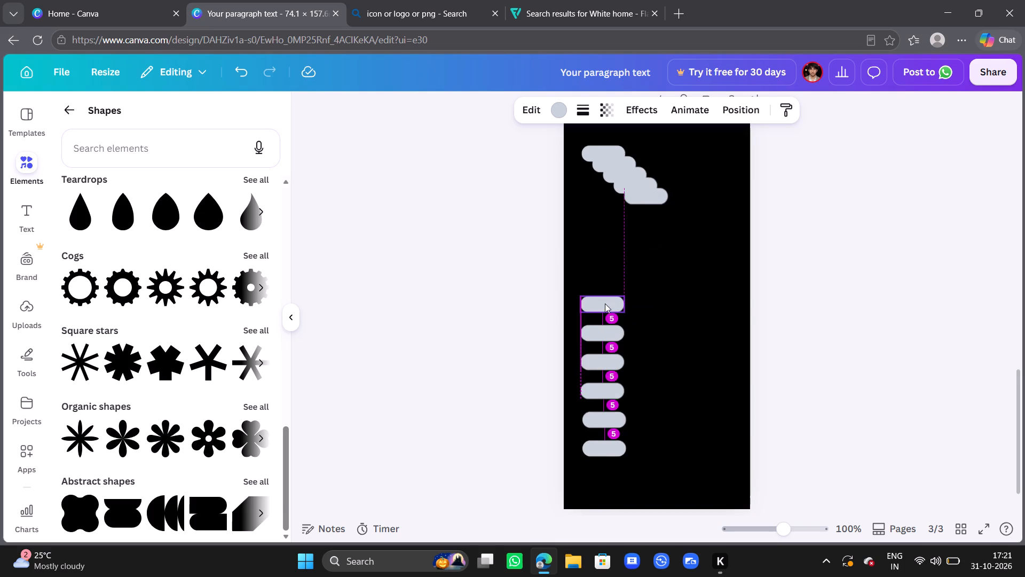
pyautogui.click(653, 192)
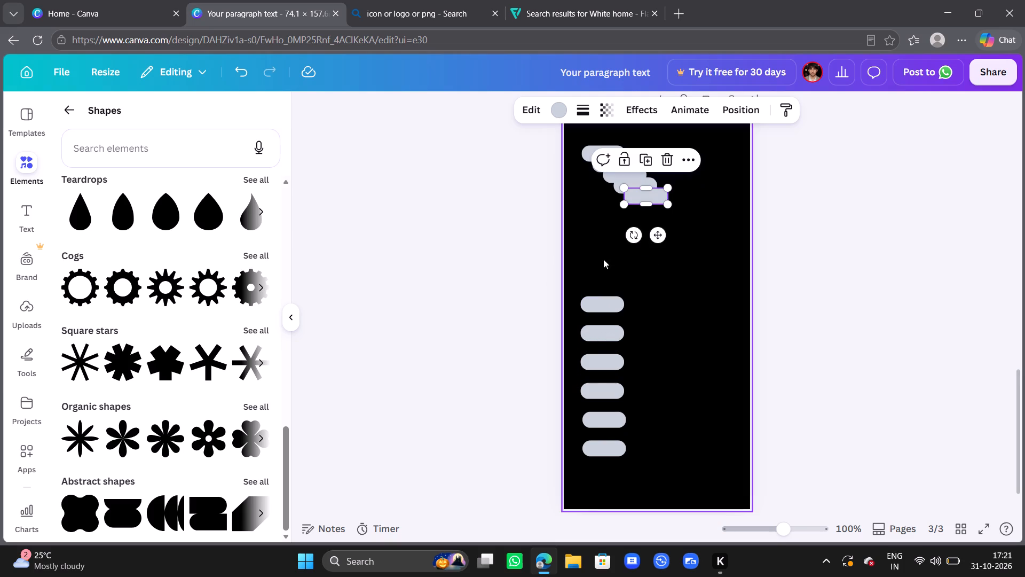
pyautogui.moveTo(658, 240); pyautogui.dragTo(636, 258)
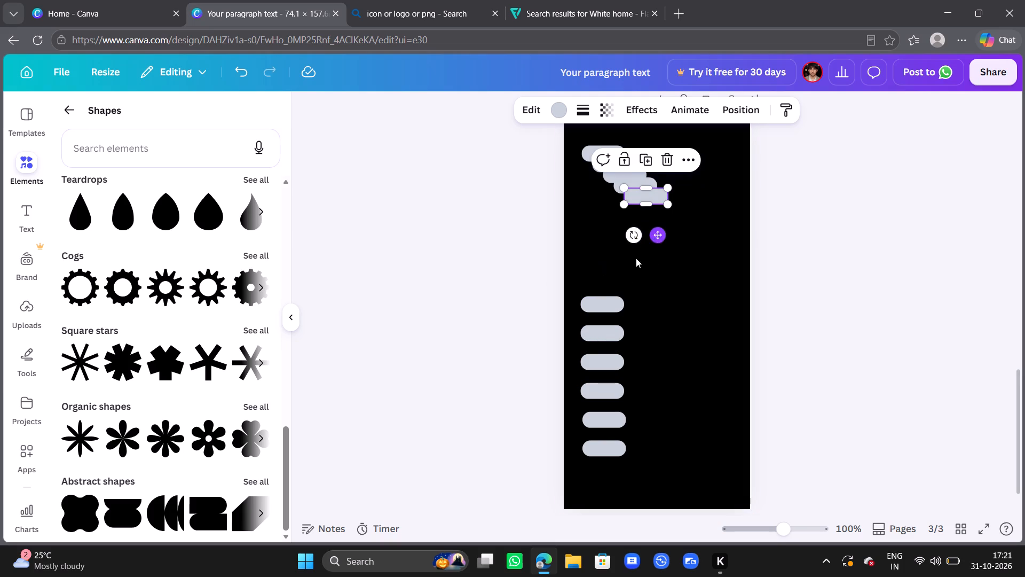
pyautogui.moveTo(636, 258); pyautogui.dragTo(610, 318)
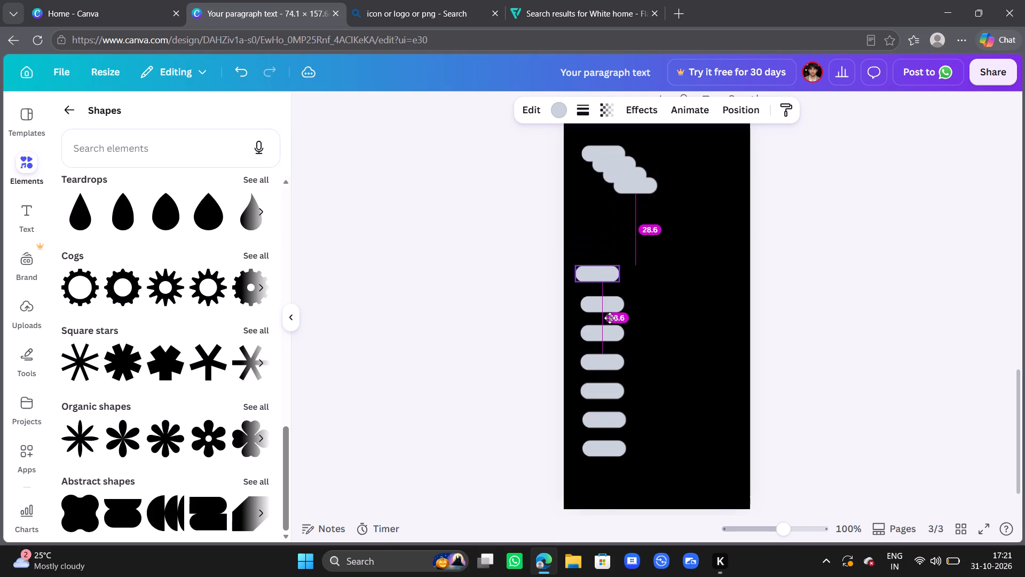
pyautogui.moveTo(610, 318); pyautogui.dragTo(610, 321)
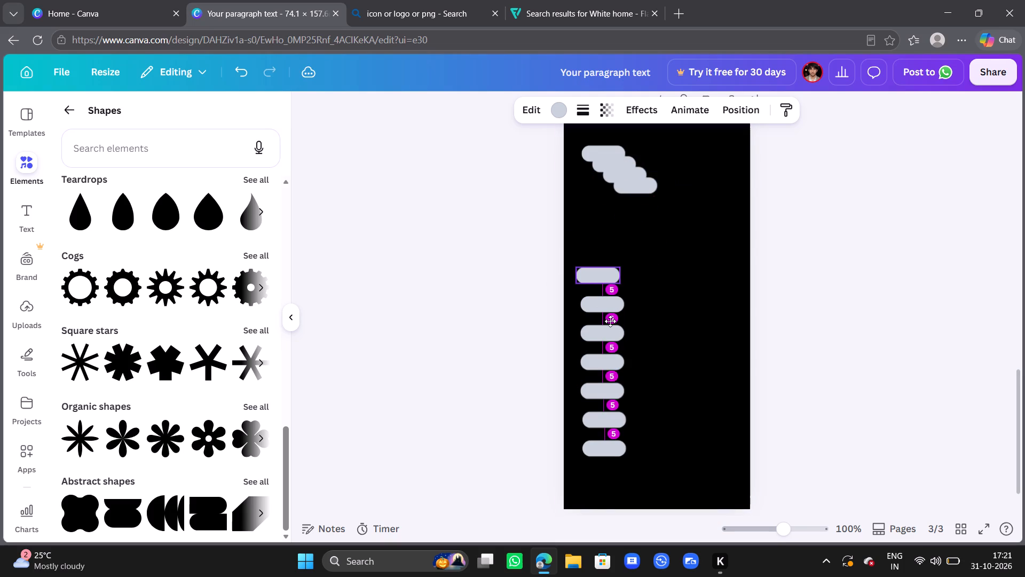
pyautogui.moveTo(610, 321); pyautogui.dragTo(611, 319)
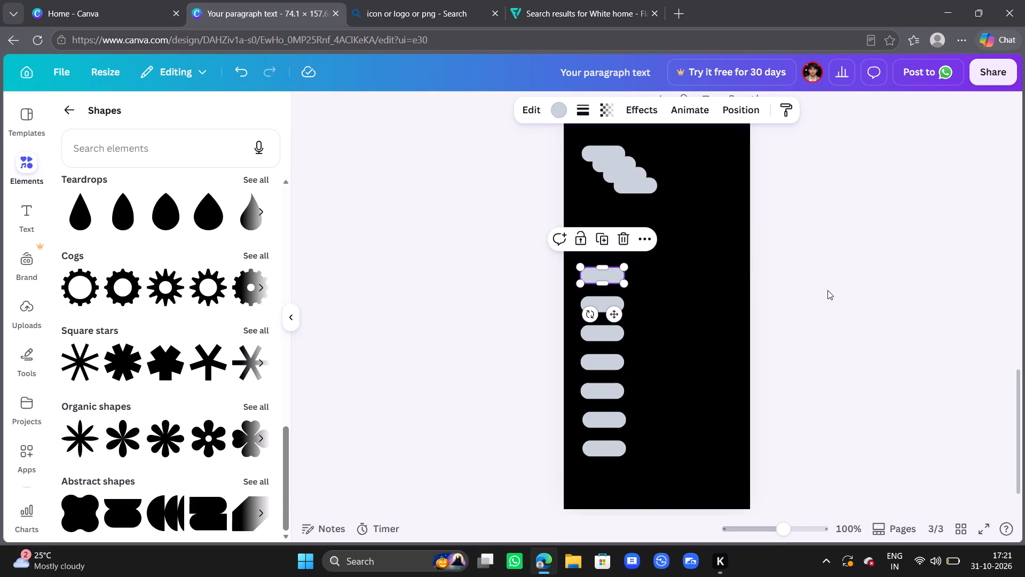
# Place the lowest of the four remaining cascade pills above the column as its eighth pill, with a gap of 5.
pyautogui.click(827, 290)
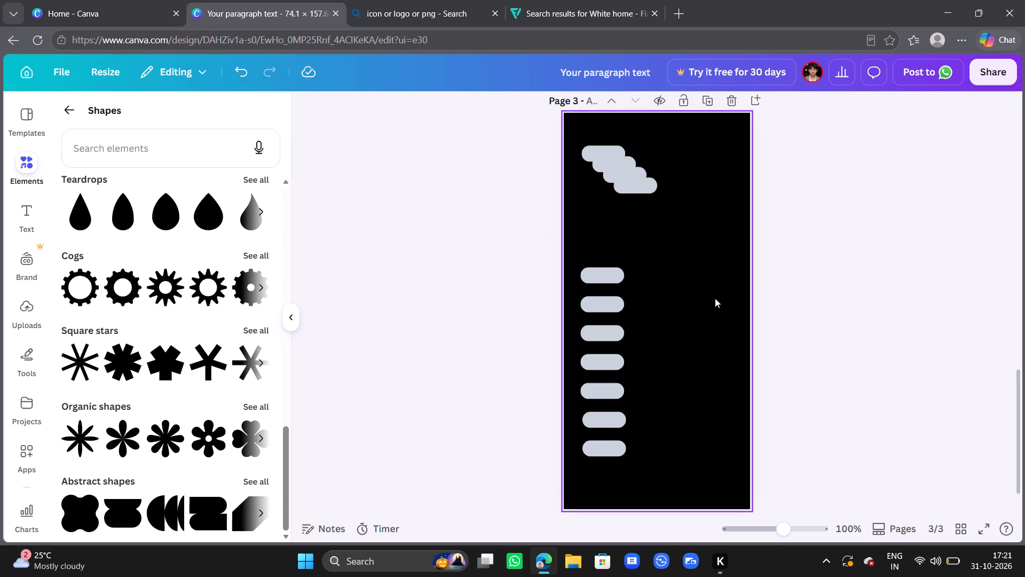
pyautogui.click(638, 184)
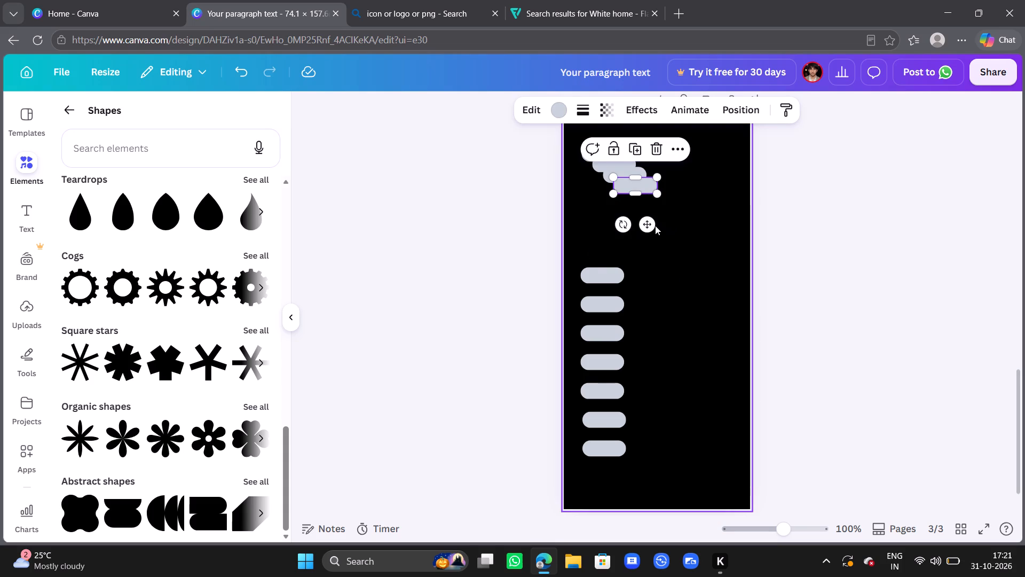
pyautogui.moveTo(646, 226); pyautogui.dragTo(613, 287)
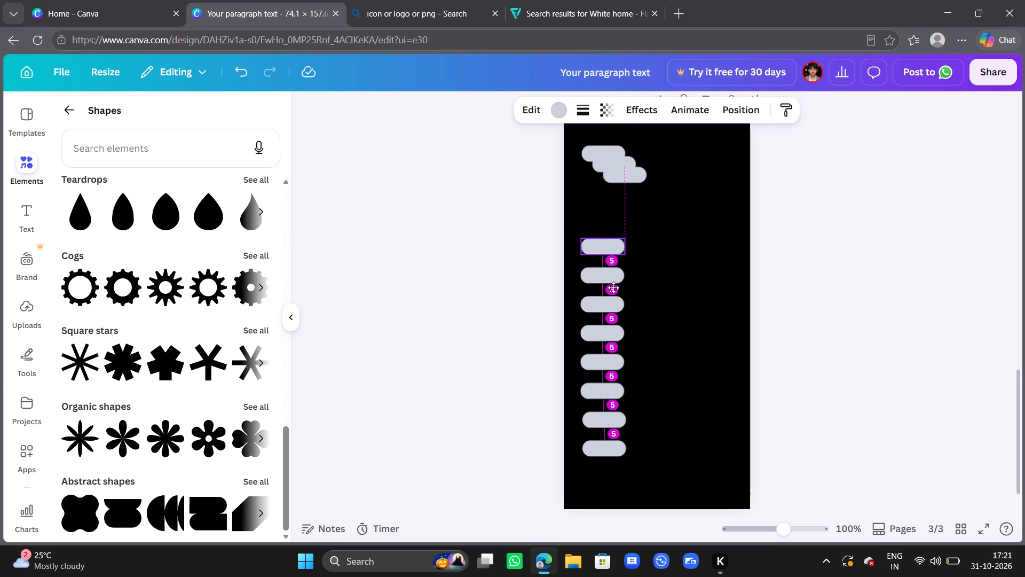
pyautogui.moveTo(613, 287); pyautogui.dragTo(611, 287)
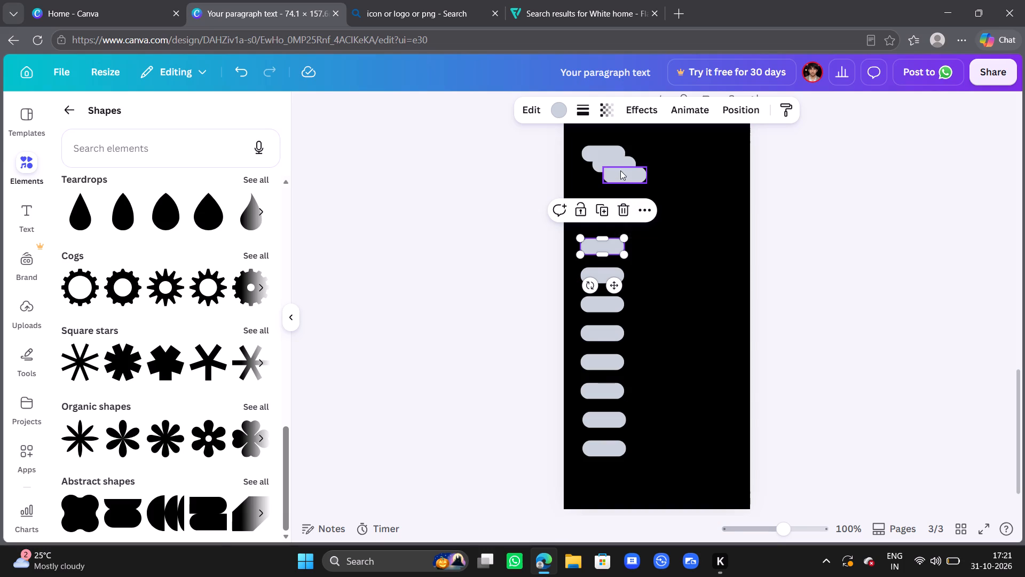
# Lower the front pill of the remaining three and align it above the column as its ninth pill, at equal spacing.
pyautogui.click(620, 170)
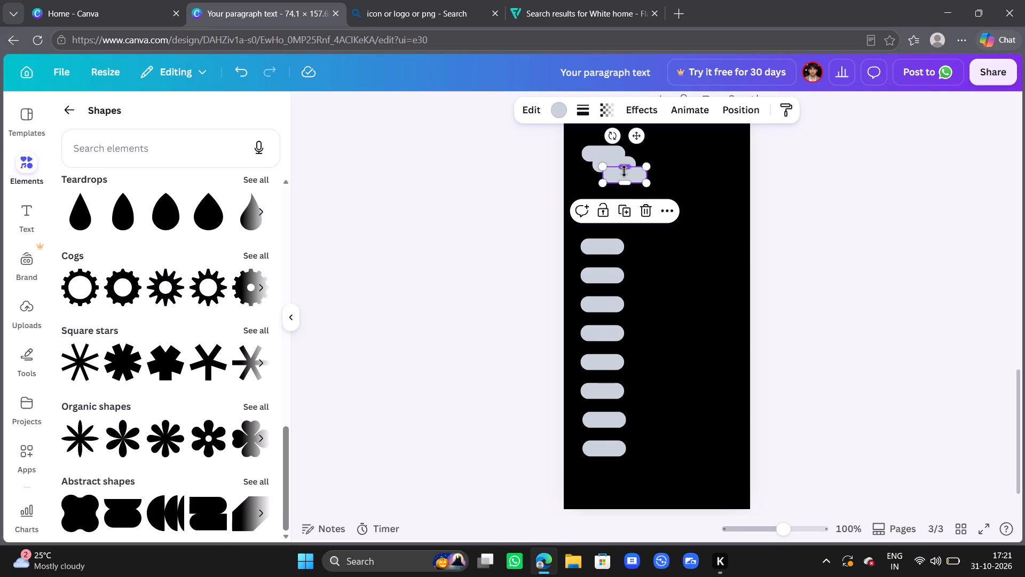
pyautogui.click(739, 208)
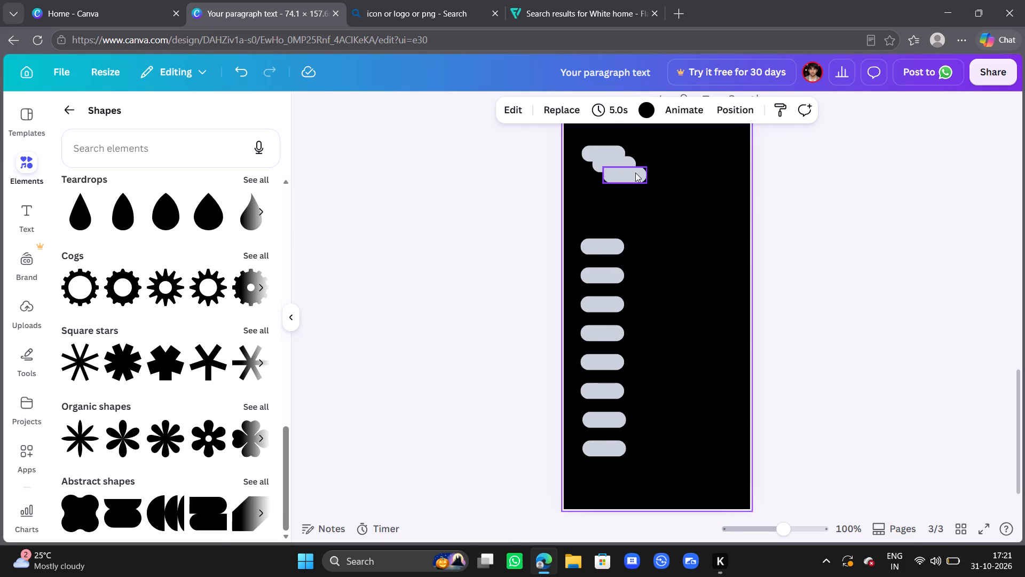
pyautogui.click(635, 173)
pyautogui.press('Down')
pyautogui.press('Down')
pyautogui.press('Down')
pyautogui.press('Down')
pyautogui.press('Down')
pyautogui.press('Down')
pyautogui.press('Down')
pyautogui.press('Down')
pyautogui.press('Down')
pyautogui.press('Down')
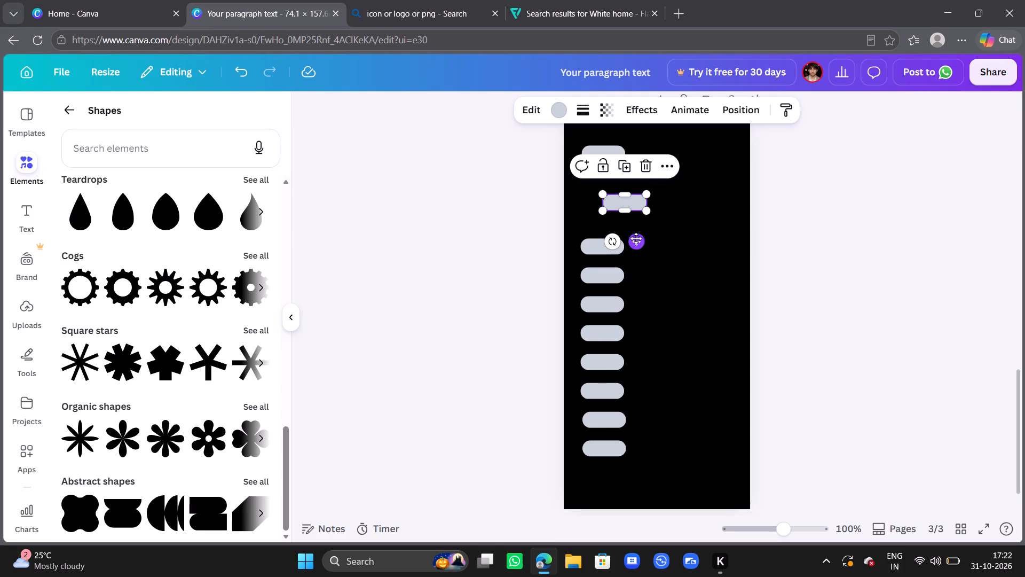
pyautogui.moveTo(639, 243); pyautogui.dragTo(614, 259)
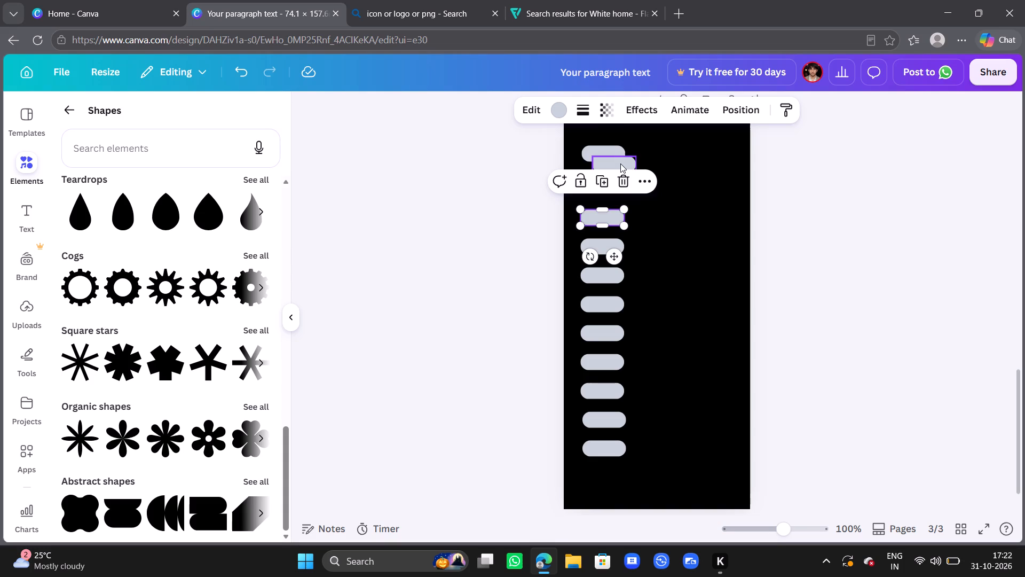
# Move the lower of the two remaining upper pills down onto the column as its tenth pill, with a gap of 5.
pyautogui.moveTo(620, 163); pyautogui.dragTo(610, 192)
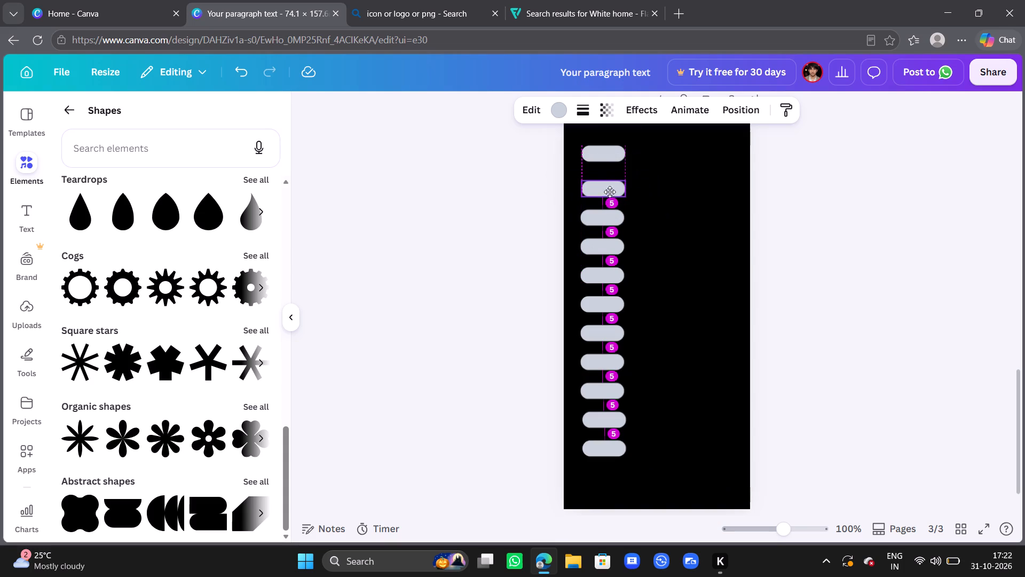
pyautogui.moveTo(610, 192); pyautogui.dragTo(610, 187)
pyautogui.click(858, 281)
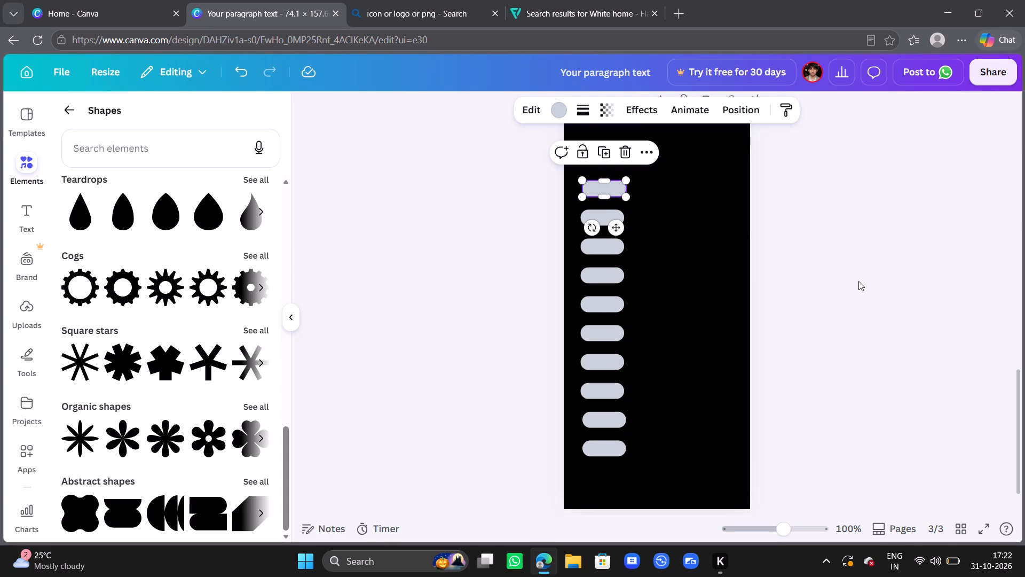
# Move the original pill from the page's upper left down below the column's lowest pill, aligned with it and spaced 5 away.
pyautogui.click(599, 153)
pyautogui.moveTo(599, 153); pyautogui.dragTo(599, 163)
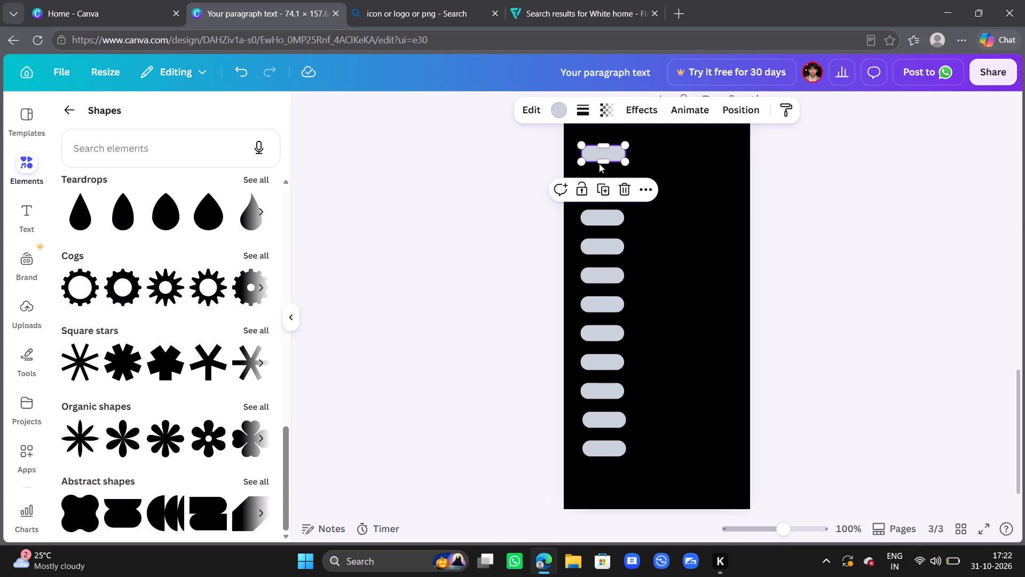
pyautogui.moveTo(599, 163); pyautogui.dragTo(597, 478)
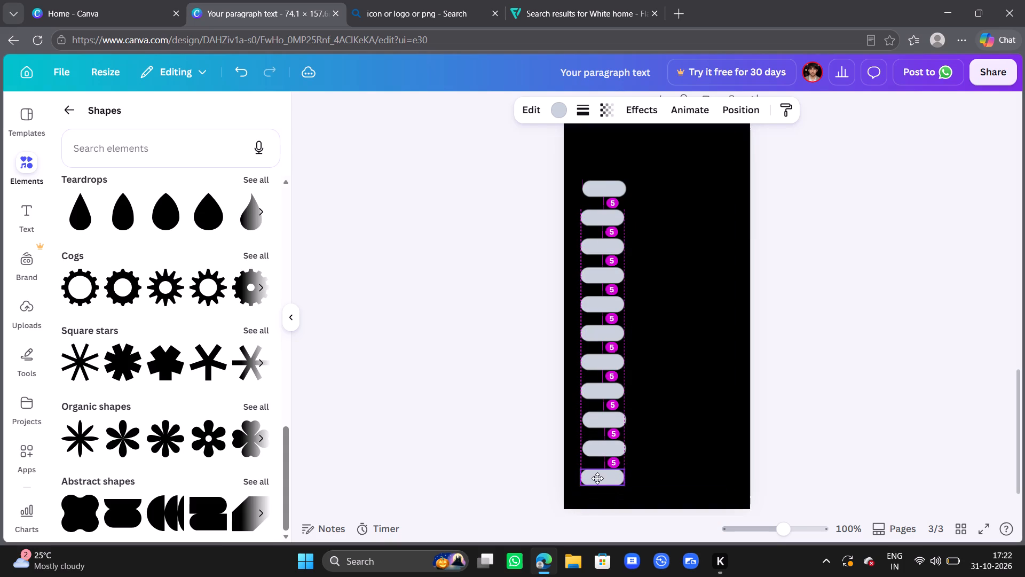
pyautogui.moveTo(597, 478); pyautogui.dragTo(597, 477)
pyautogui.moveTo(597, 477); pyautogui.dragTo(599, 477)
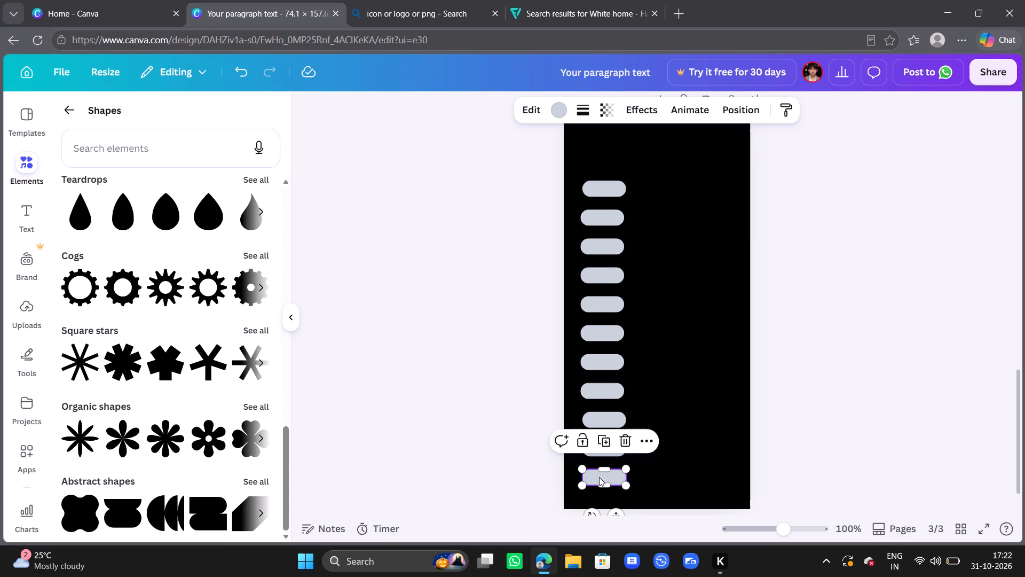
# Duplicate the eleven-pill column and place the copy beside it as a second column, with its rows level with the original.
pyautogui.click(672, 233)
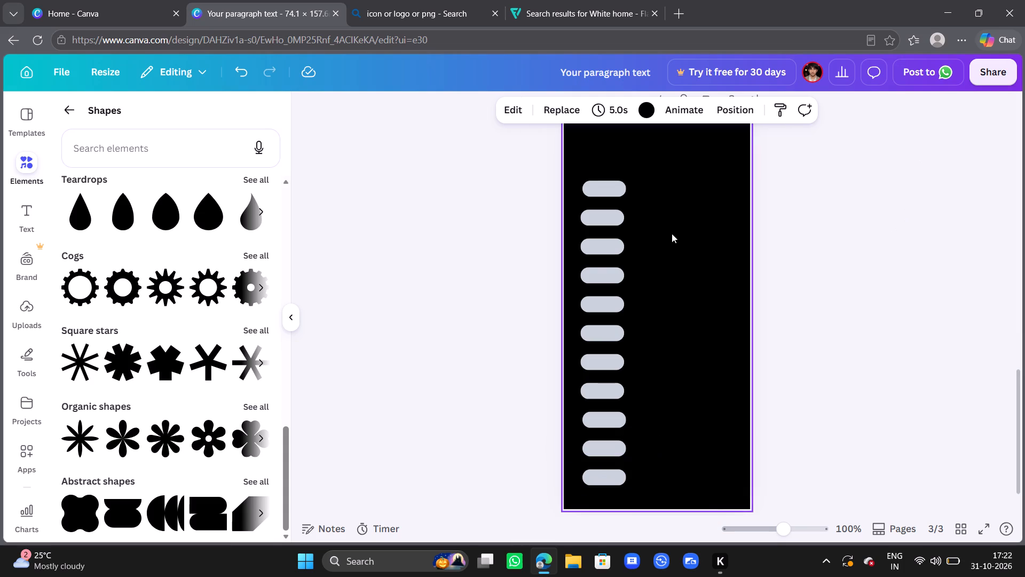
pyautogui.moveTo(630, 170); pyautogui.dragTo(582, 486)
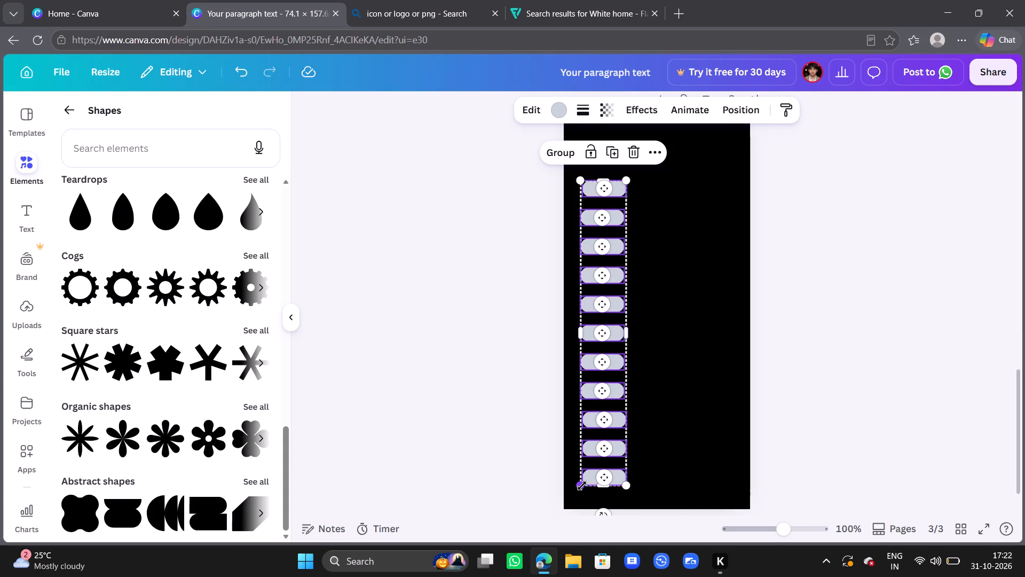
pyautogui.hotkey('ctrl', 'c')
pyautogui.hotkey('ctrl', 'v')
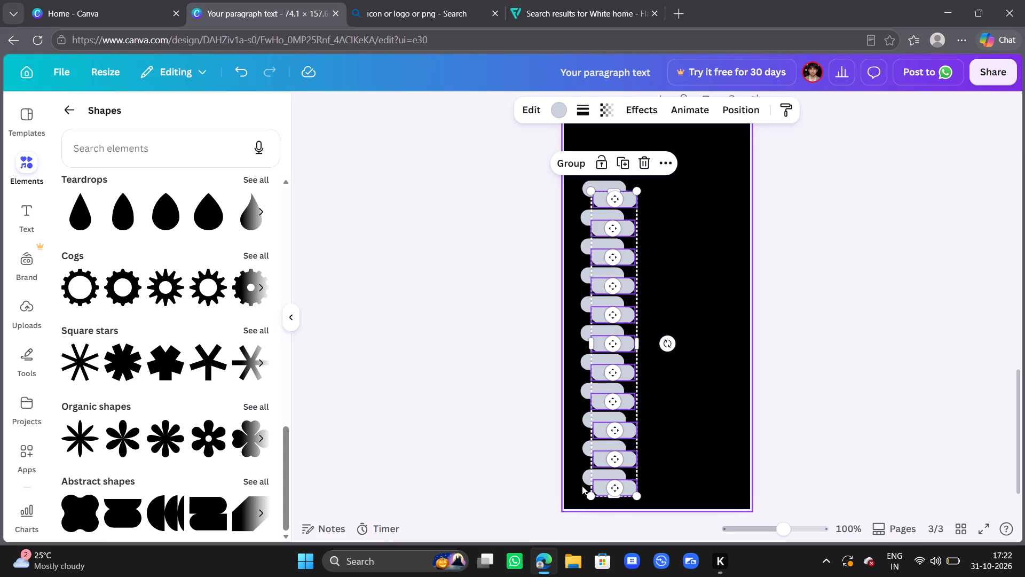
pyautogui.press('Right')
pyautogui.press('Right')
pyautogui.press('Right')
pyautogui.press('Right')
pyautogui.press('Right')
pyautogui.press('Right')
pyautogui.press('Right')
pyautogui.press('Right')
pyautogui.press('Right')
pyautogui.press('Right')
pyautogui.press('Right')
pyautogui.press('Right')
pyautogui.press('Right')
pyautogui.press('Right')
pyautogui.press('Right')
pyautogui.press('Right')
pyautogui.press('Right')
pyautogui.press('Right')
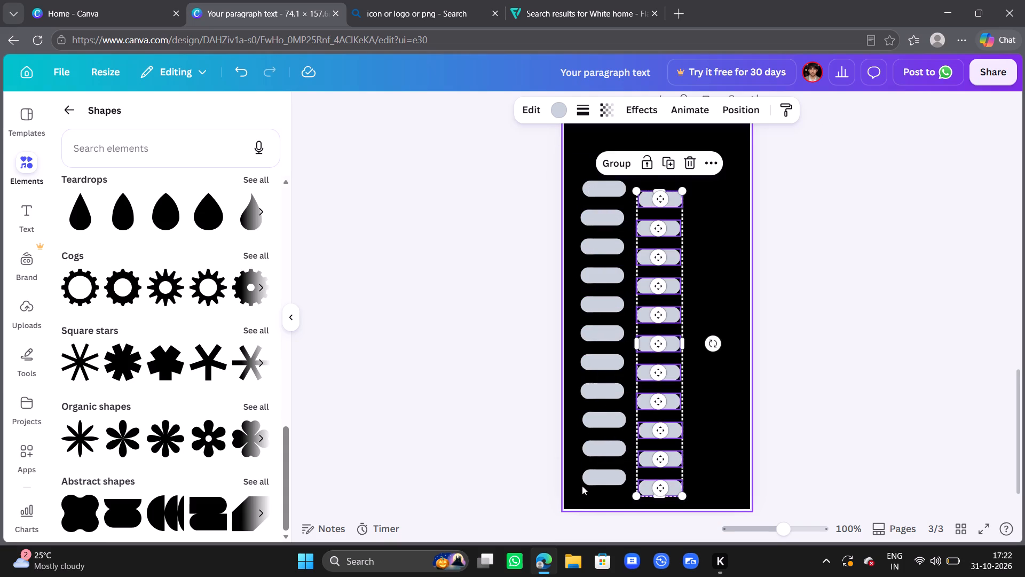
pyautogui.press('Right')
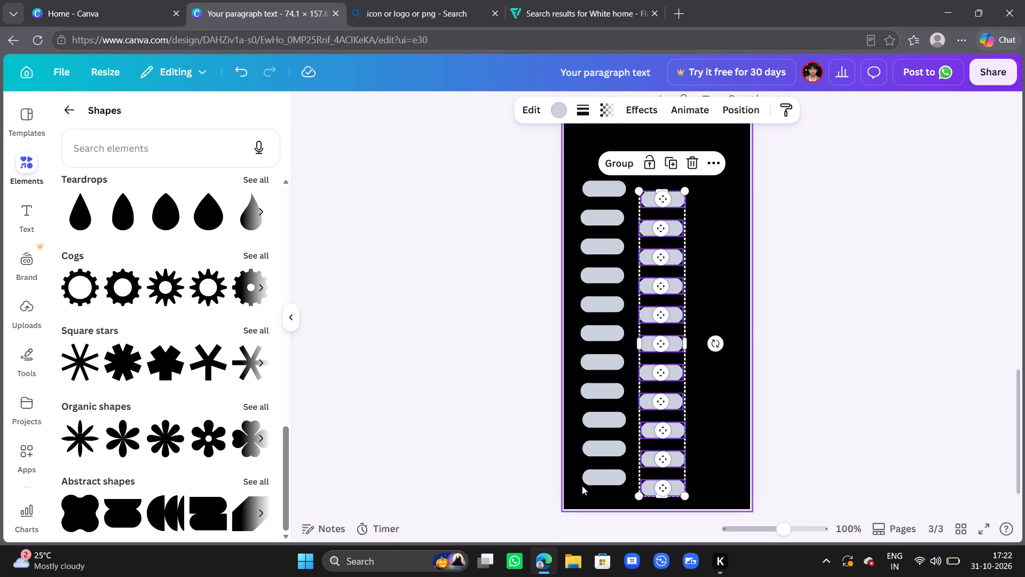
pyautogui.press('Up')
pyautogui.press('Up')
pyautogui.press('Up')
pyautogui.press('Up')
pyautogui.press('Up')
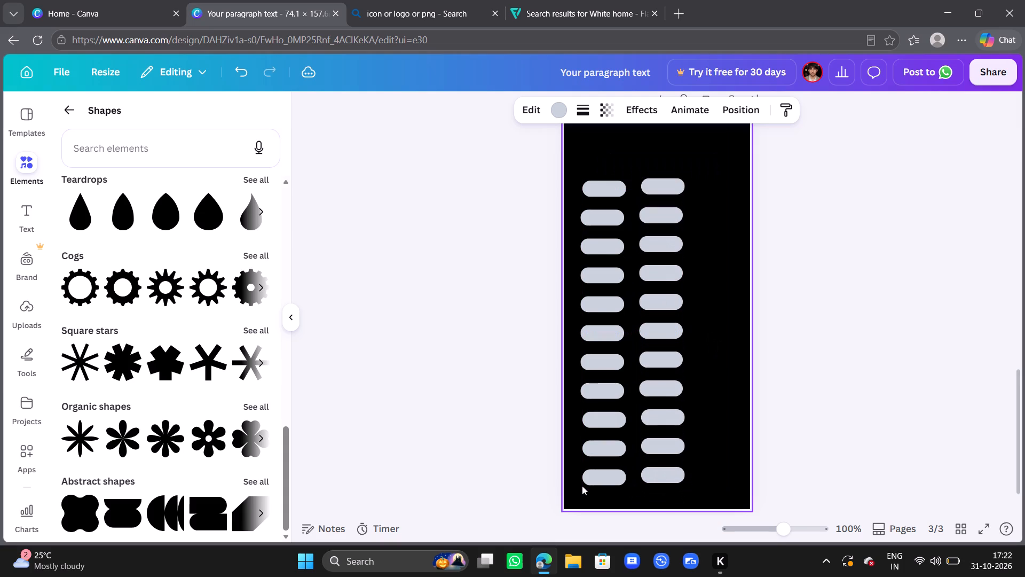
pyautogui.press('Down')
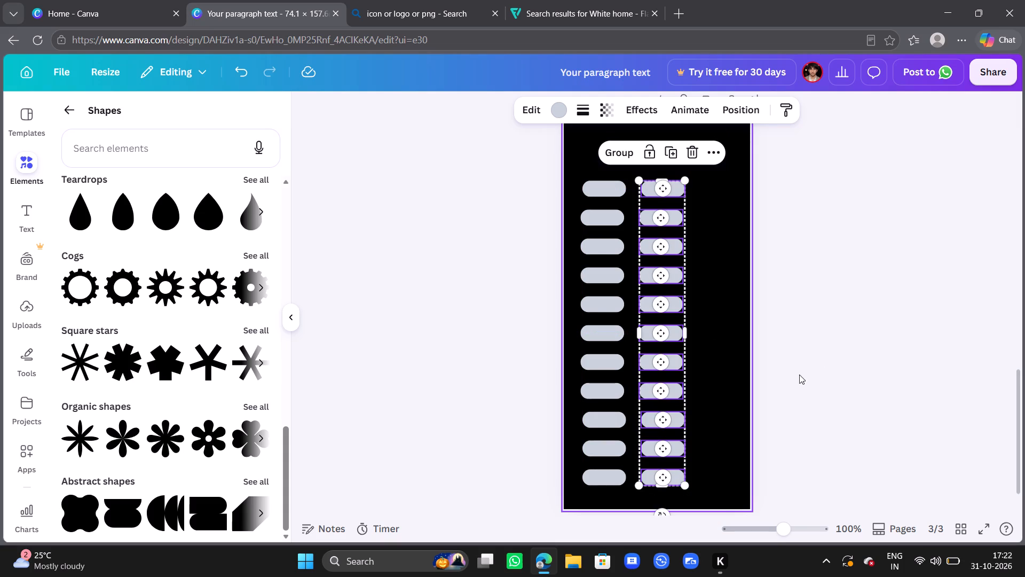
pyautogui.click(839, 376)
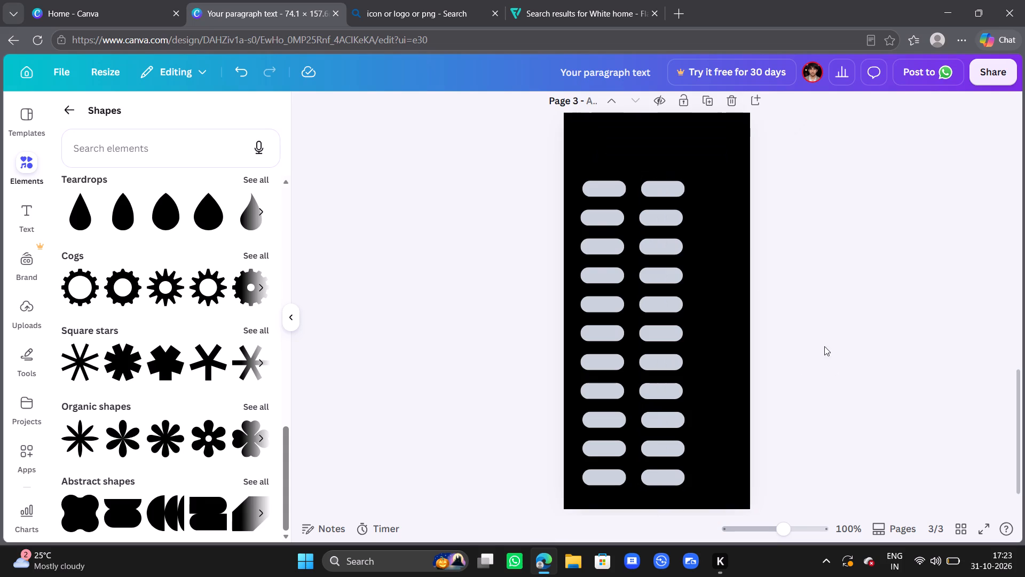
# Nudge the top pill of the second column slightly left to line up with the pills directly below it.
pyautogui.click(663, 185)
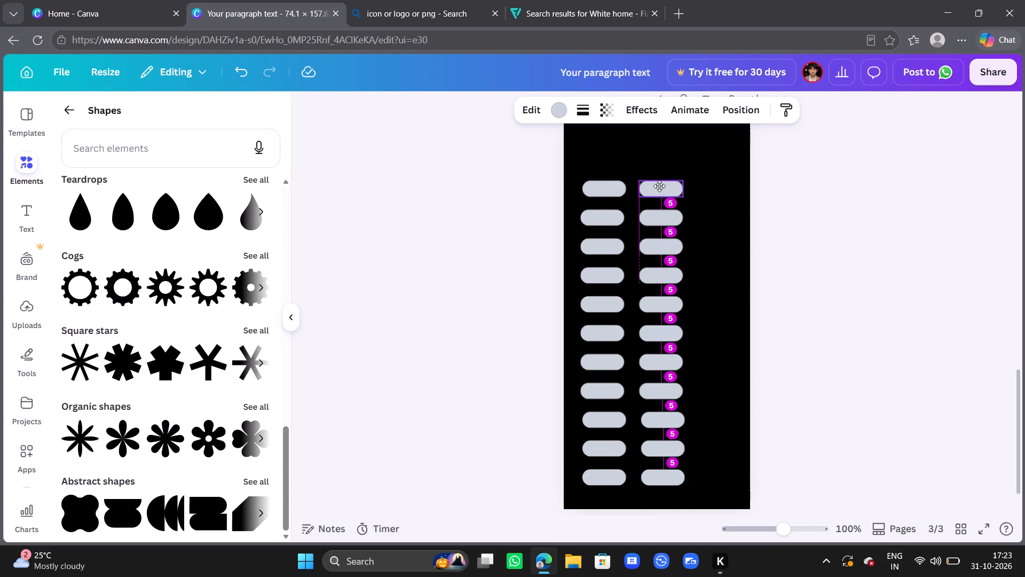
pyautogui.click(846, 240)
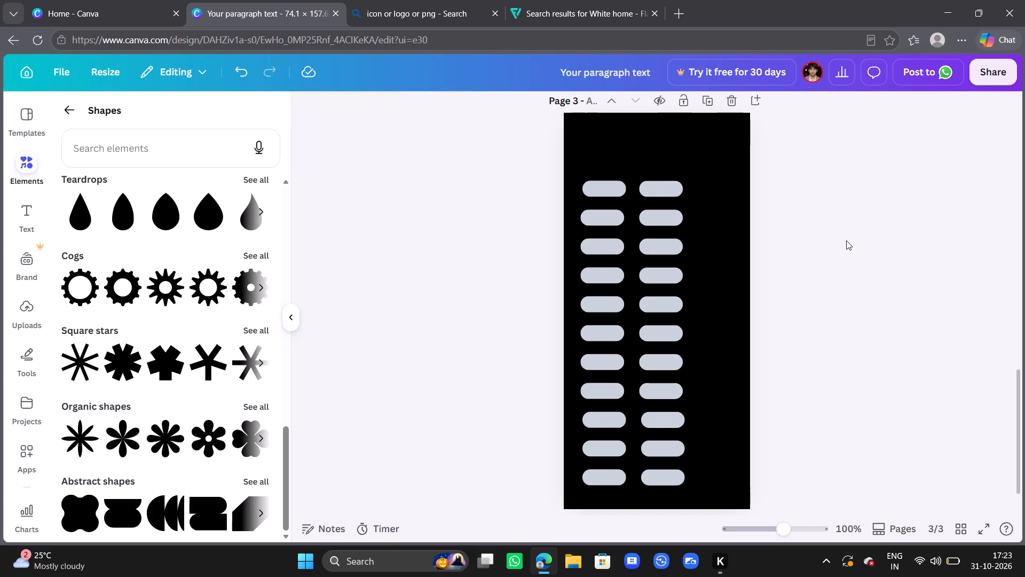
# Duplicate the second pill column and place the copy near the page's right edge as a third column, level with the other rows.
pyautogui.moveTo(695, 182); pyautogui.dragTo(664, 493)
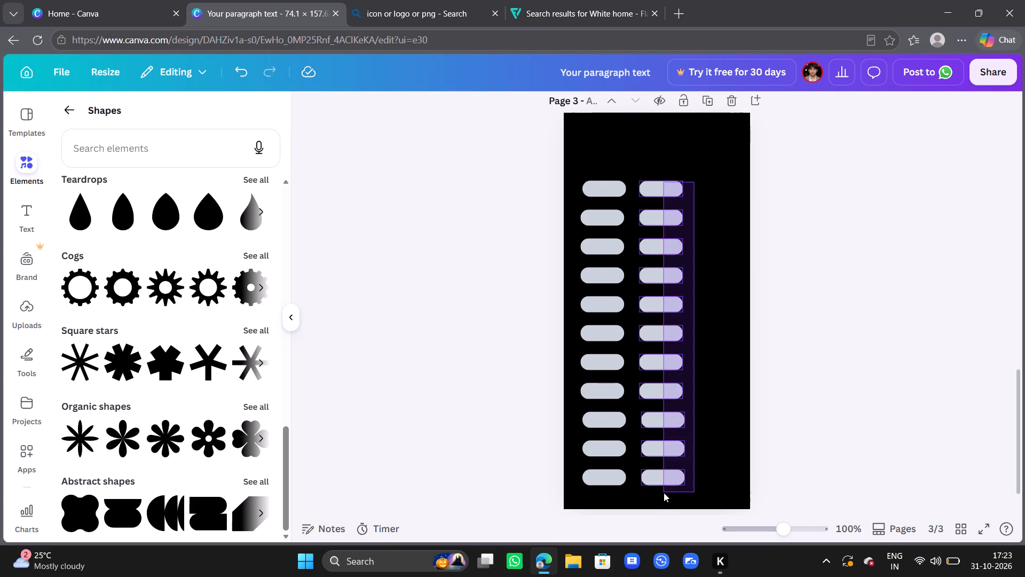
pyautogui.hotkey('ctrl', 'c')
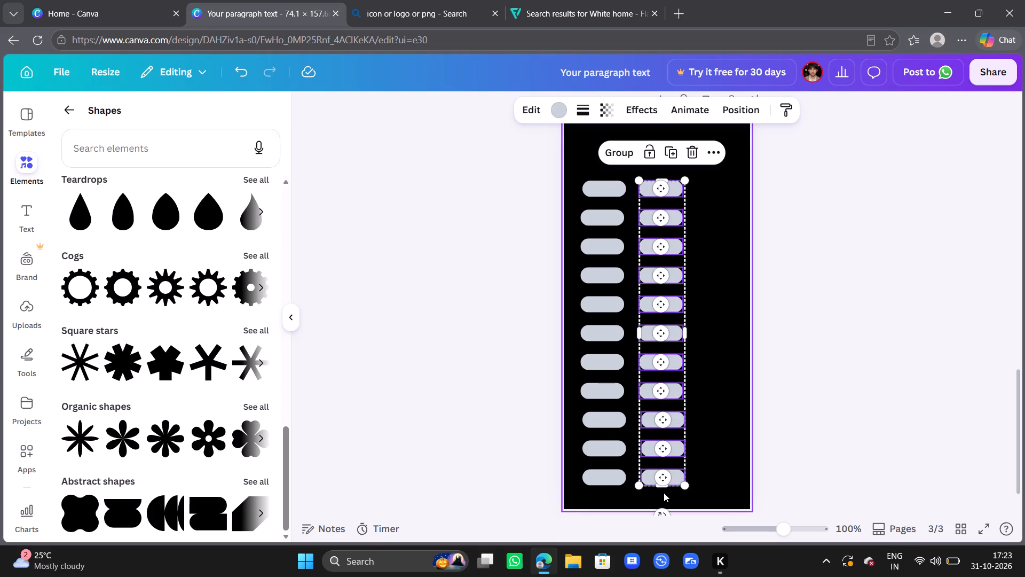
pyautogui.hotkey('ctrl', 'v')
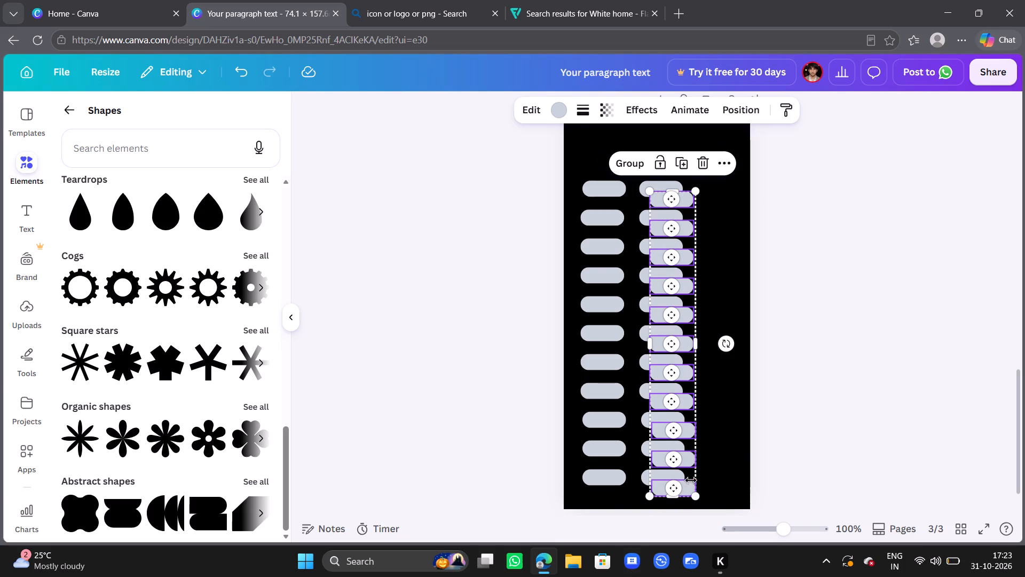
pyautogui.press('Right')
pyautogui.press('Right')
pyautogui.press('Right')
pyautogui.press('Right')
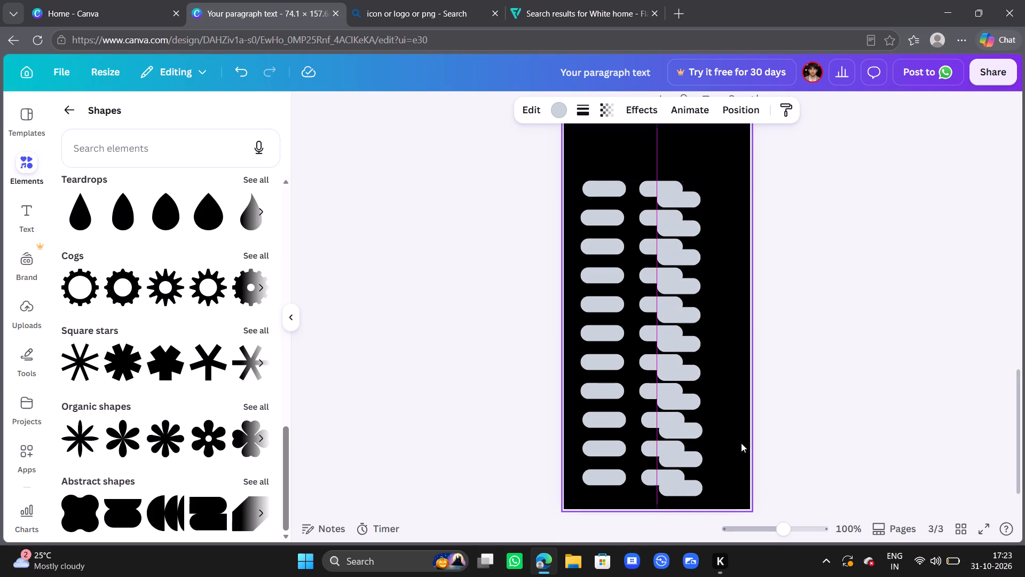
pyautogui.press('Right')
pyautogui.press('Right')
pyautogui.press('Right')
pyautogui.press('Right')
pyautogui.press('Right')
pyautogui.press('Right')
pyautogui.press('Right')
pyautogui.press('Right')
pyautogui.press('Right')
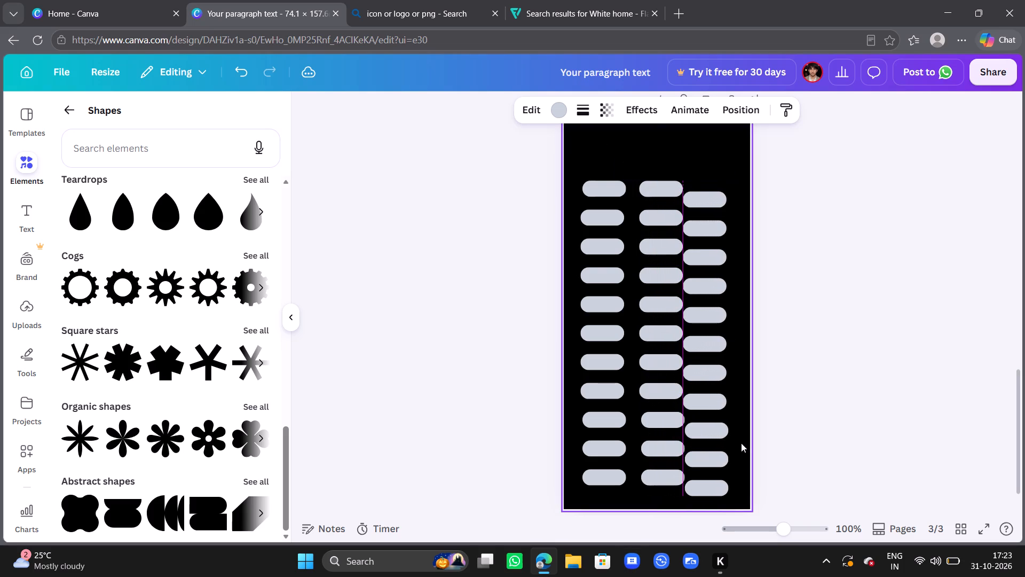
pyautogui.press('Right')
pyautogui.press('Right')
pyautogui.press('Right')
pyautogui.press('Right')
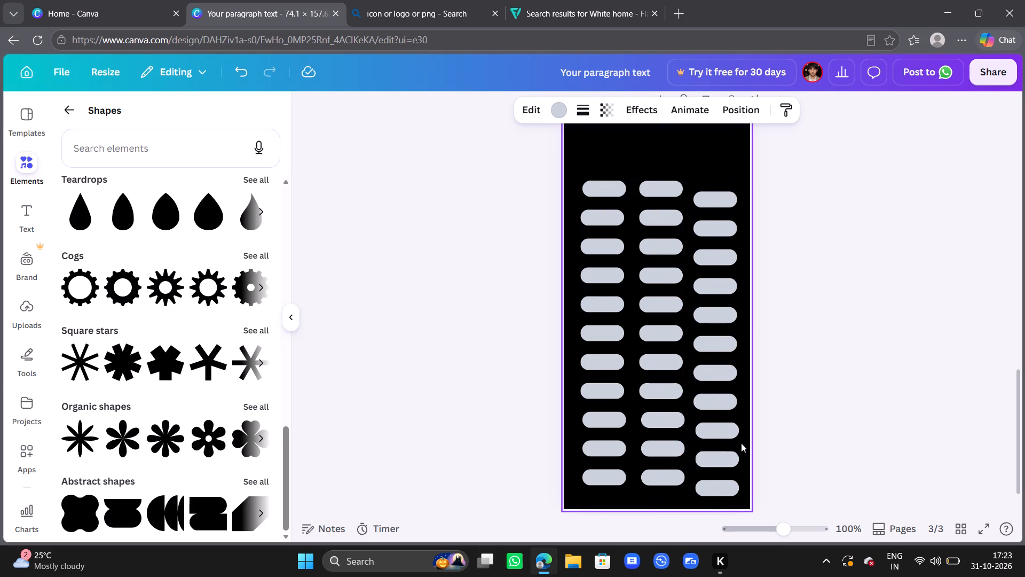
pyautogui.press('Right')
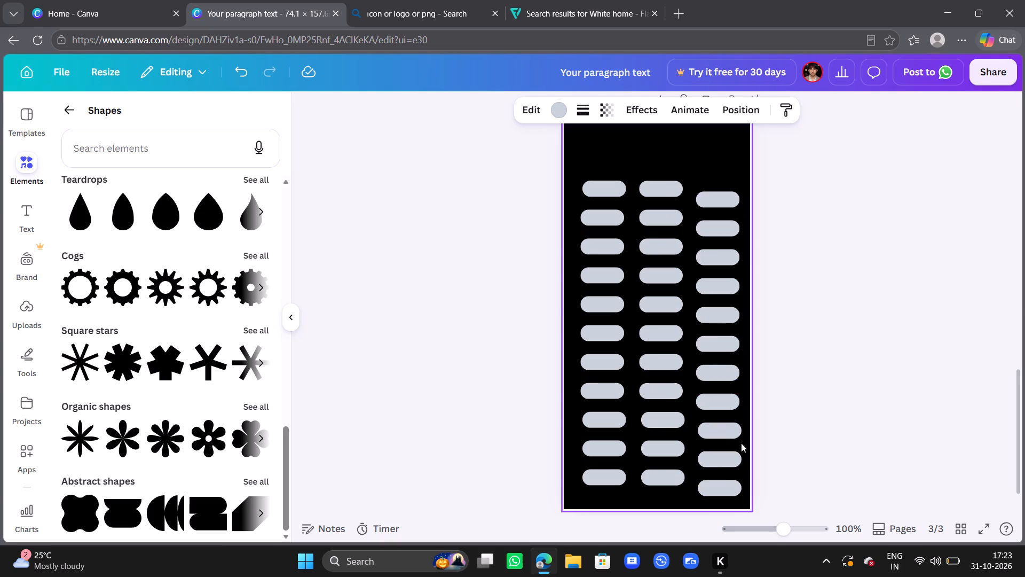
pyautogui.press('Up')
pyautogui.press('Up')
pyautogui.press('Up')
pyautogui.press('Up')
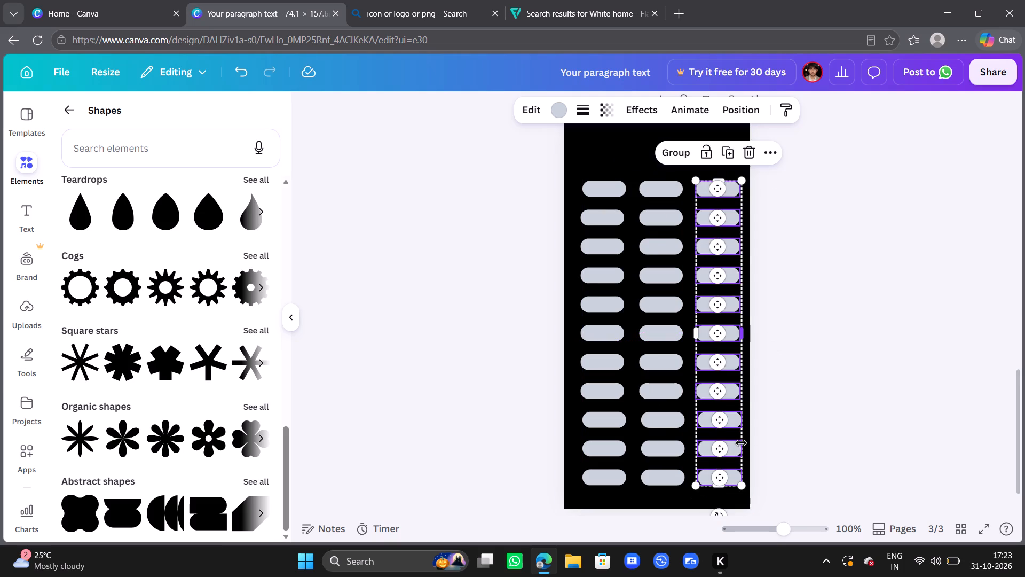
pyautogui.click(887, 373)
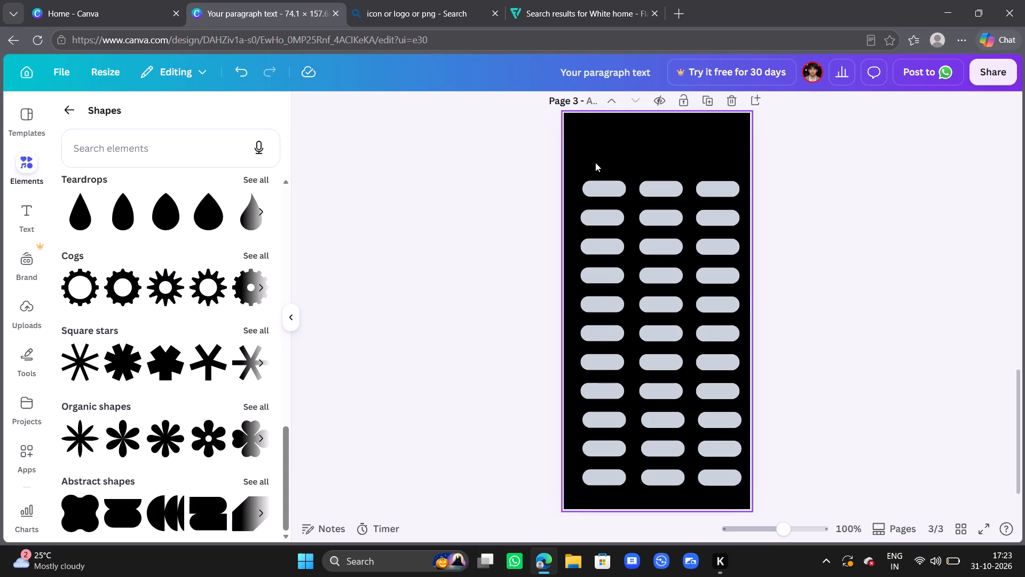
# Shift the whole three-column pill grid slightly left on the page.
pyautogui.moveTo(595, 162); pyautogui.dragTo(722, 464)
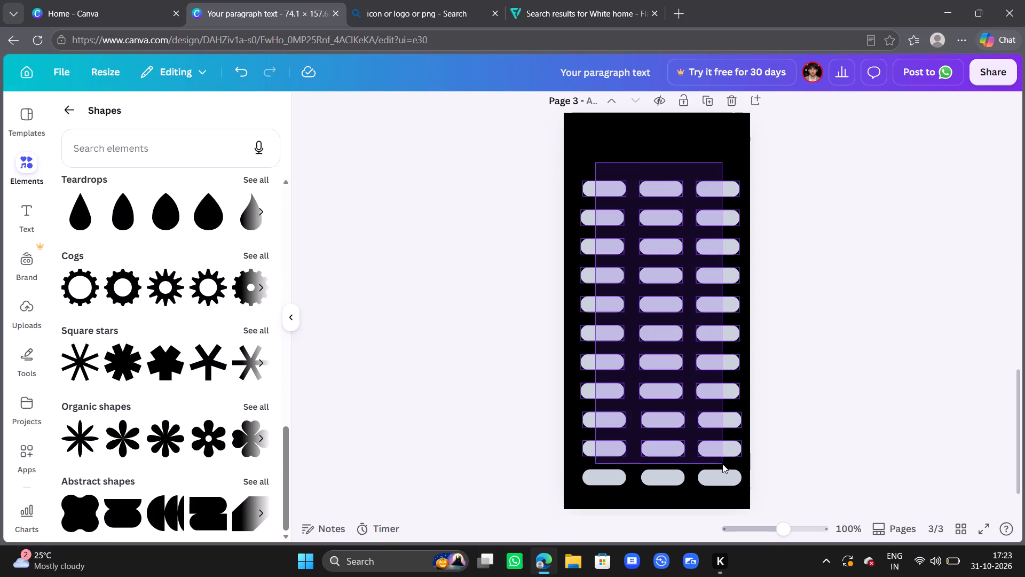
pyautogui.moveTo(722, 464); pyautogui.dragTo(724, 477)
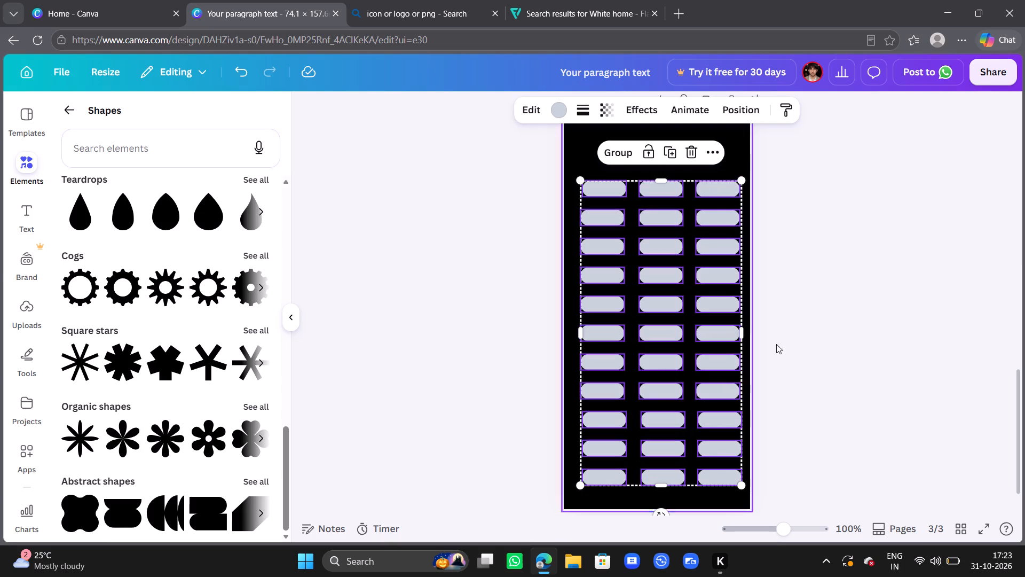
pyautogui.press('Left')
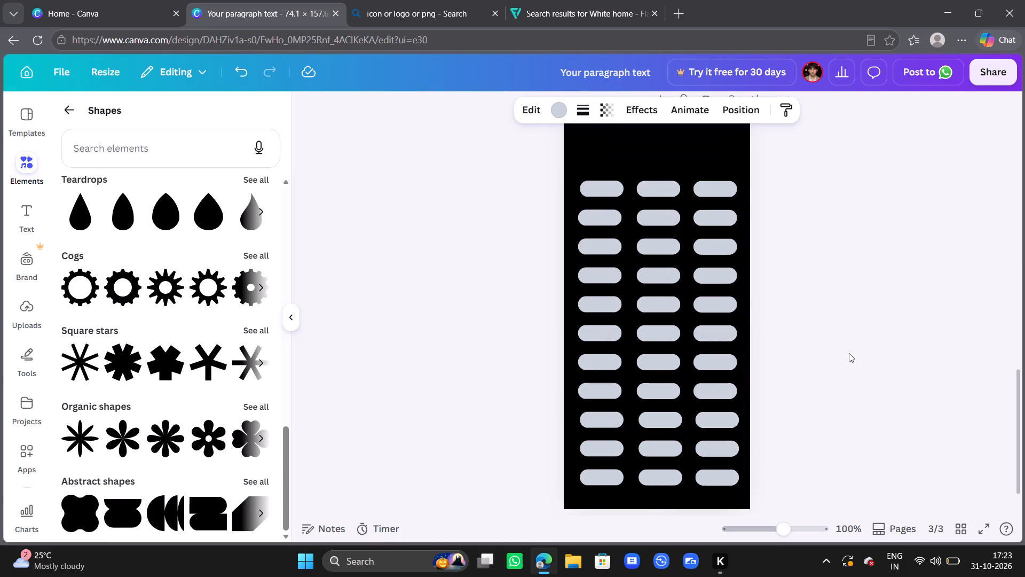
pyautogui.click(832, 334)
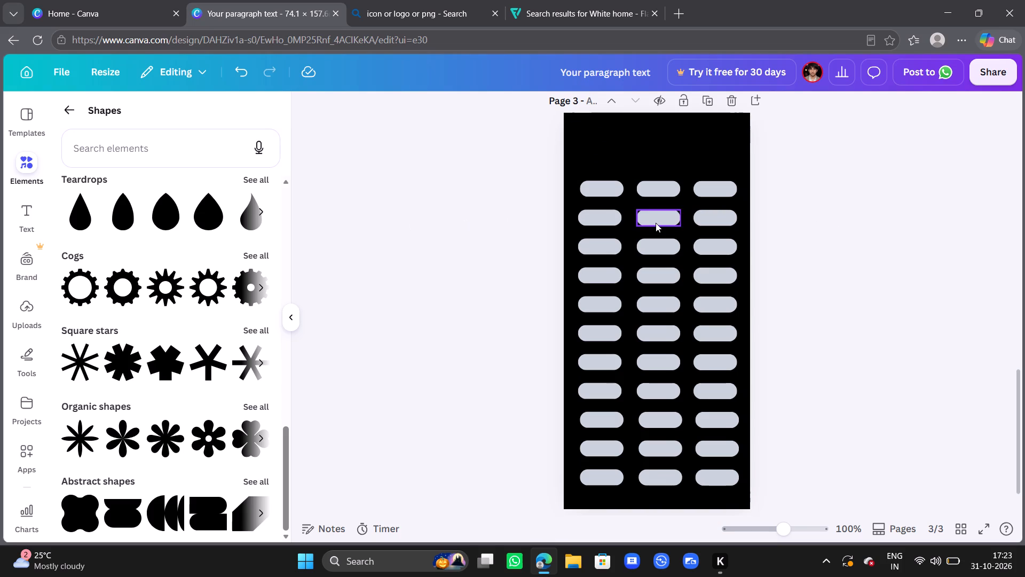
# Copy the "Craftingstory" title texts from page 1 to page 3 and place them above the three-column pill grid.
pyautogui.scroll(7, 656, 223)
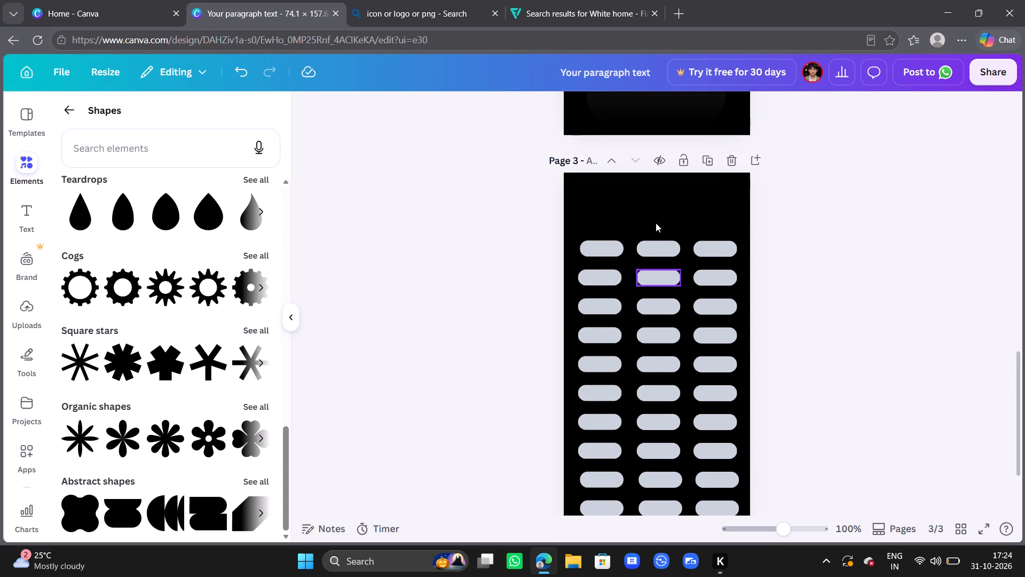
pyautogui.scroll(5, 656, 223)
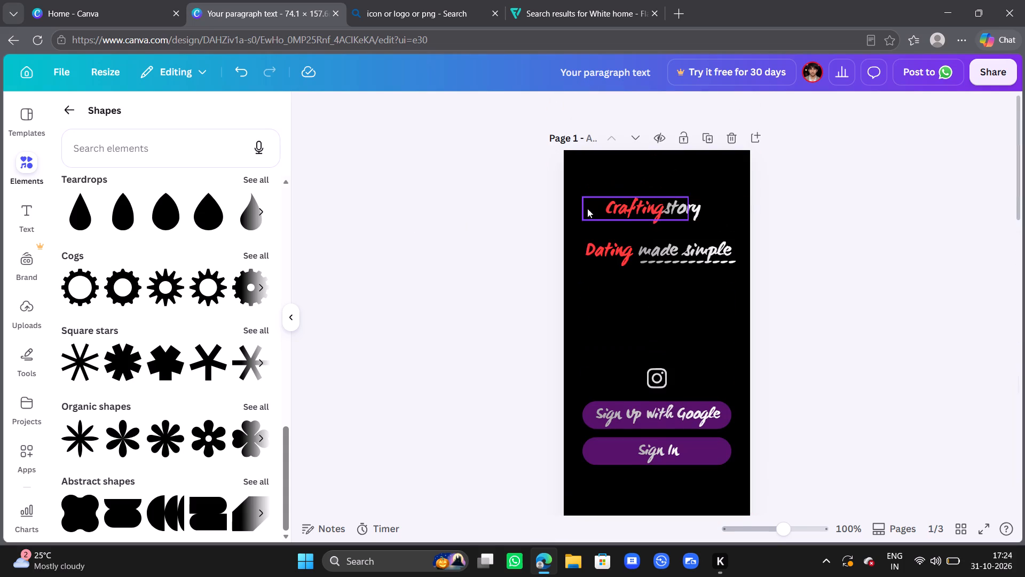
pyautogui.moveTo(590, 224); pyautogui.dragTo(676, 200)
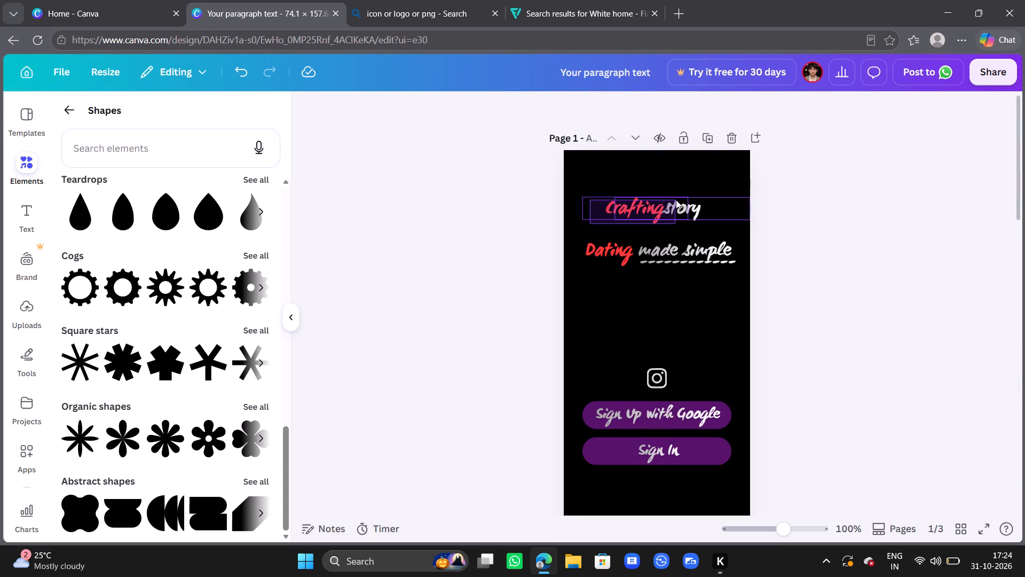
pyautogui.moveTo(676, 200); pyautogui.dragTo(703, 199)
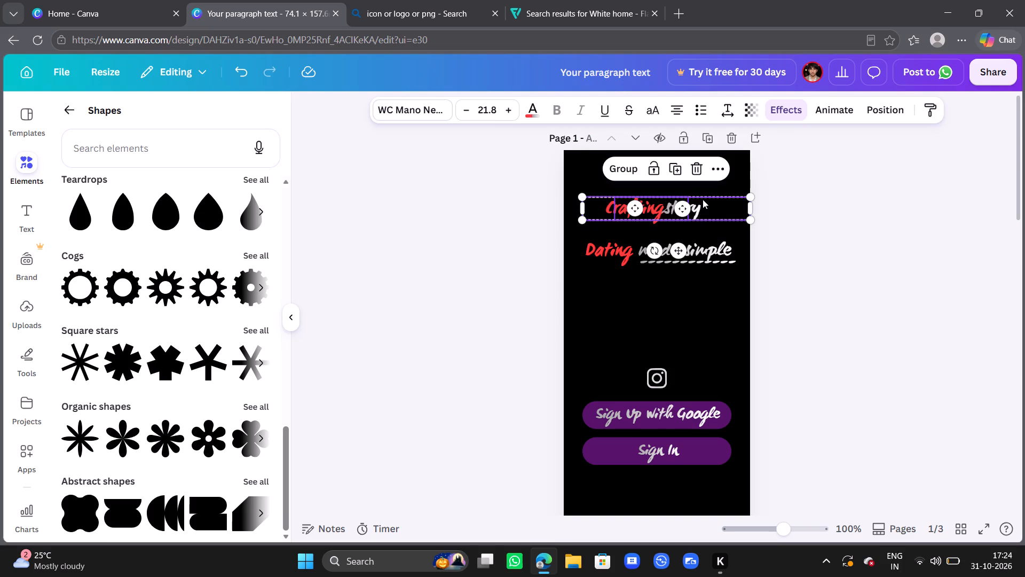
pyautogui.hotkey('ctrl', 'c')
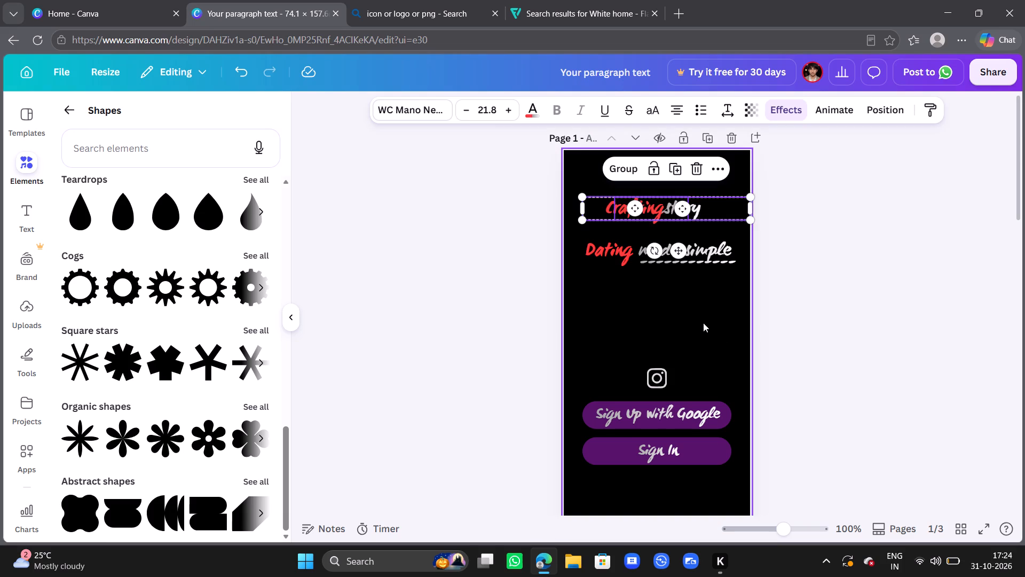
pyautogui.click(703, 323)
pyautogui.scroll(-12, 703, 323)
pyautogui.scroll(2, 703, 323)
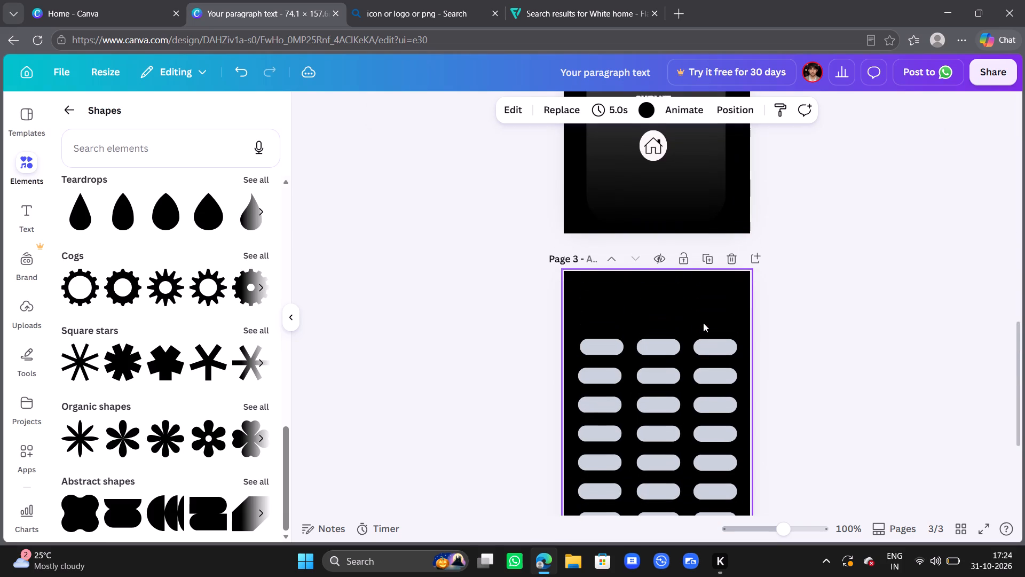
pyautogui.click(678, 311)
pyautogui.hotkey('ctrl', 'v')
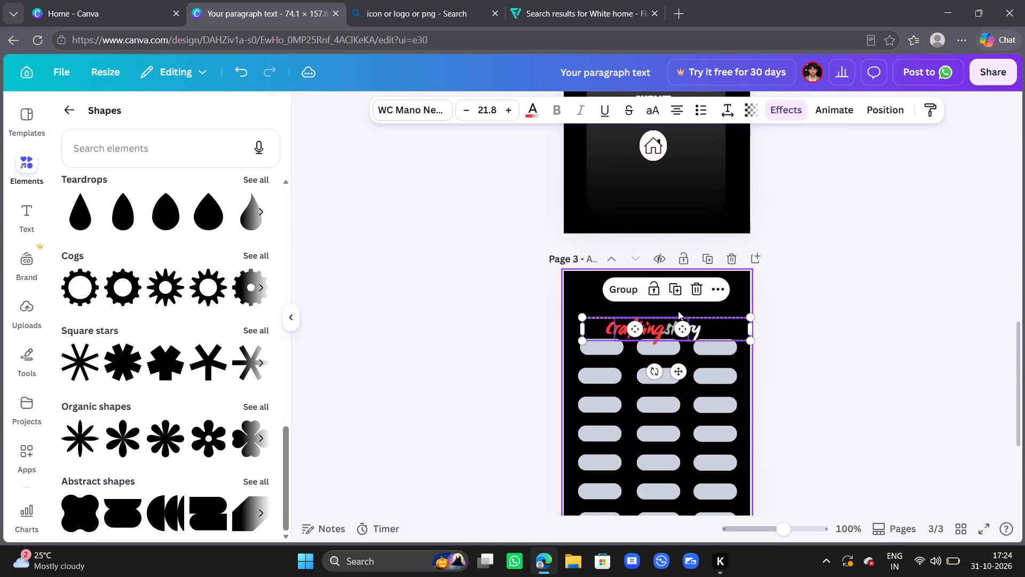
pyautogui.moveTo(681, 372); pyautogui.dragTo(682, 346)
pyautogui.click(881, 395)
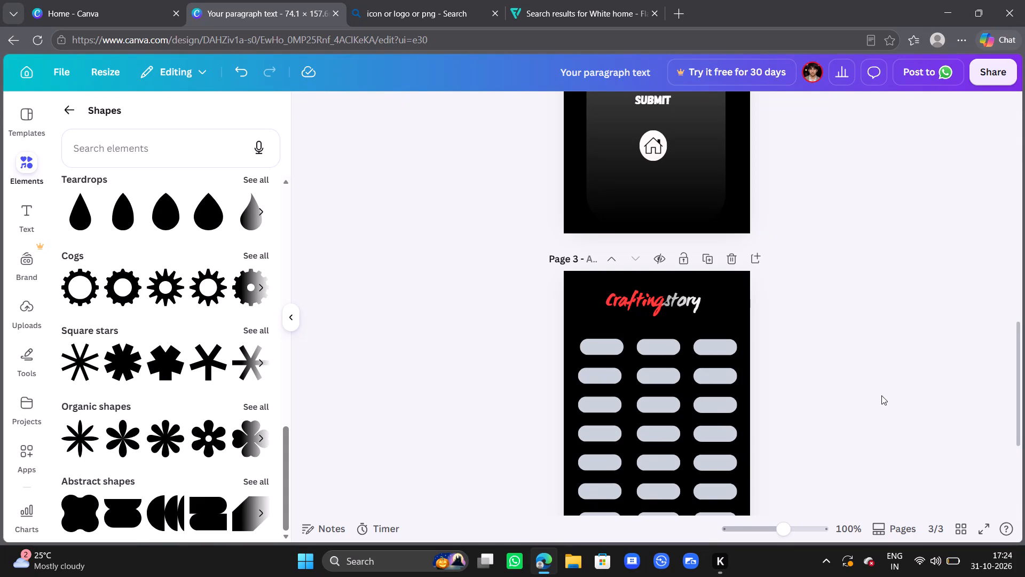
# Delete the three pills in the grid's fourth row to separate the top three rows from those below.
pyautogui.scroll(-1, 681, 389)
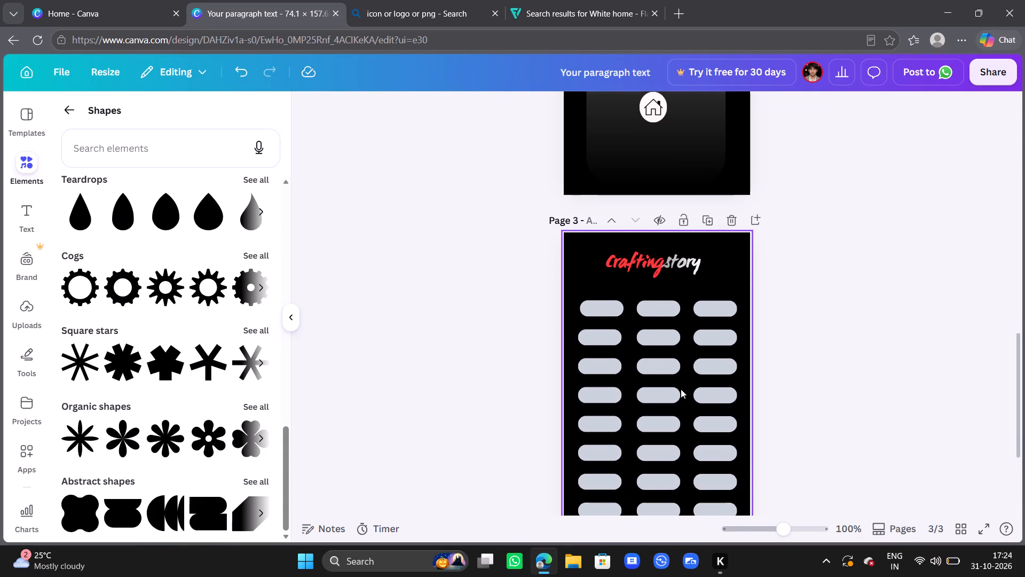
pyautogui.scroll(-1, 681, 389)
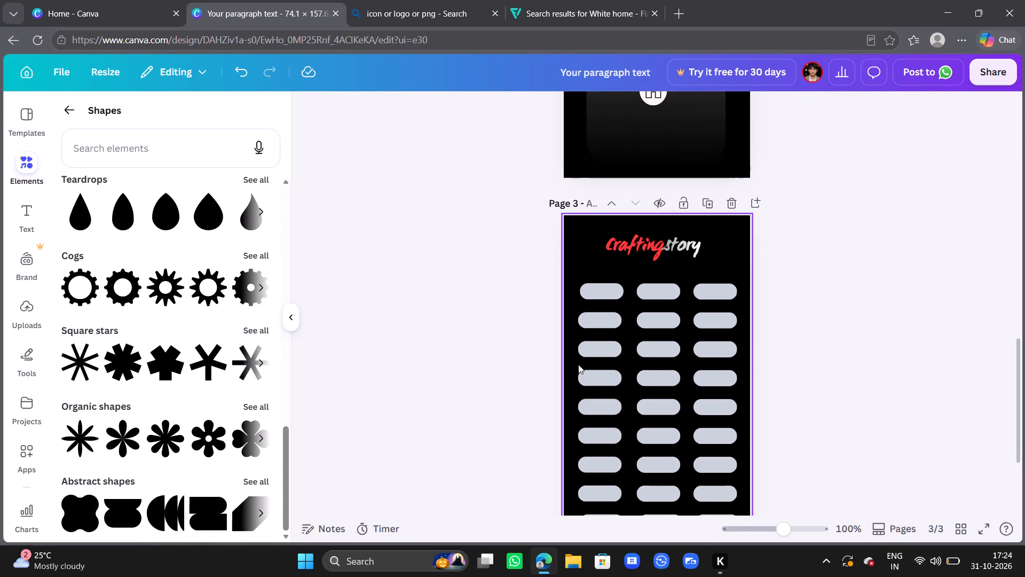
pyautogui.moveTo(571, 368); pyautogui.dragTo(712, 385)
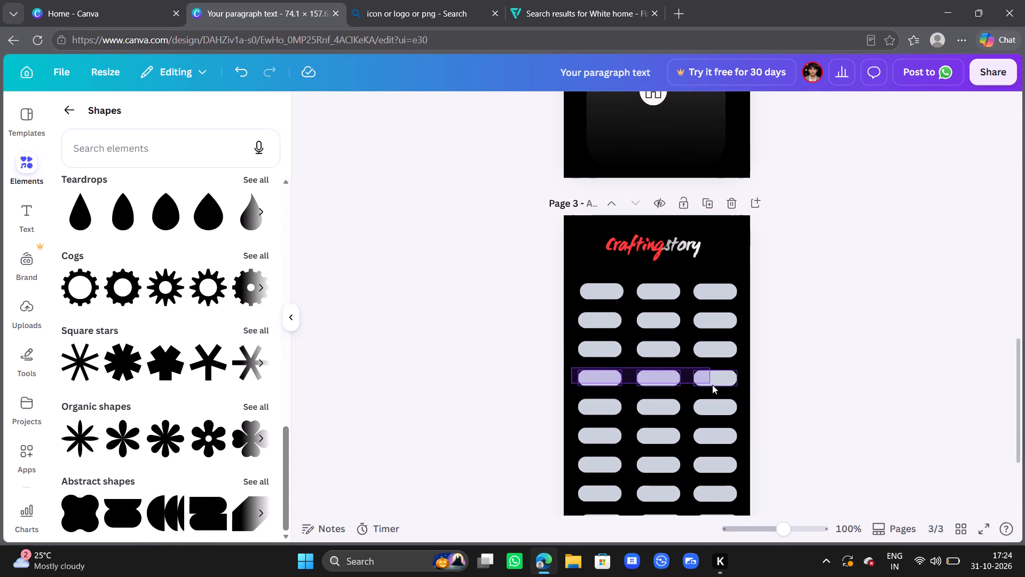
pyautogui.moveTo(712, 385); pyautogui.dragTo(738, 385)
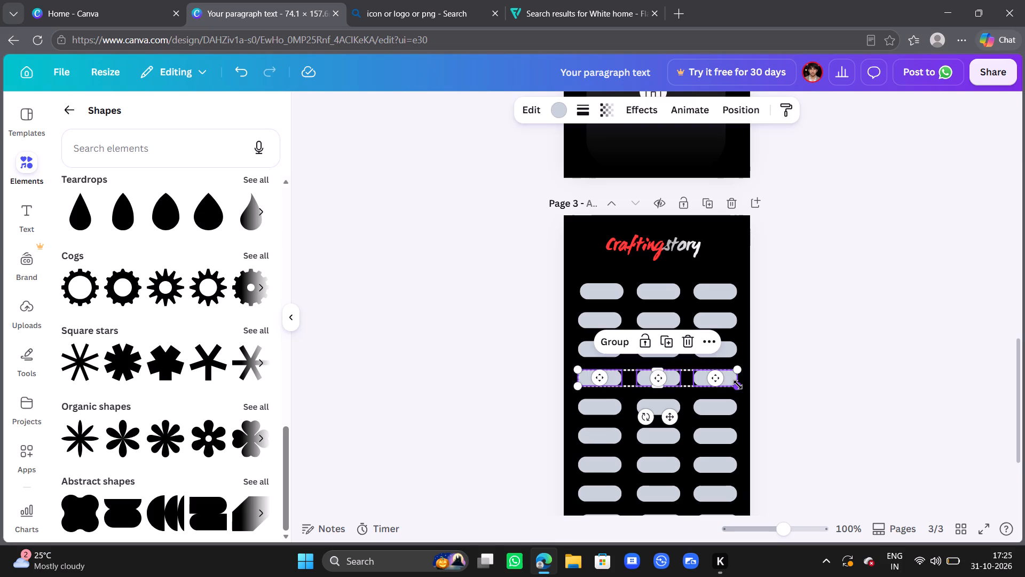
pyautogui.press('BackSpace')
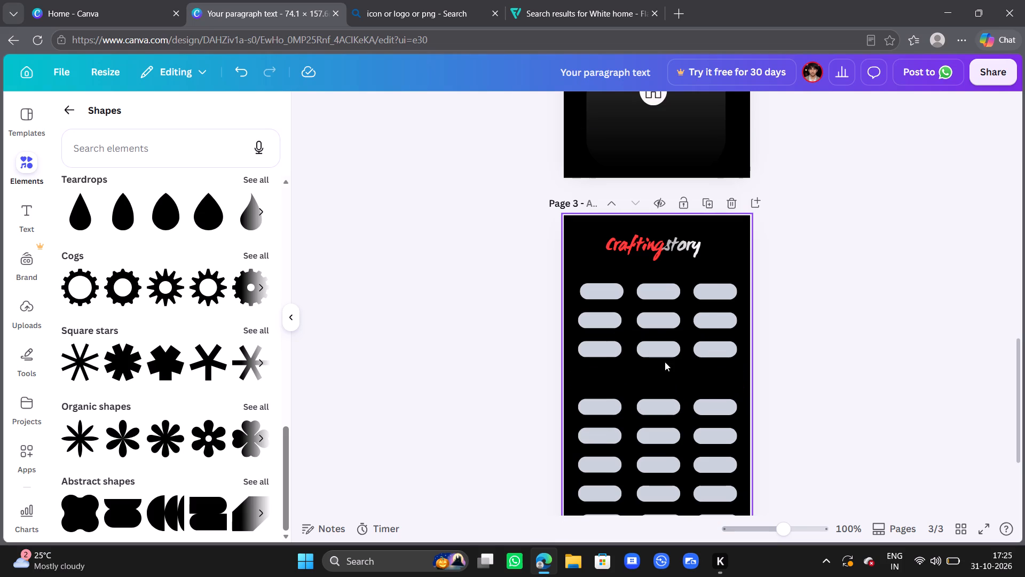
# Delete the fourth row of pills below the gap, leaving three blocks of three rows.
pyautogui.scroll(-3, 671, 369)
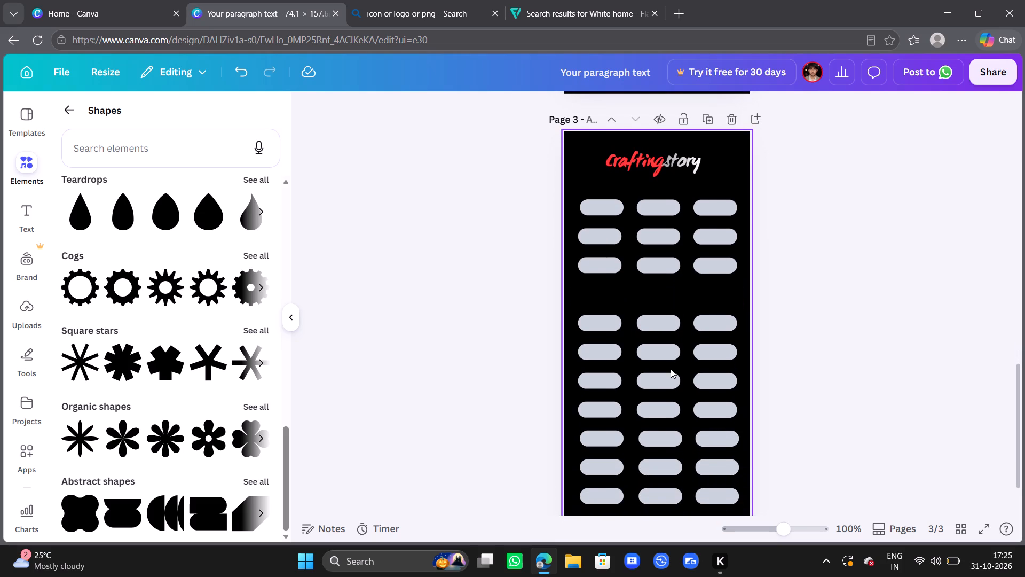
pyautogui.moveTo(569, 403); pyautogui.dragTo(737, 416)
pyautogui.press('BackSpace')
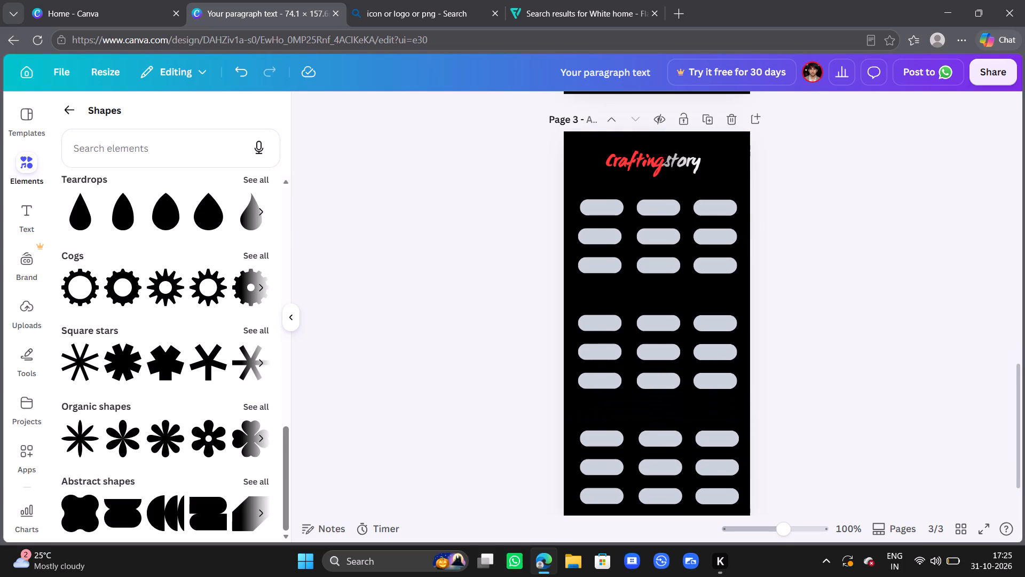
# Nudge all three blocks of the pill grid together slightly down on the third page, away from the Craftingstory logo.
pyautogui.scroll(2, 884, 329)
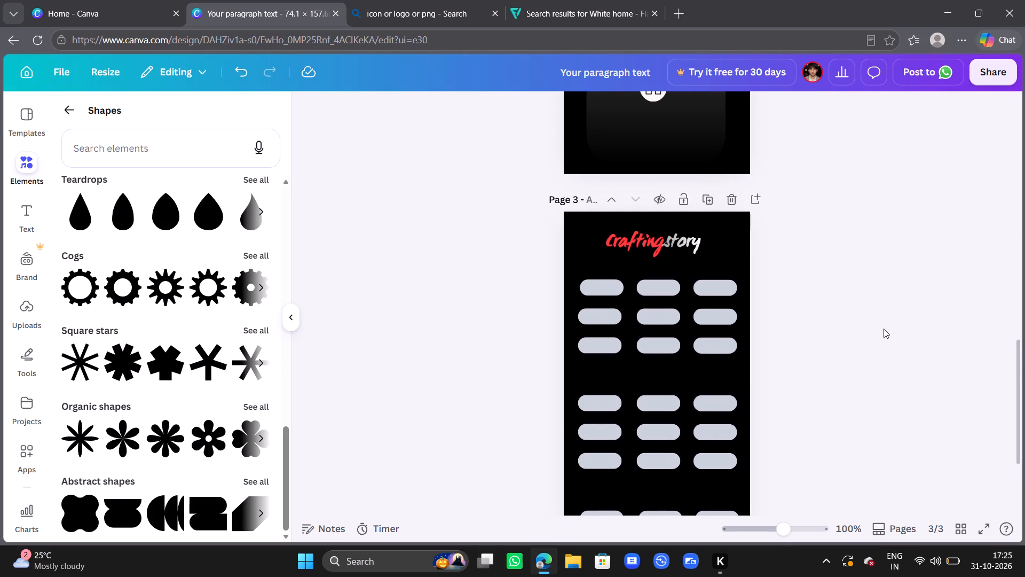
pyautogui.scroll(1, 884, 329)
pyautogui.scroll(-1, 627, 389)
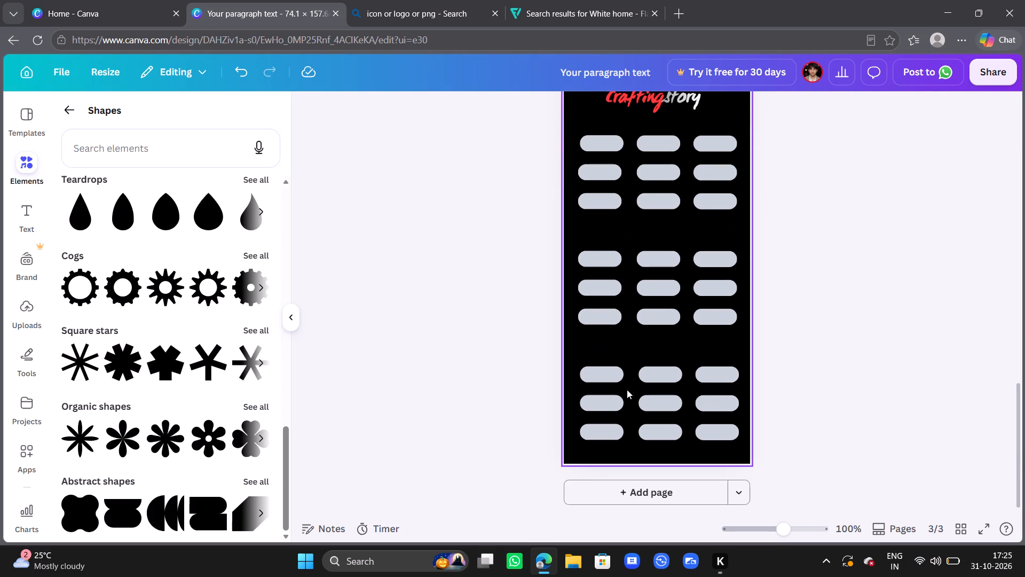
pyautogui.scroll(-2, 627, 389)
pyautogui.moveTo(720, 453); pyautogui.dragTo(683, 43)
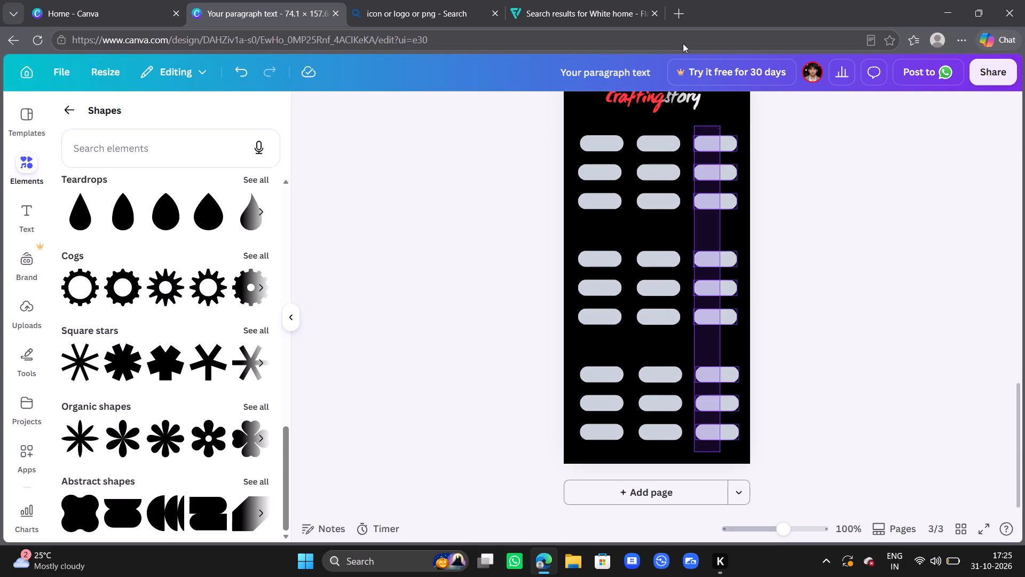
pyautogui.moveTo(683, 43); pyautogui.dragTo(588, 135)
pyautogui.press('Down')
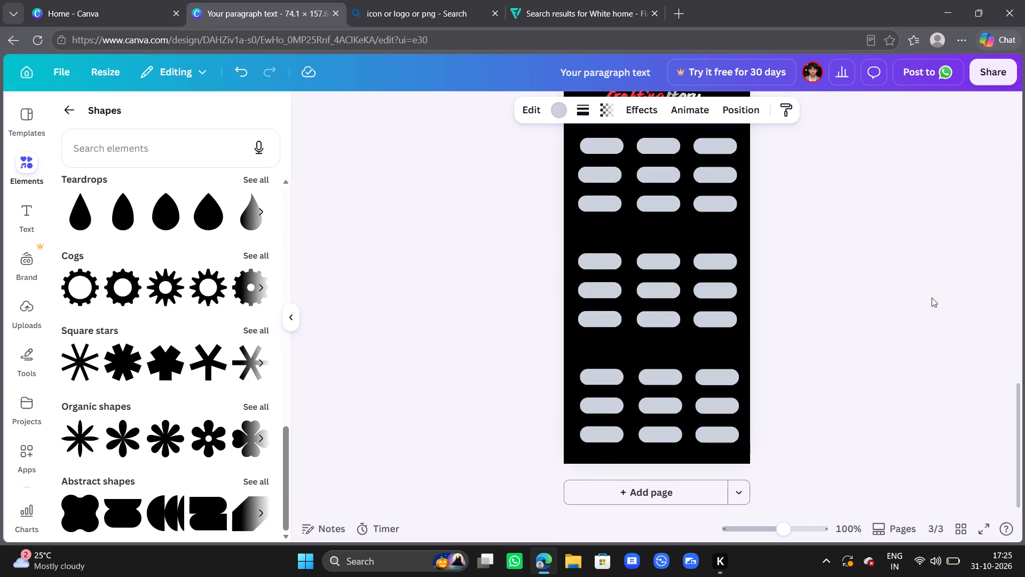
pyautogui.press('Down')
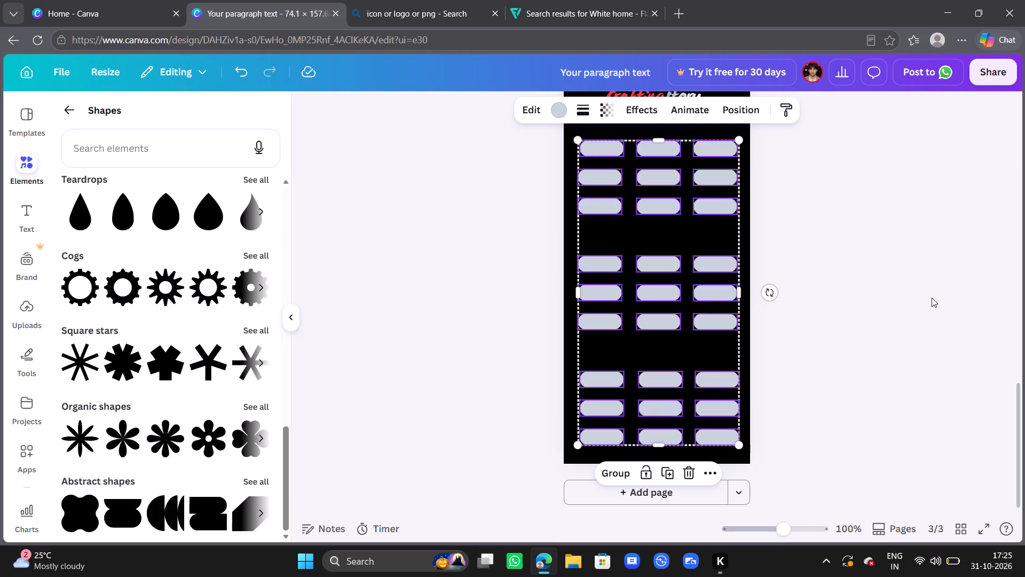
pyautogui.click(888, 329)
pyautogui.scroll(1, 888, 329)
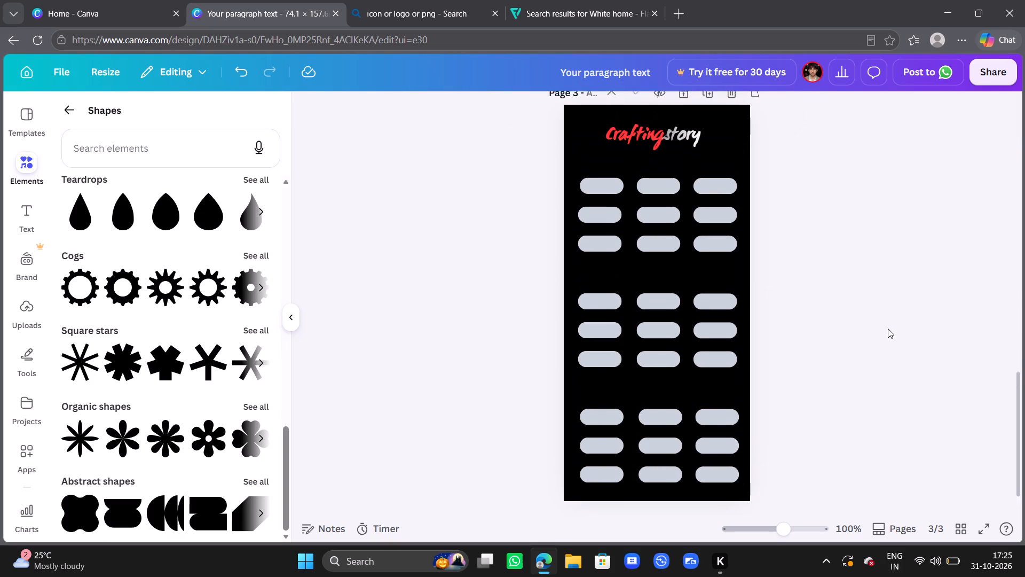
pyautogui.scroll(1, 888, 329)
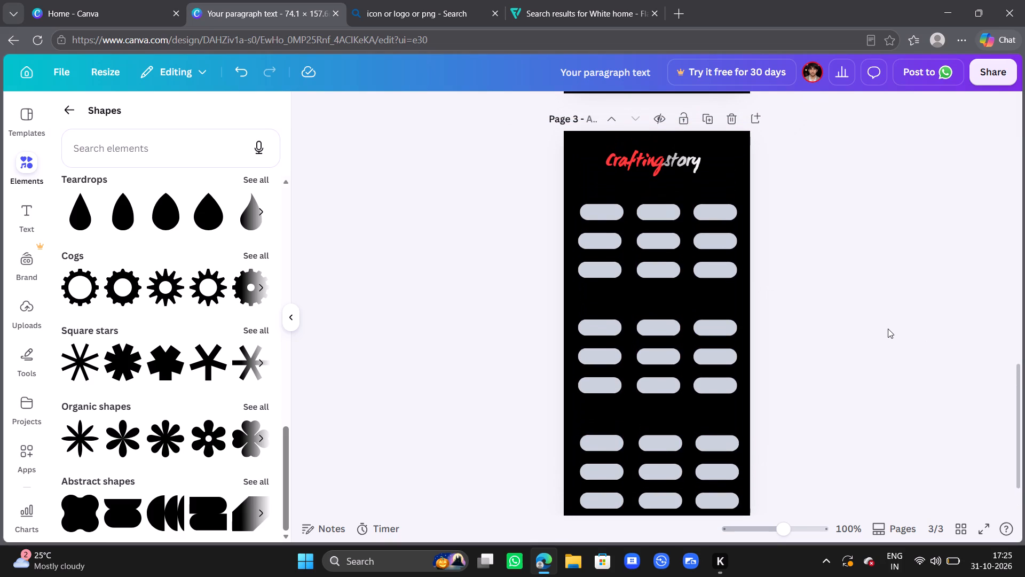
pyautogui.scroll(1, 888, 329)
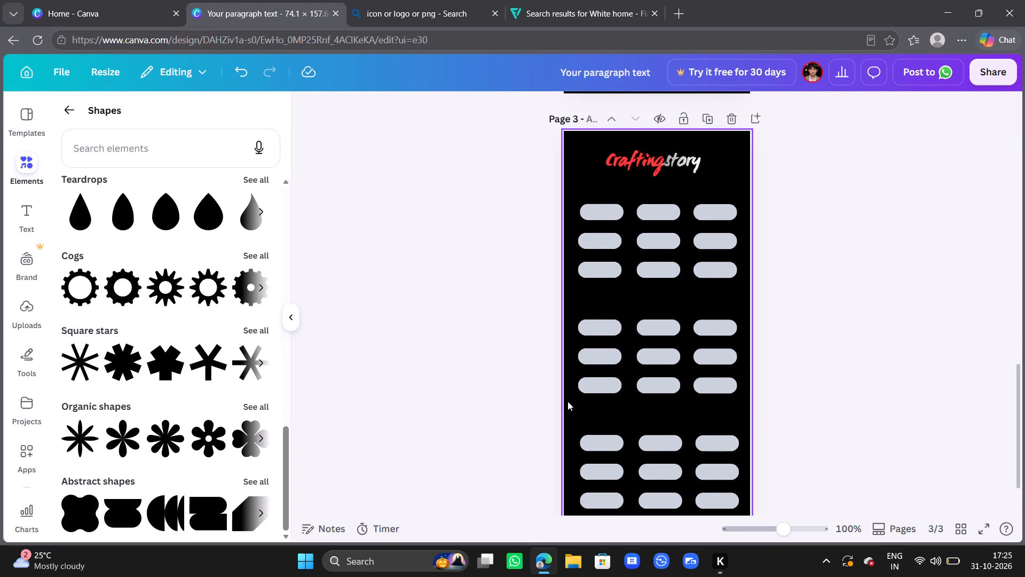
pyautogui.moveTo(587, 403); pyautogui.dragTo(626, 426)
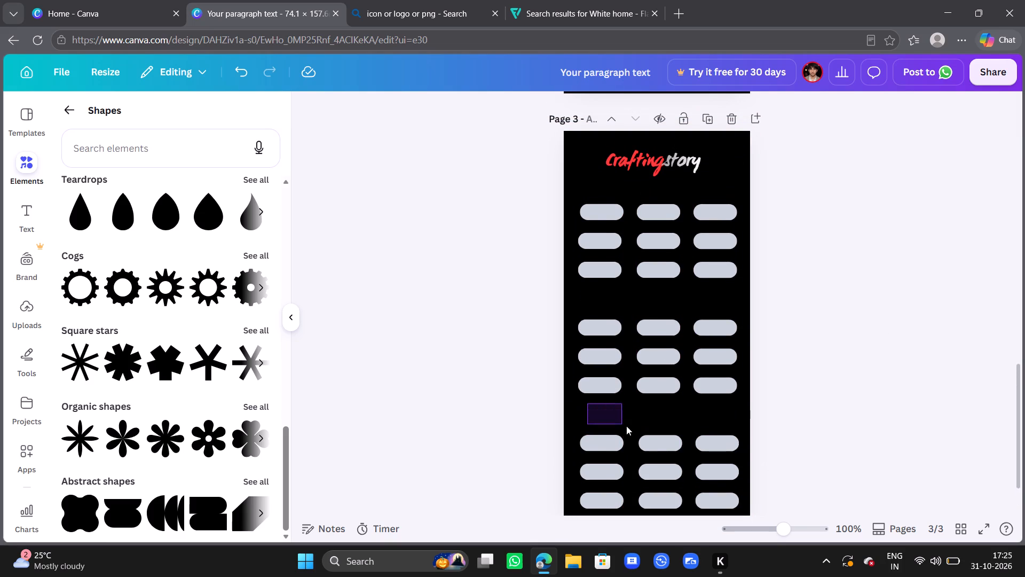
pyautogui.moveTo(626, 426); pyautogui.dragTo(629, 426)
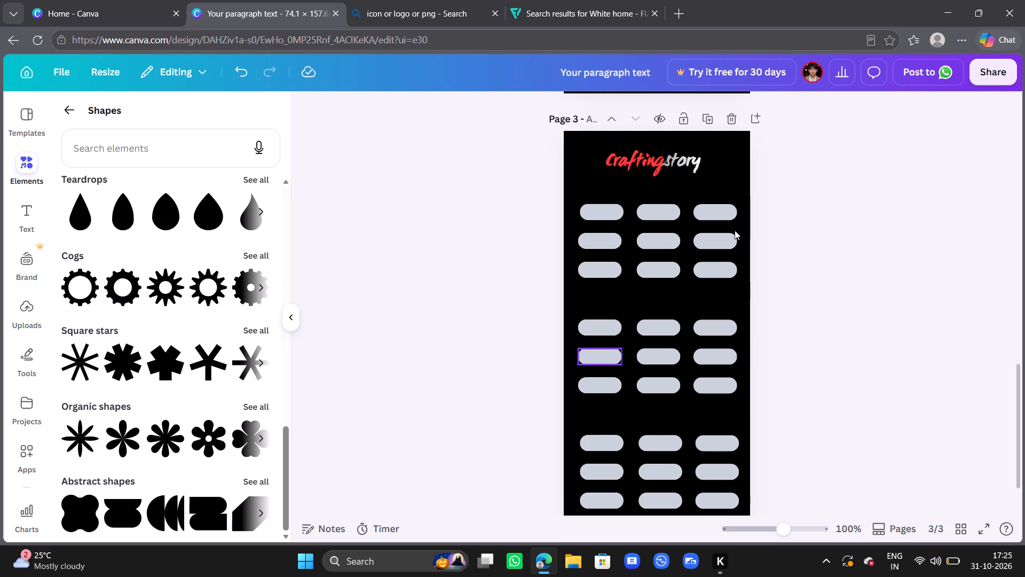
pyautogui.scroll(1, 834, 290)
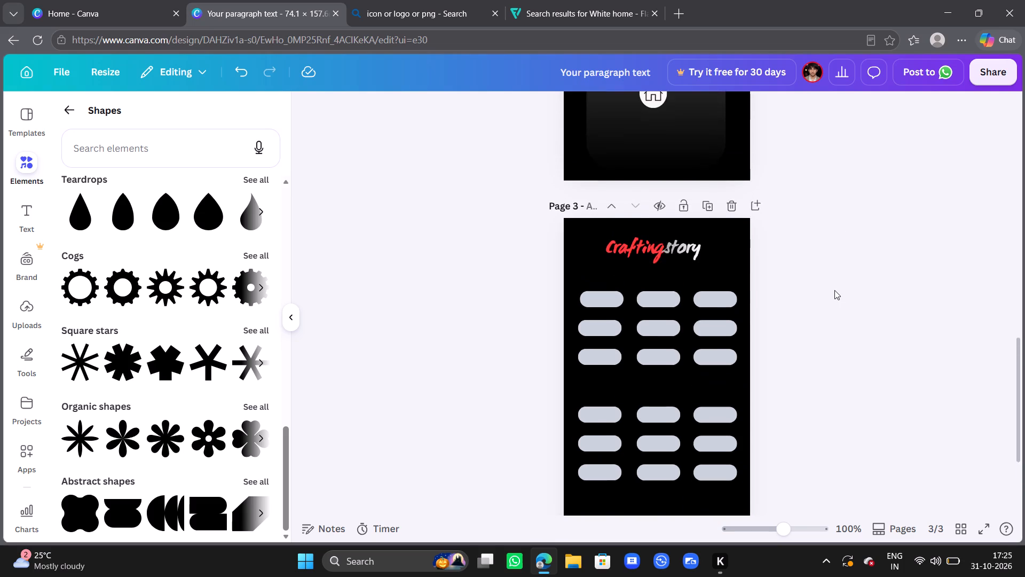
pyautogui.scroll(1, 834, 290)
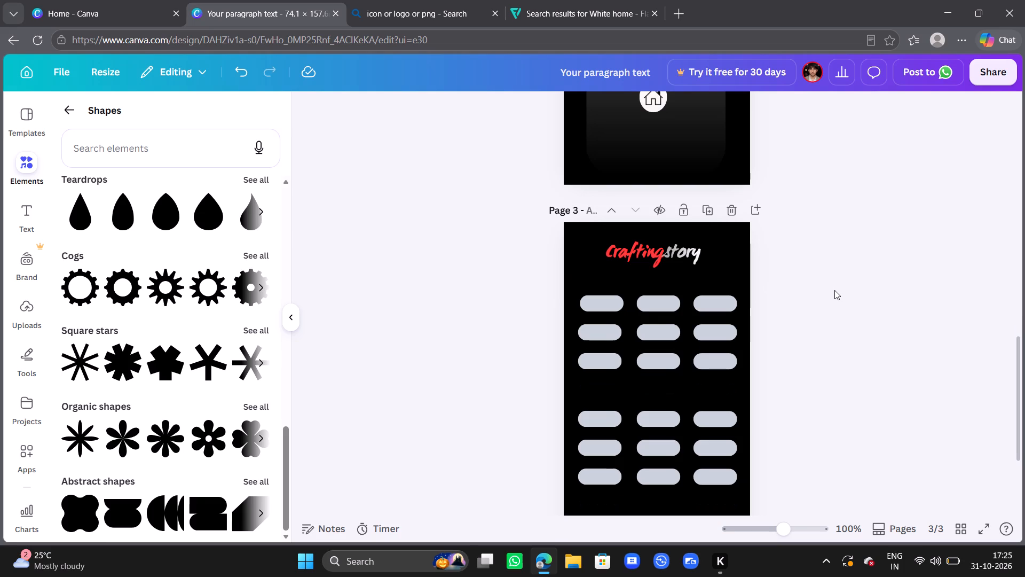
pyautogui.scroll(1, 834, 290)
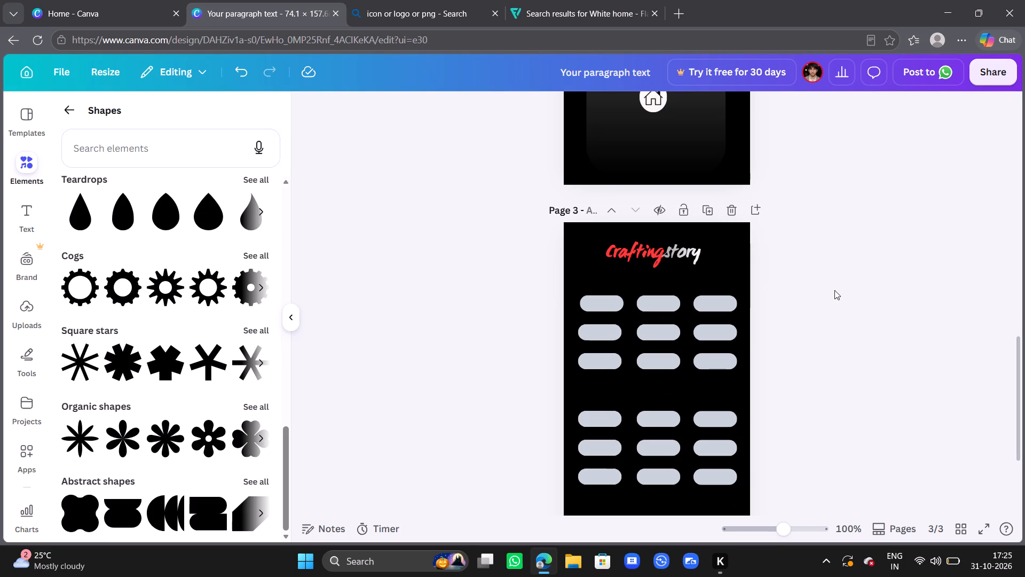
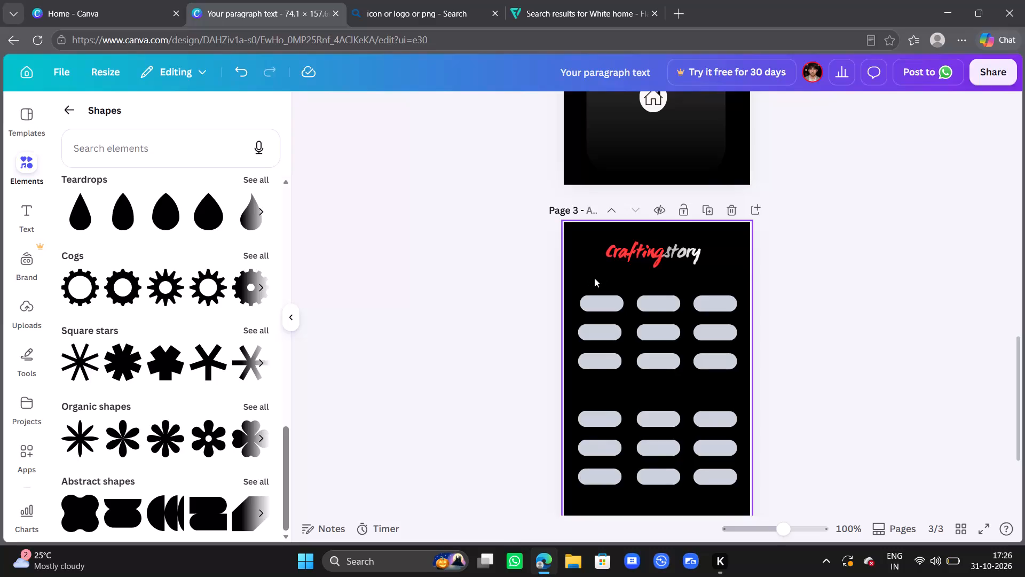
# Copy the white "story" text element of the Craftingstory logo on the first page.
pyautogui.scroll(11, 594, 278)
pyautogui.scroll(-5, 594, 278)
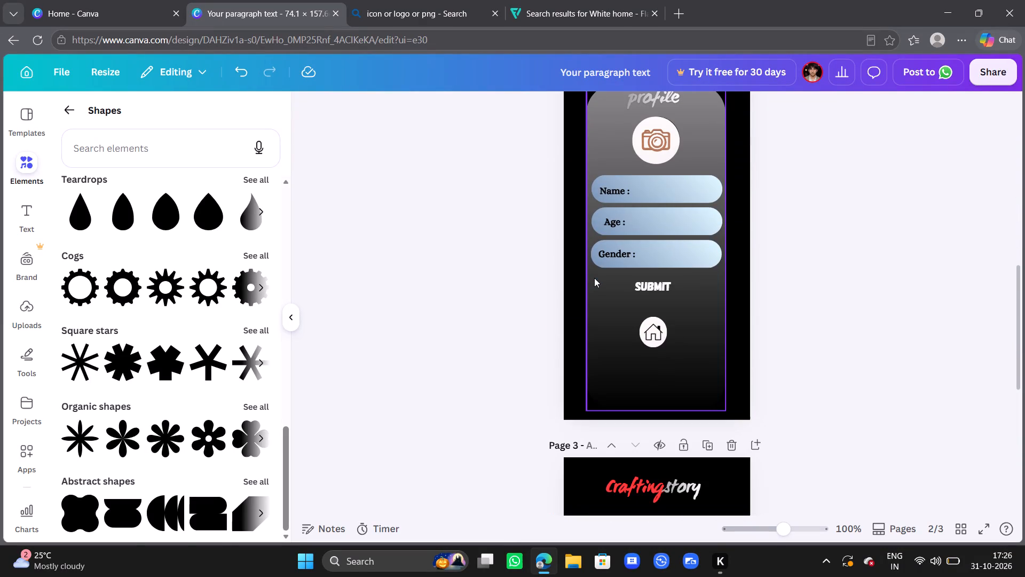
pyautogui.scroll(2, 620, 314)
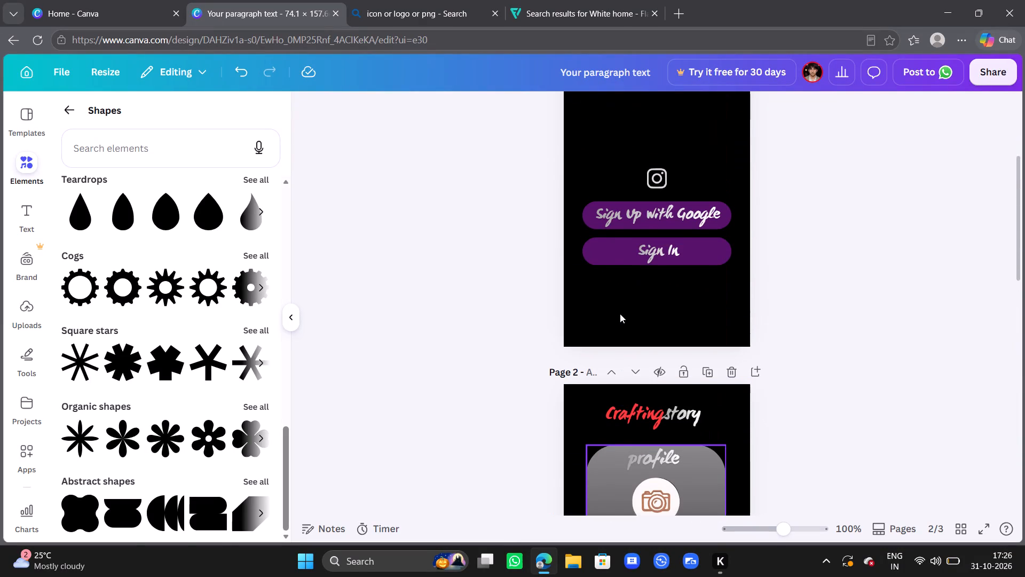
pyautogui.scroll(4, 620, 314)
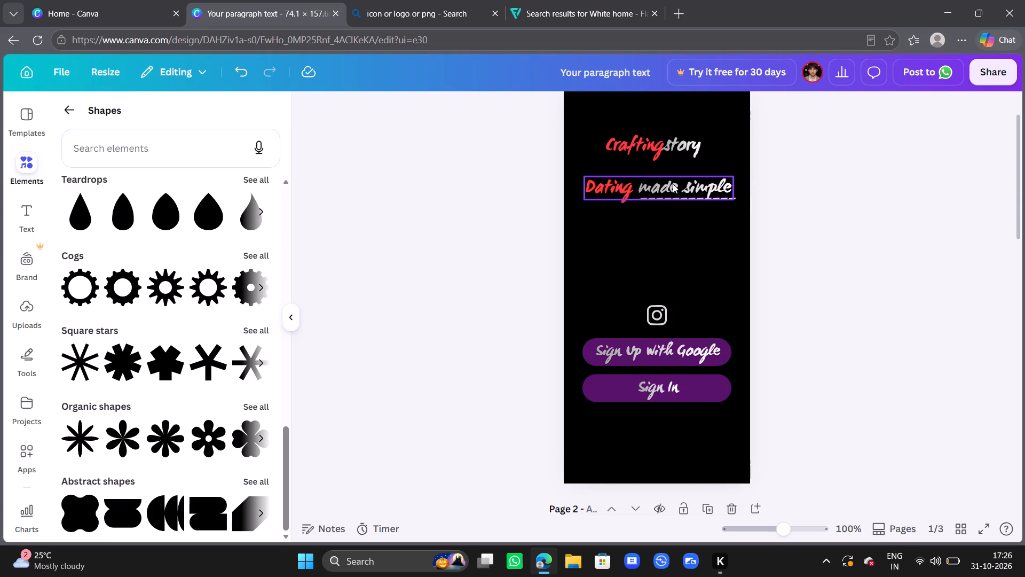
pyautogui.click(682, 149)
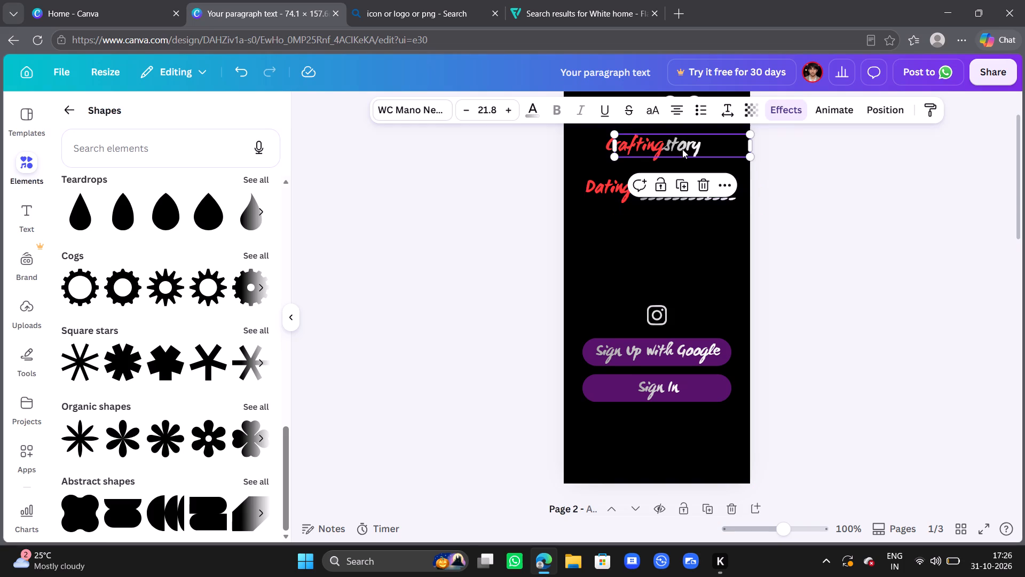
pyautogui.doubleClick(682, 149)
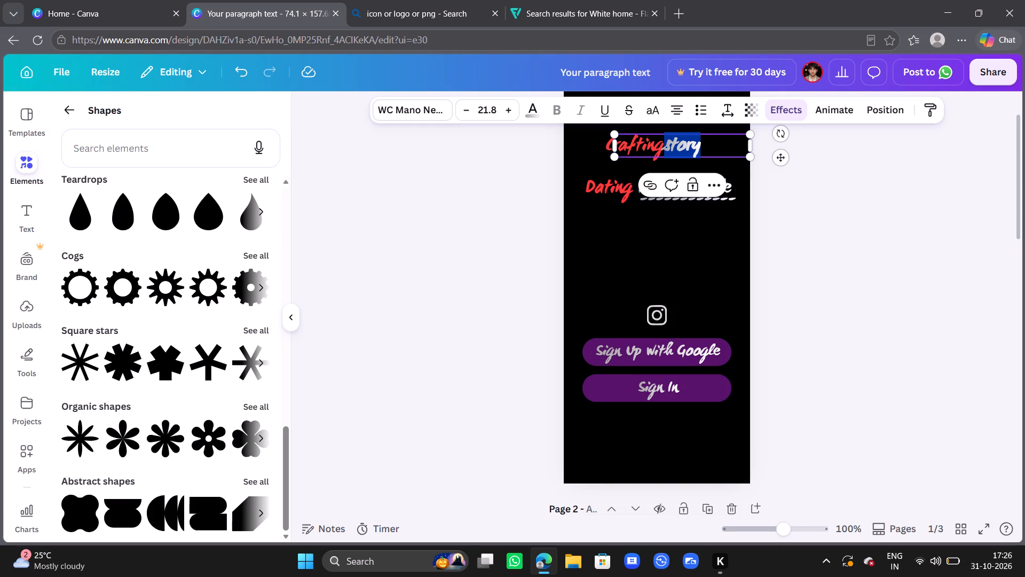
pyautogui.hotkey('ctrl', 'c')
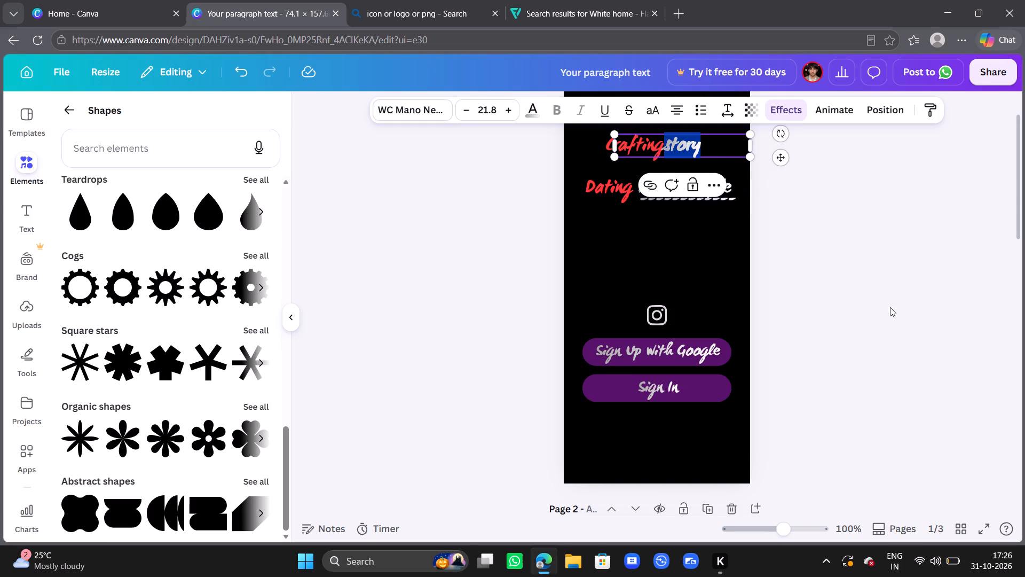
pyautogui.click(890, 307)
pyautogui.click(700, 148)
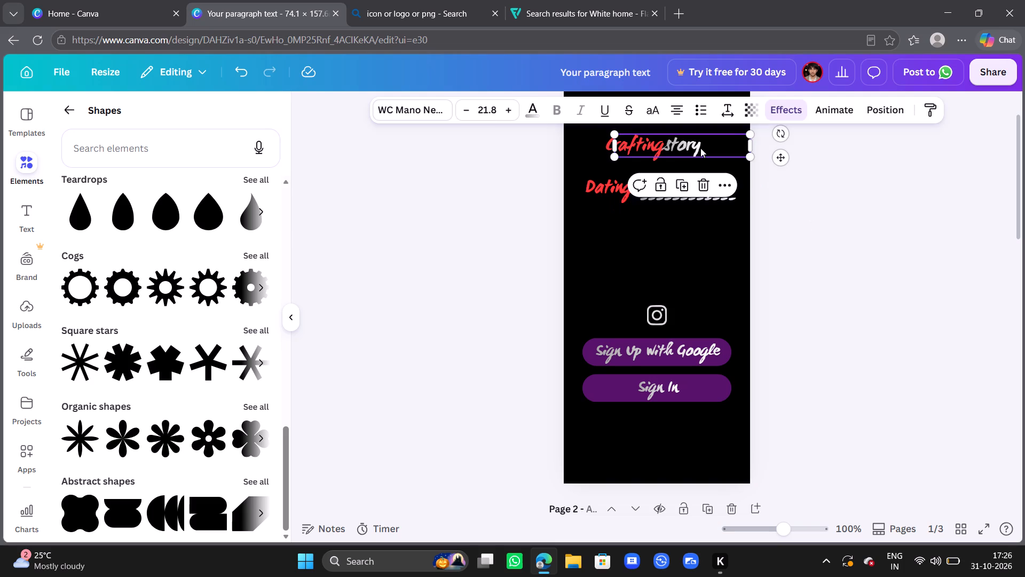
pyautogui.hotkey('ctrl', 'c')
pyautogui.click(763, 186)
# Paste the "story" text onto the third page and place it just above the first pill block's left column.
pyautogui.scroll(-3, 763, 186)
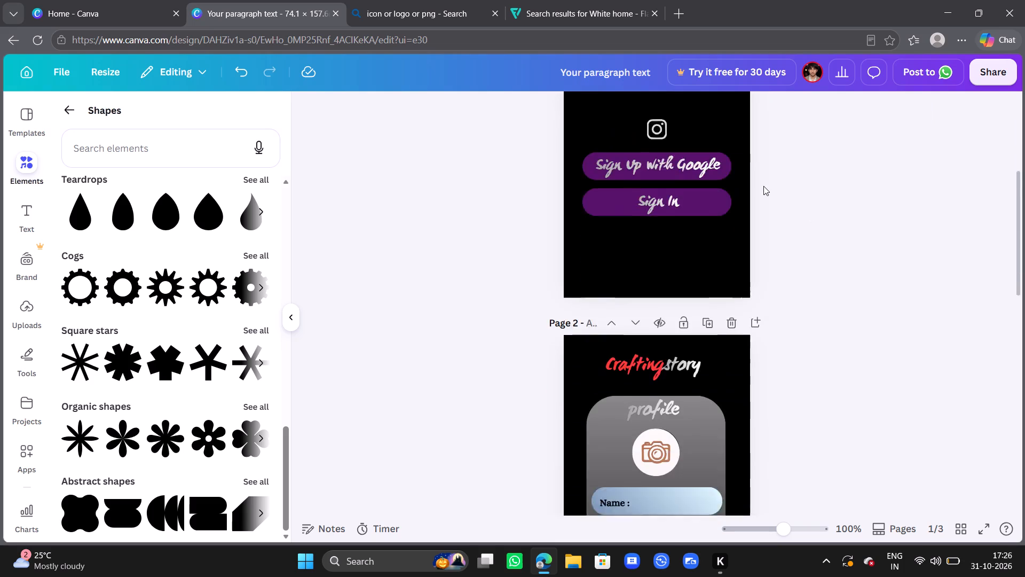
pyautogui.scroll(-7, 763, 186)
pyautogui.scroll(1, 705, 160)
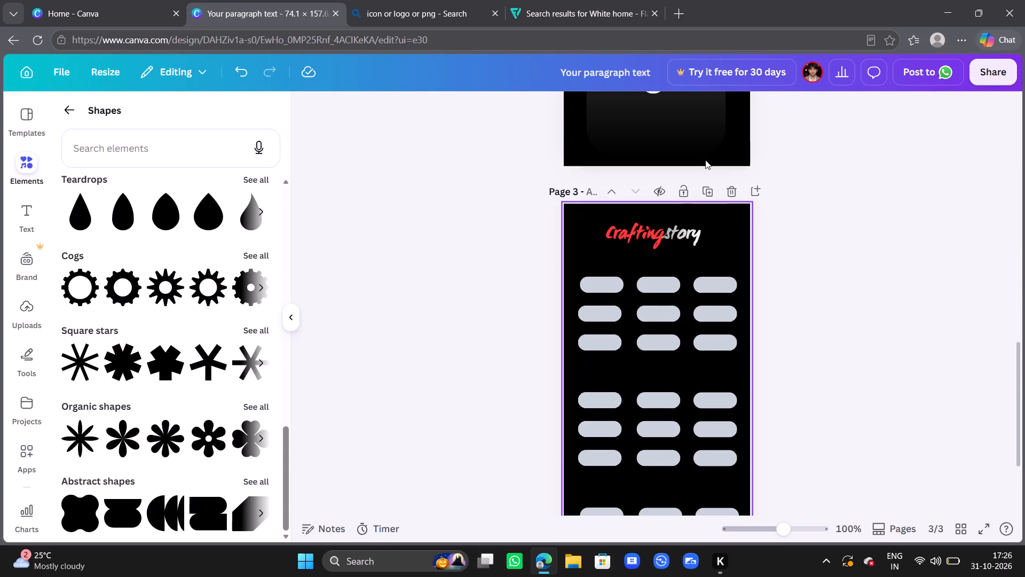
pyautogui.scroll(1, 705, 160)
pyautogui.click(633, 251)
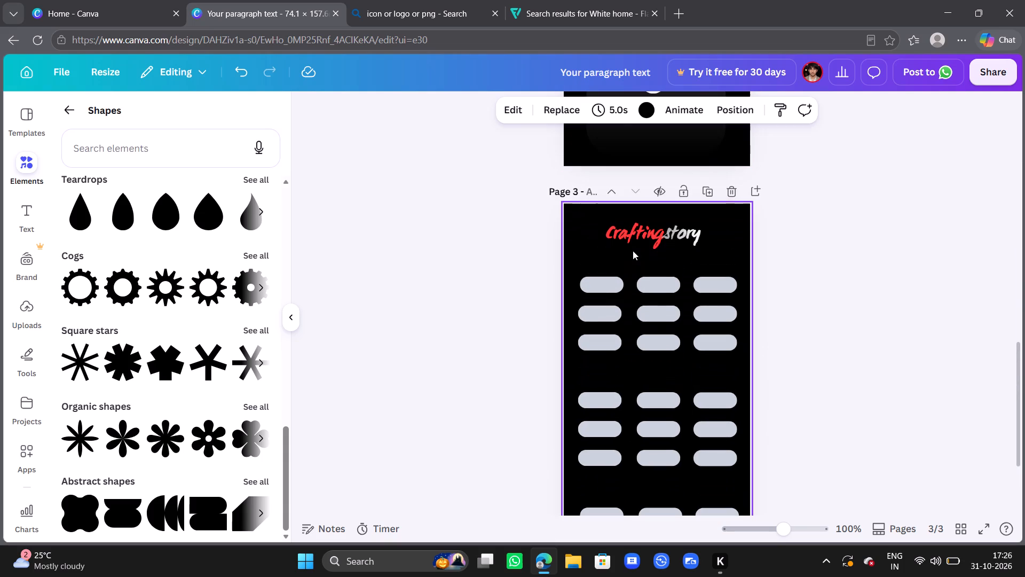
pyautogui.hotkey('ctrl', 'v')
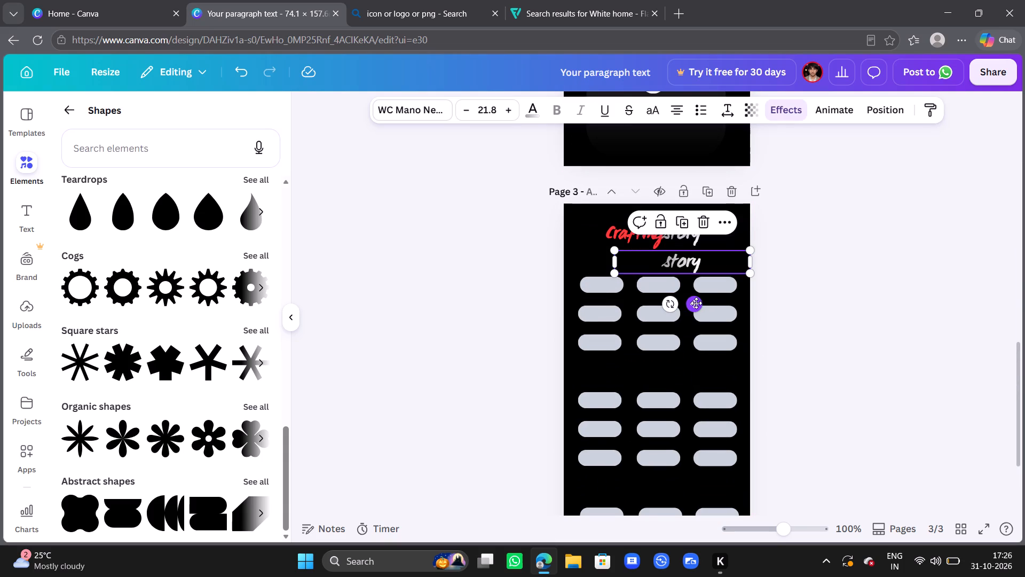
pyautogui.moveTo(696, 303); pyautogui.dragTo(612, 300)
# Open the pasted "story" text above the first pill block for editing.
pyautogui.doubleClick(615, 259)
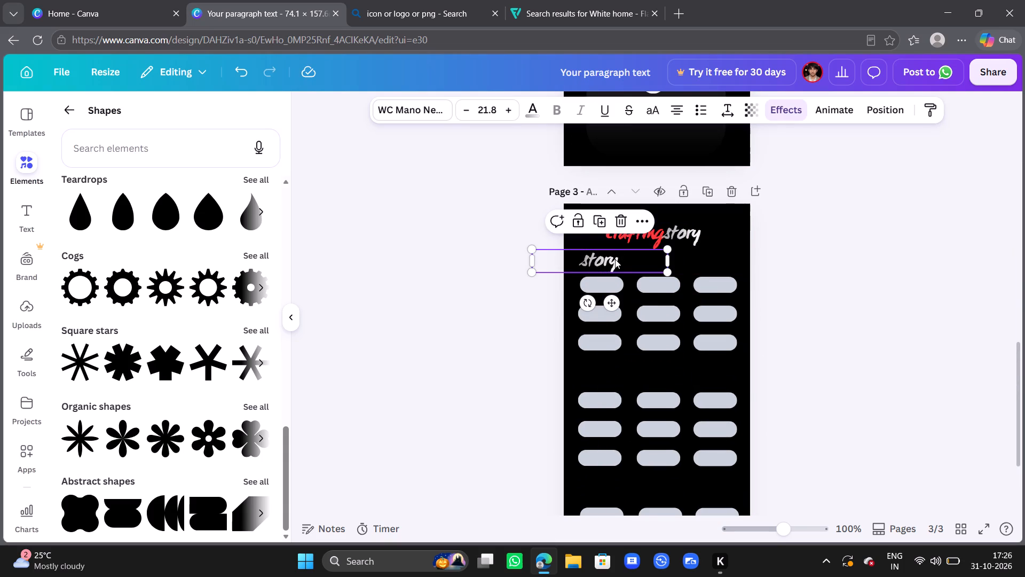
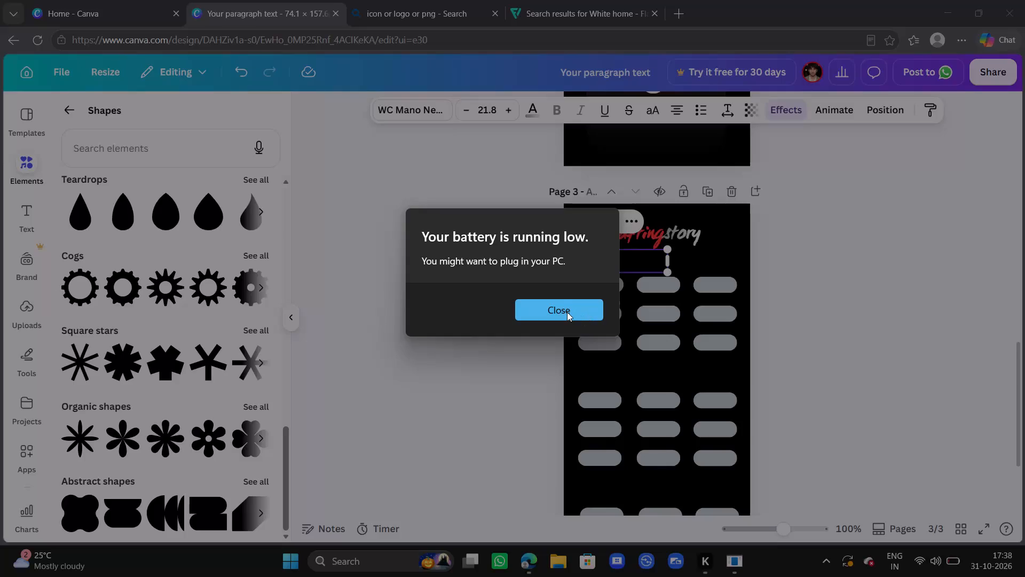
# Dismiss the low-battery warning to get back to the design.
pyautogui.click(567, 312)
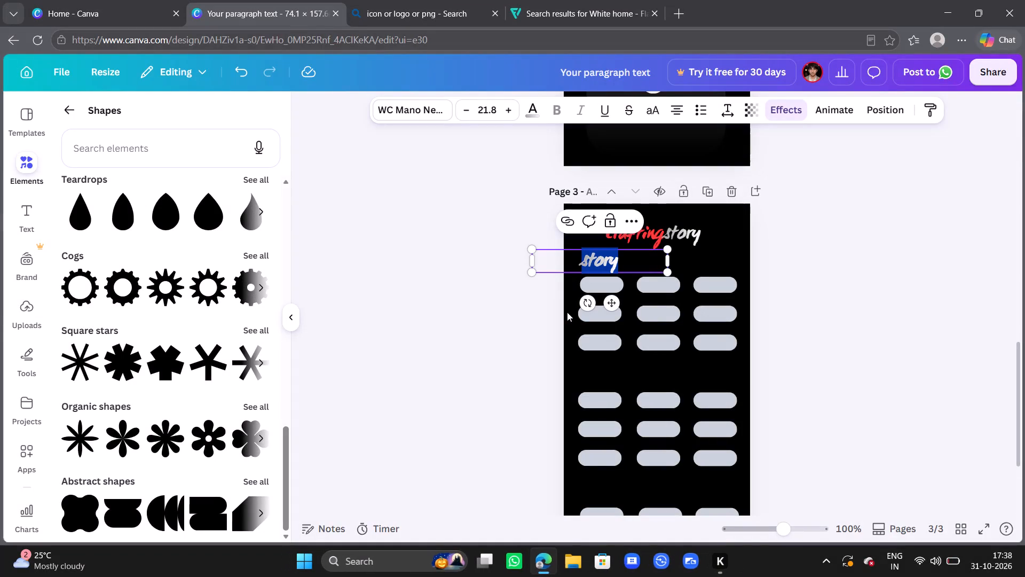
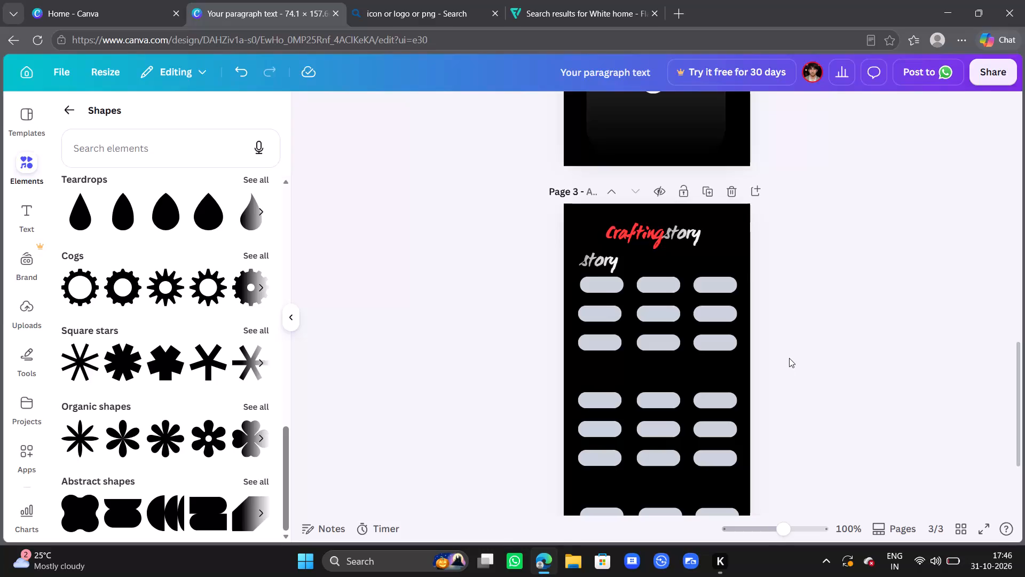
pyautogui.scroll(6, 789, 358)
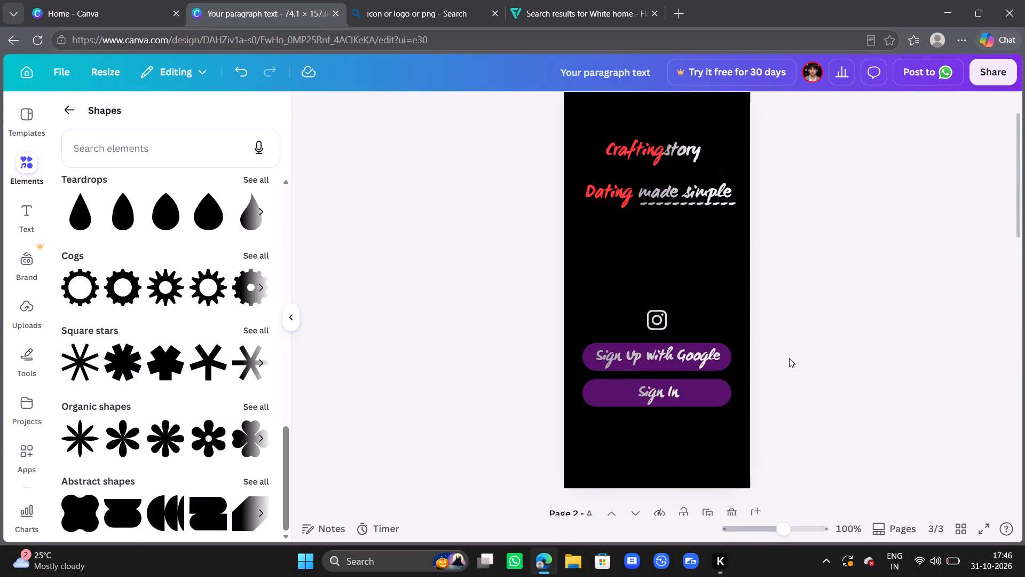